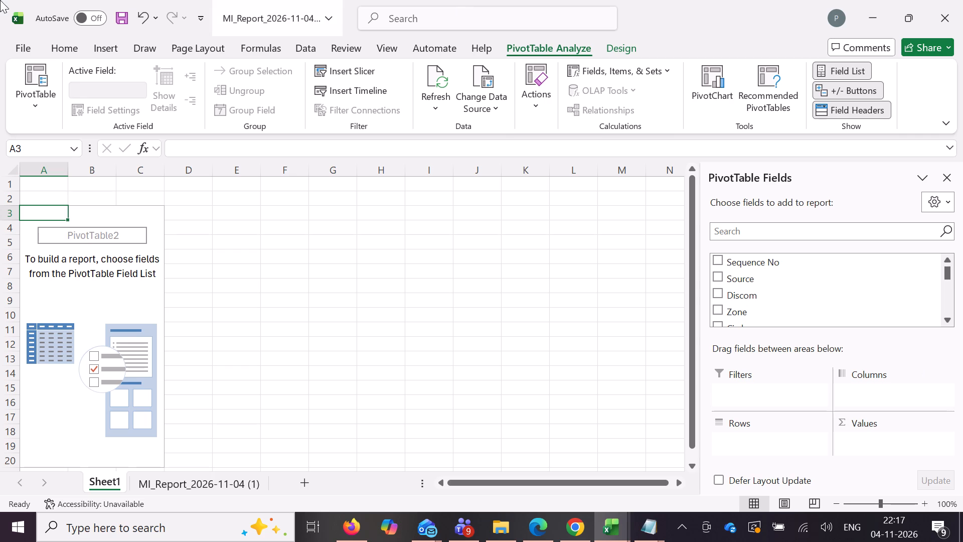
Add the Location field to the Rows area of the empty PivotTable.
click(809, 230)
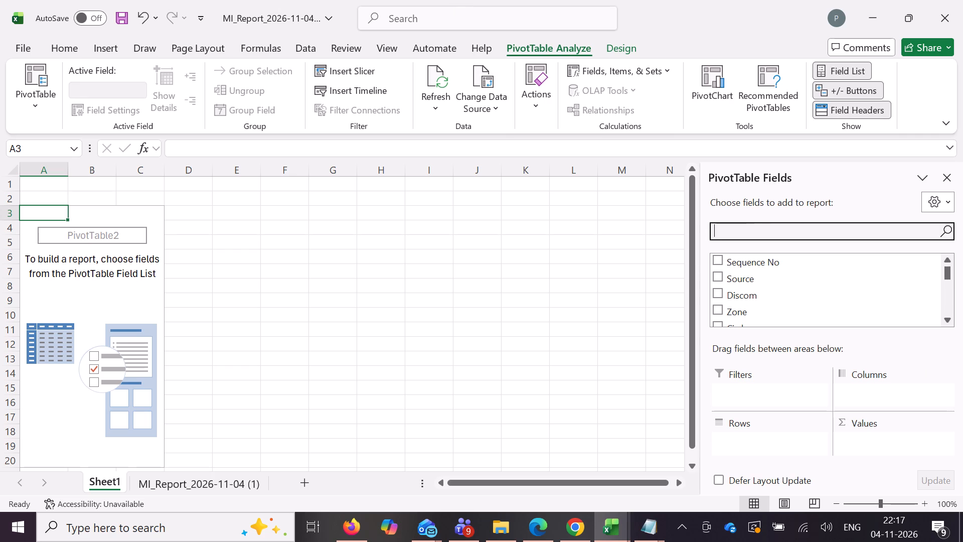
scroll(758, 286, down, 1)
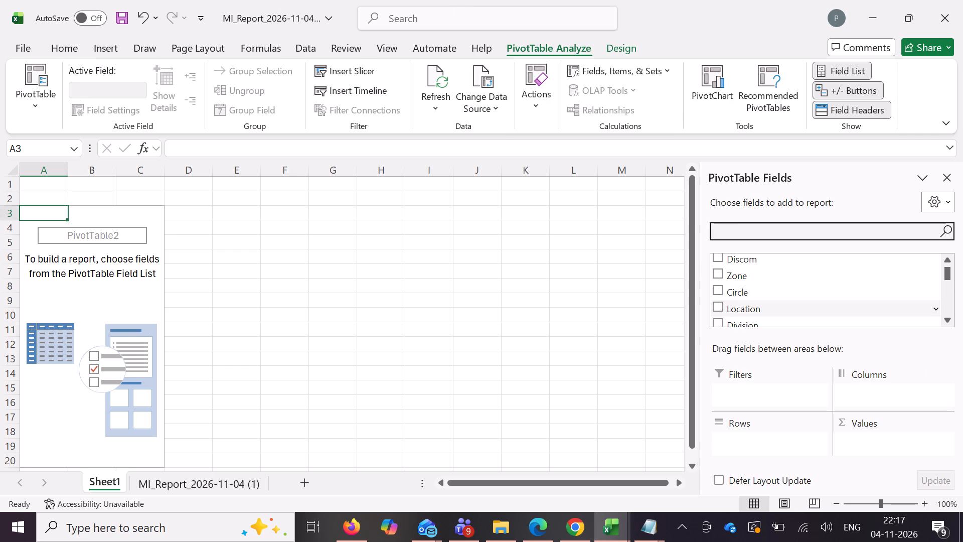
drag(767, 307, 780, 441)
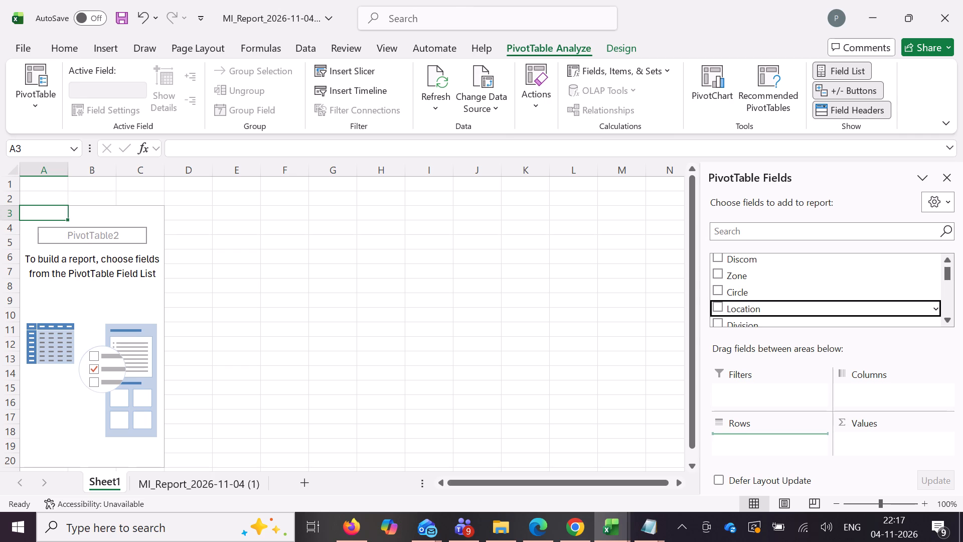
drag(780, 441, 775, 440)
Reorder the pivot row labels so CG-1 and CG-2 come first, followed by TG-1 and TG-2.
drag(31, 255, 39, 269)
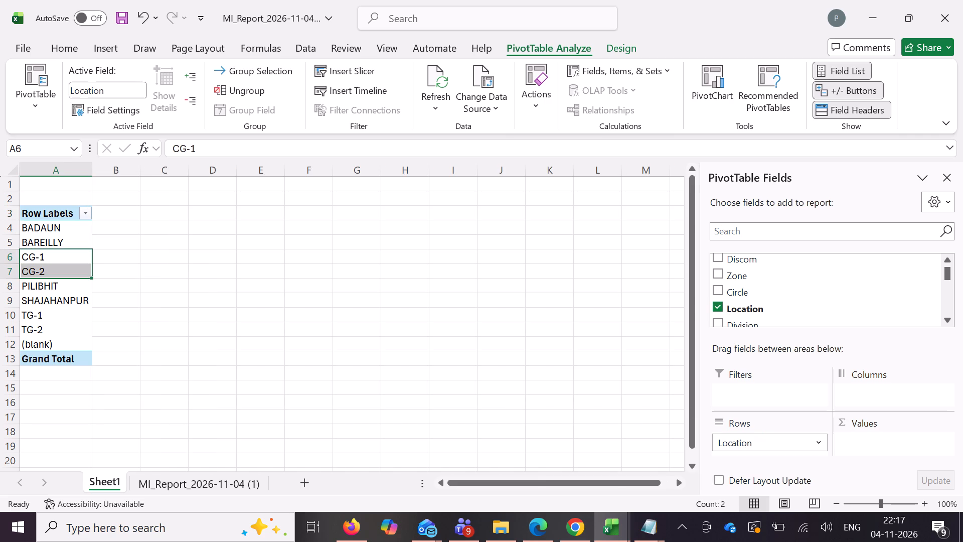
drag(54, 277, 74, 217)
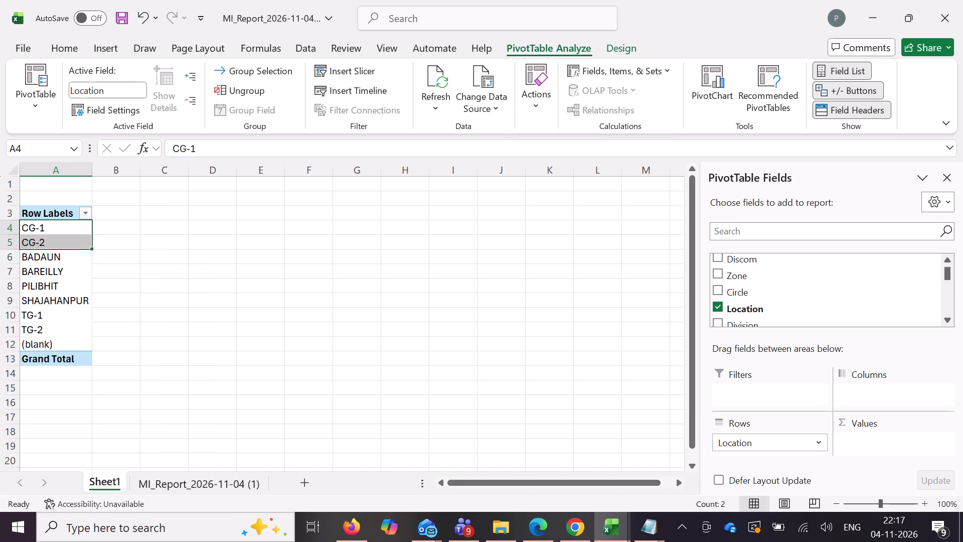
drag(50, 317, 55, 332)
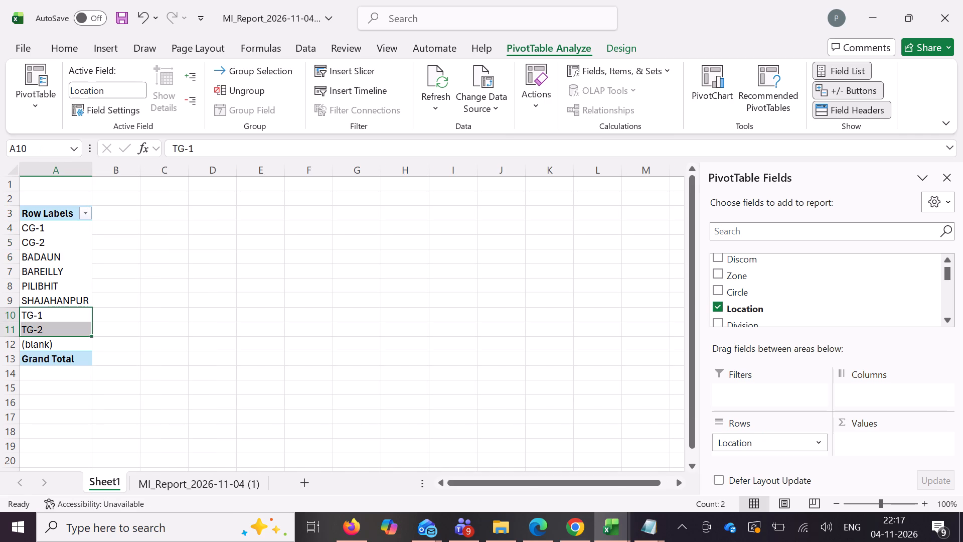
drag(65, 336, 71, 250)
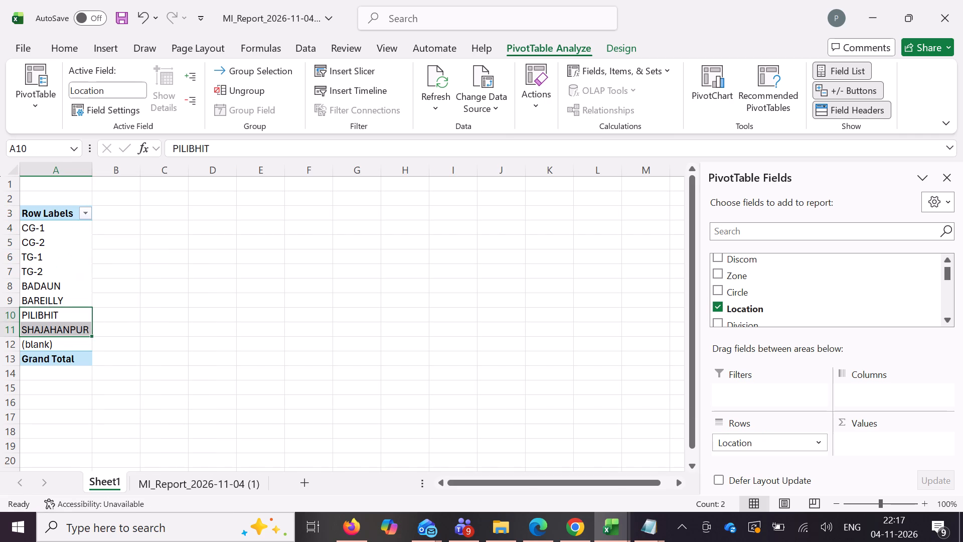
Filter the Location row labels to exclude the (blank) item.
click(86, 218)
scroll(116, 368, down, 6)
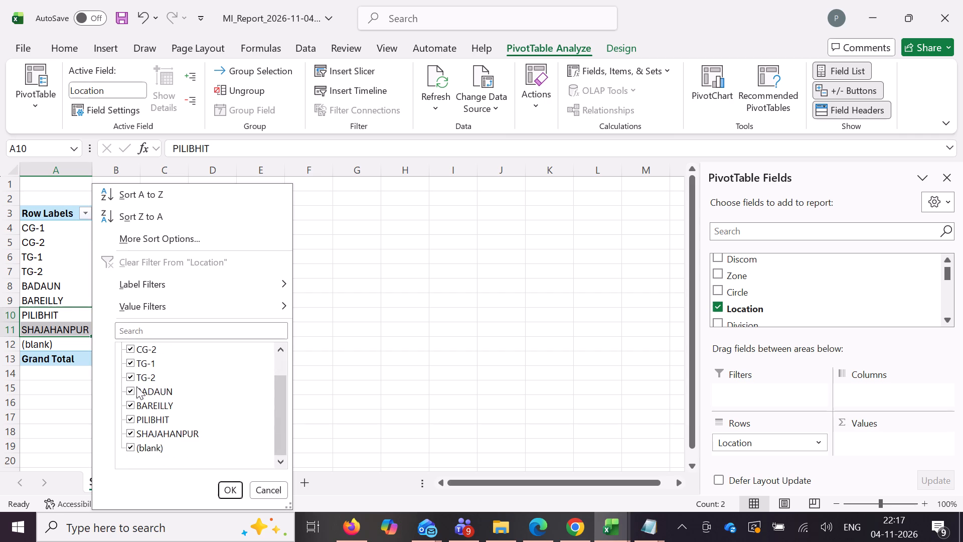
click(133, 446)
click(225, 490)
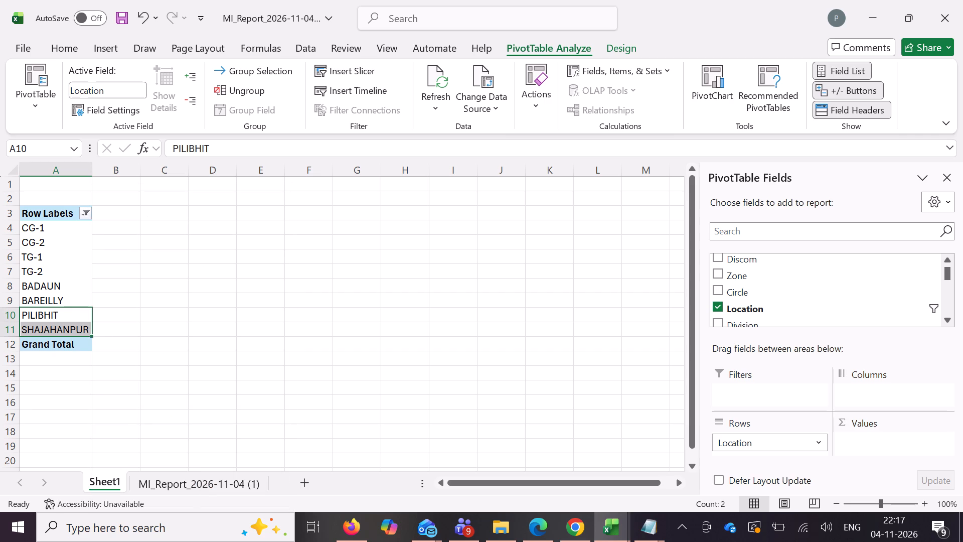
Move the BAREILLY row label below SHAJAHANPUR, just above the Grand Total.
click(52, 301)
drag(61, 306, 69, 329)
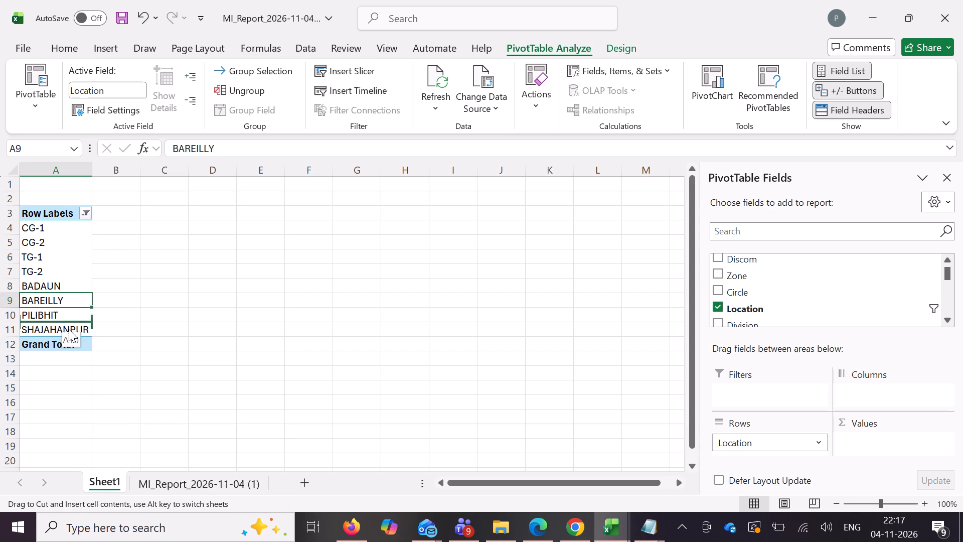
drag(69, 329, 71, 335)
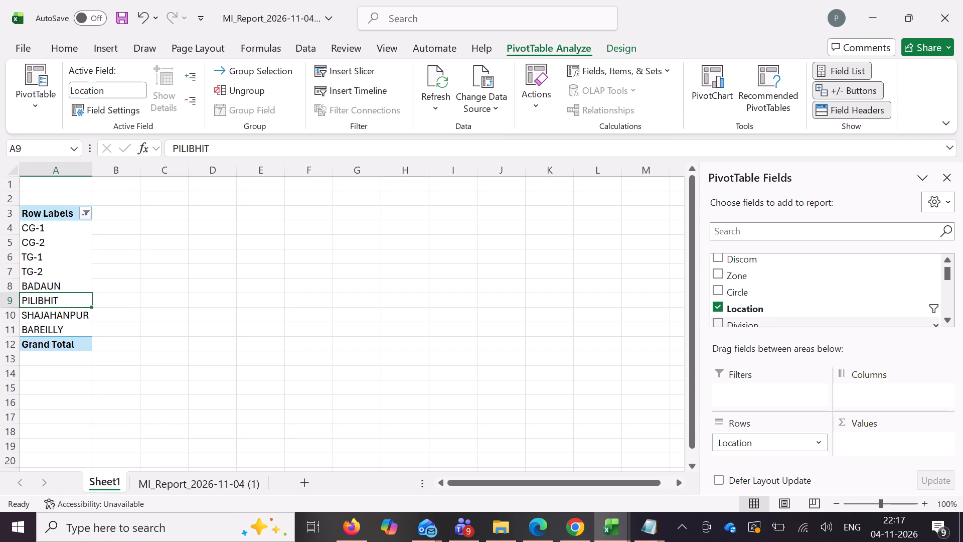
Search the PivotTable fields for "con" and add Consumer Number to the Values area.
scroll(756, 296, down, 4)
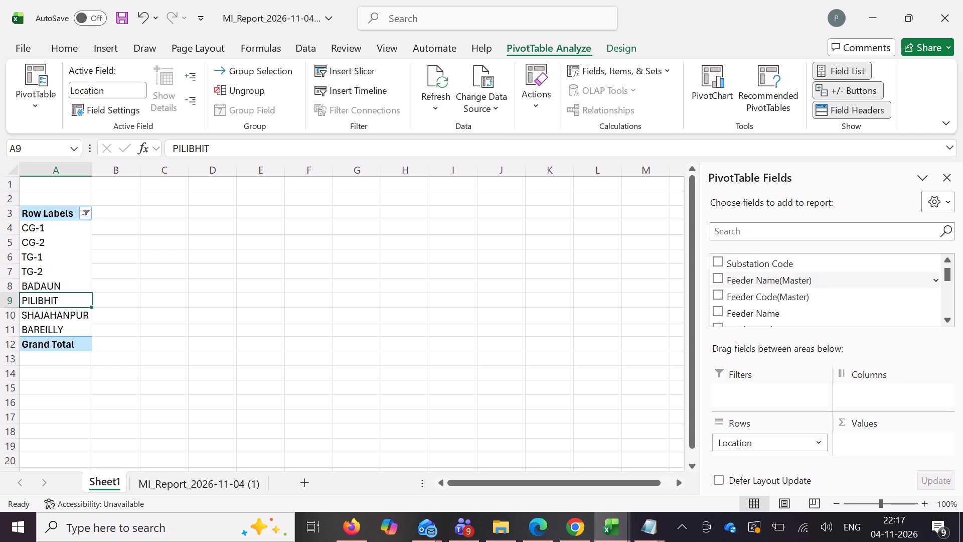
click(753, 232)
key(c)
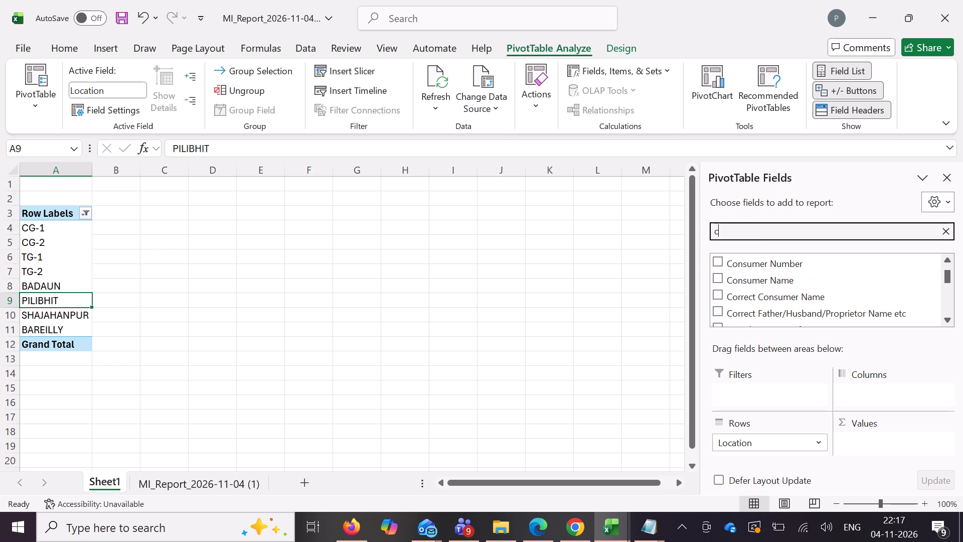
key(o)
key(n)
scroll(786, 277, up, 3)
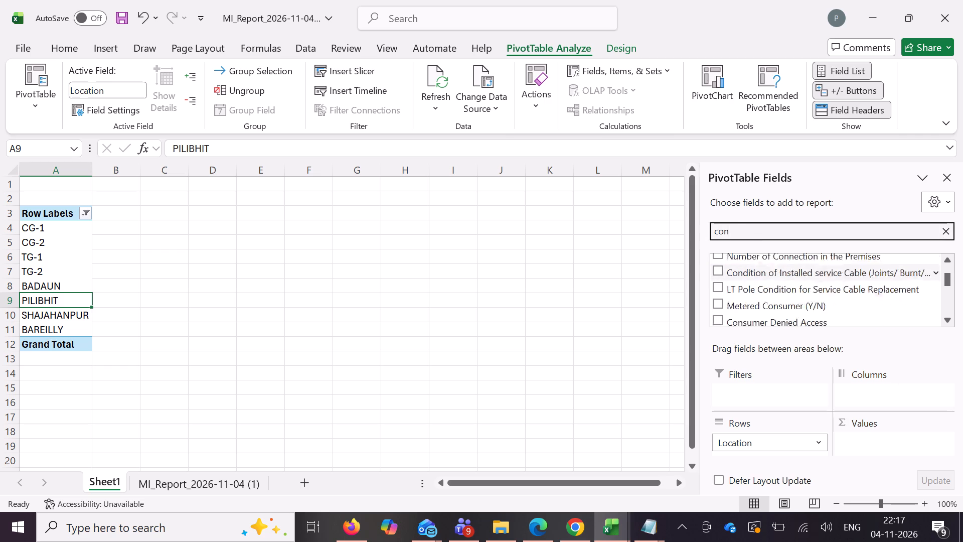
scroll(786, 272, up, 4)
drag(766, 259, 883, 440)
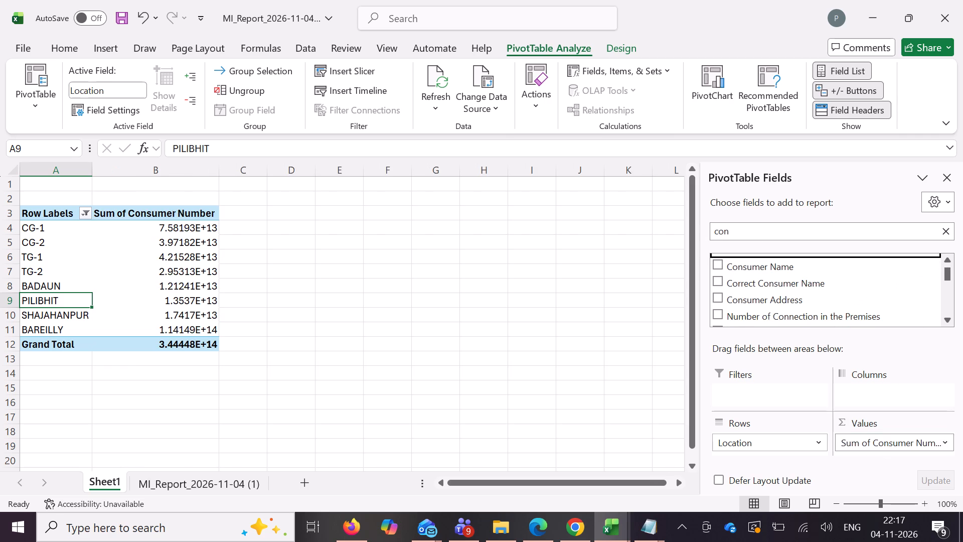
Change the Consumer Number value field to summarize by Count.
click(872, 446)
click(854, 426)
click(377, 256)
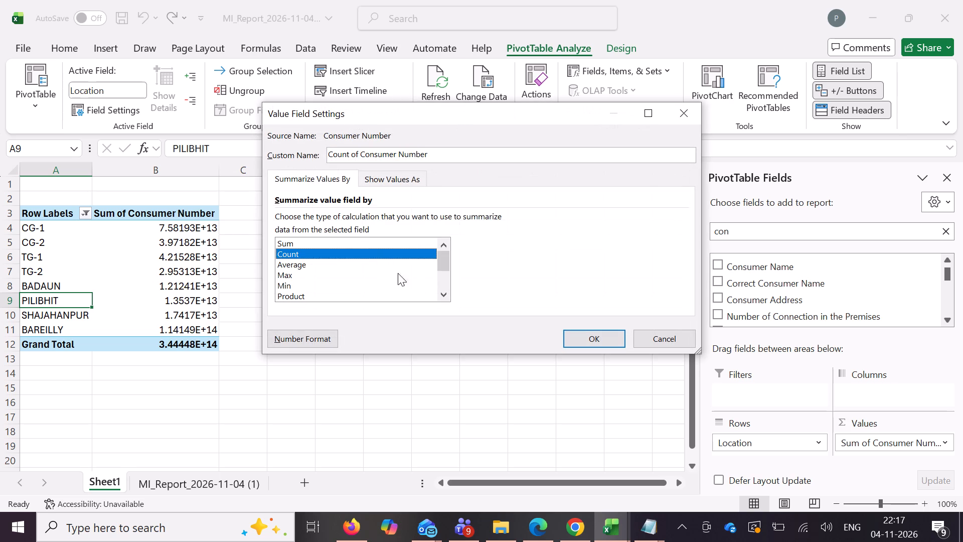
click(603, 331)
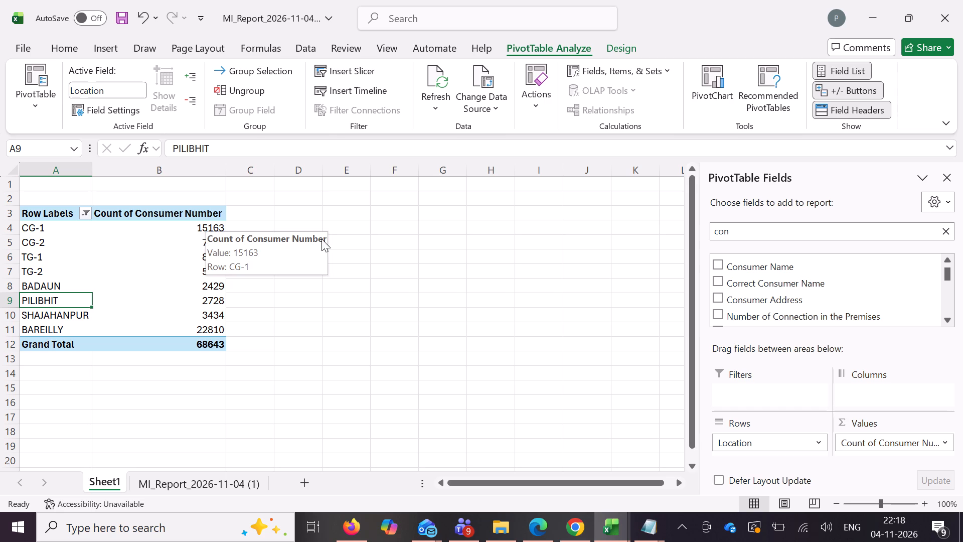
Search the PivotTable fields for "mi" and add the MI field to the Columns area.
click(786, 234)
key(BackSpace)
key(BackSpace)
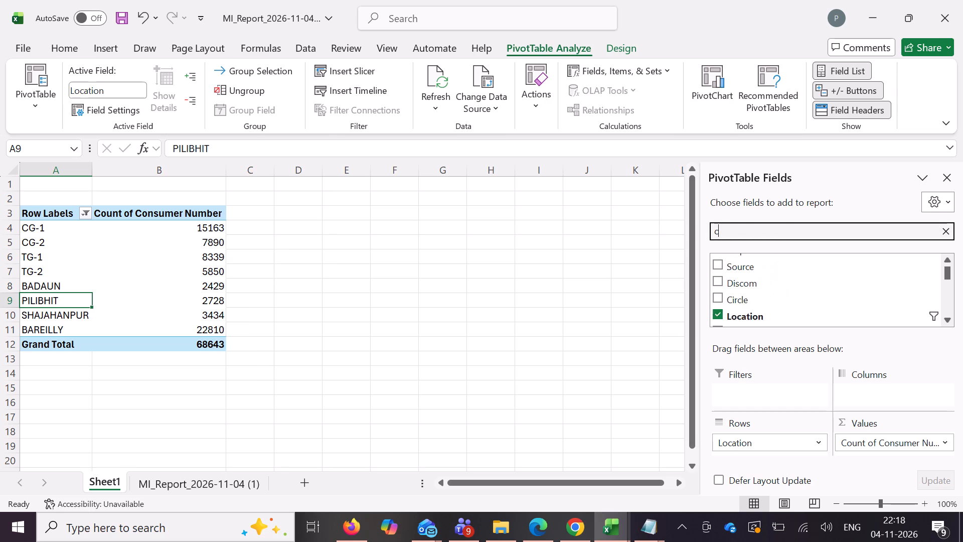
key(BackSpace)
key(BackSpace)
text(mi)
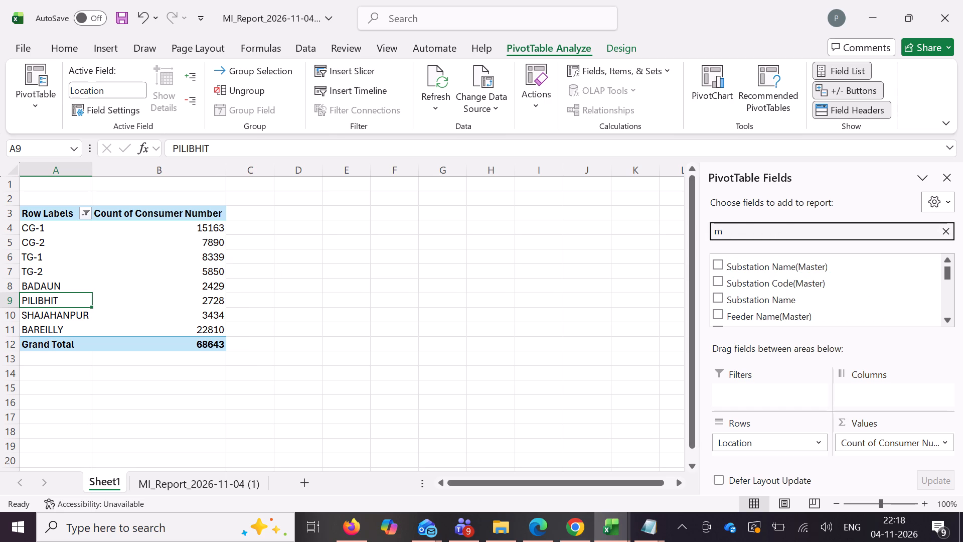
scroll(796, 281, up, 5)
scroll(793, 282, down, 4)
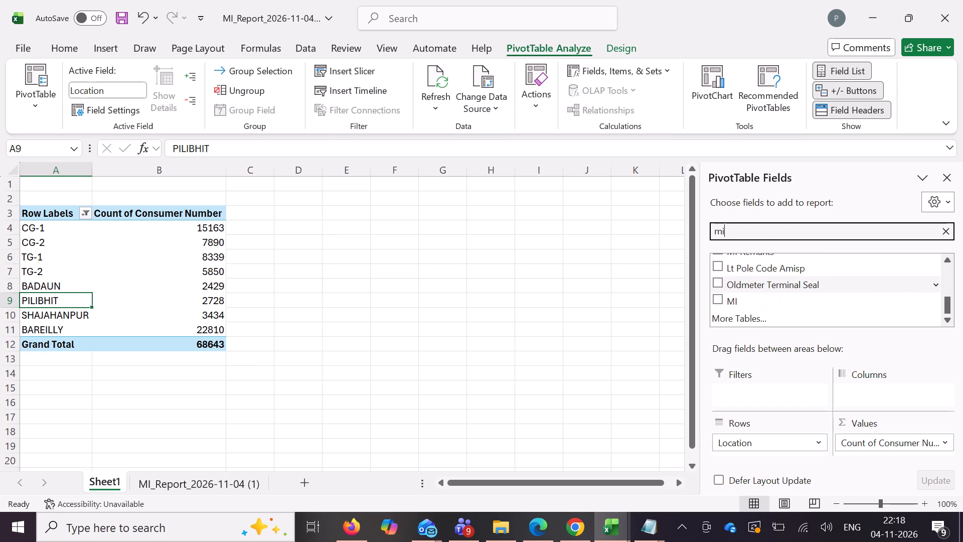
drag(766, 297, 902, 394)
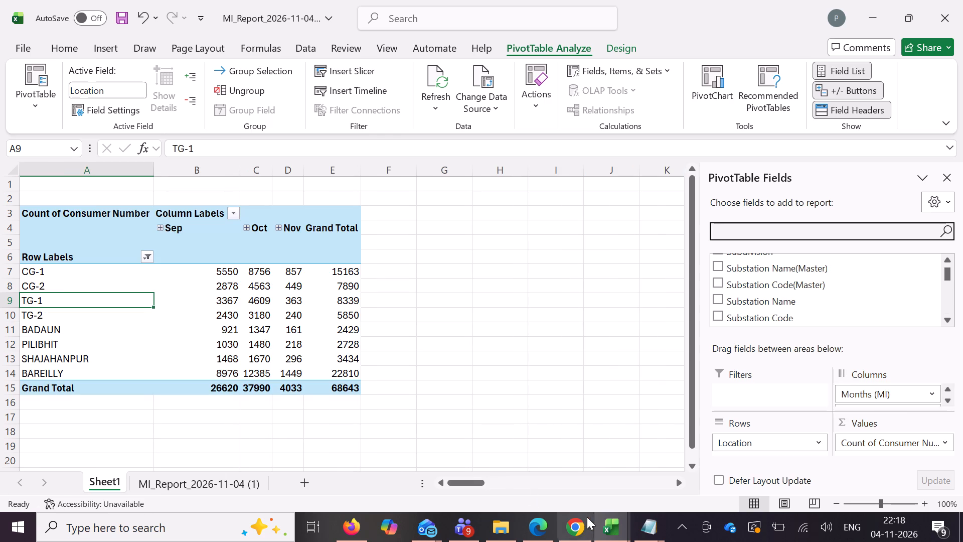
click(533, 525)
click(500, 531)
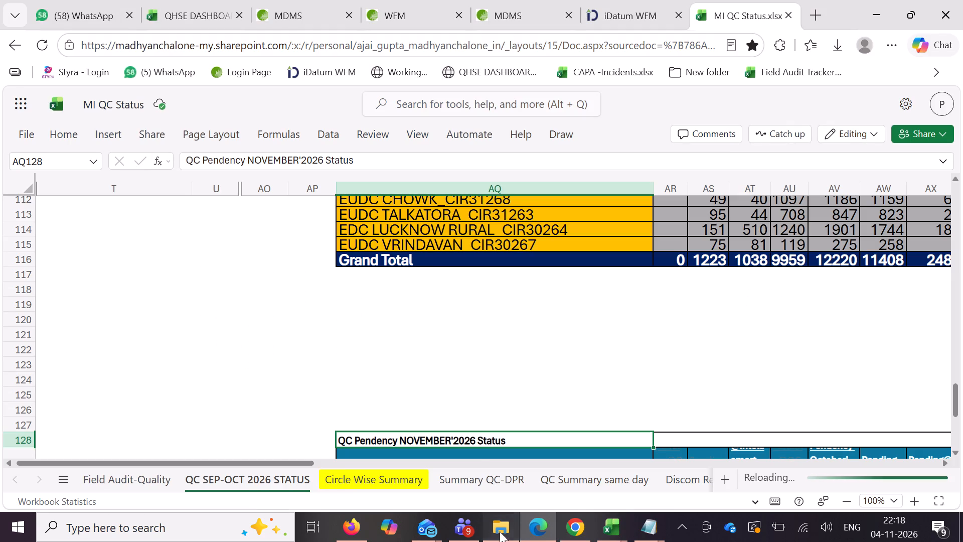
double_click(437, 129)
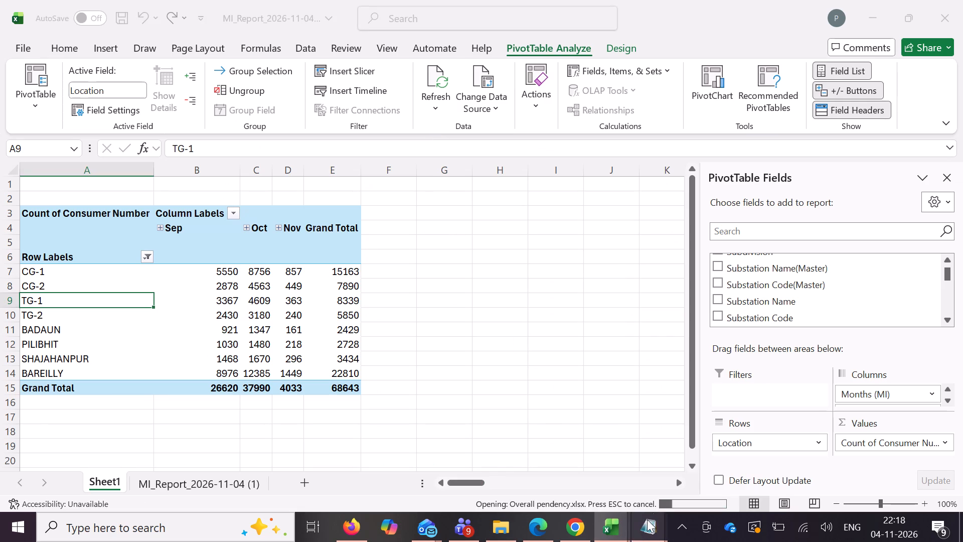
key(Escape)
Open the QHSE Data for Meeting workbook from the Document folder and go to its QC3 Rejection tracking table.
click(501, 523)
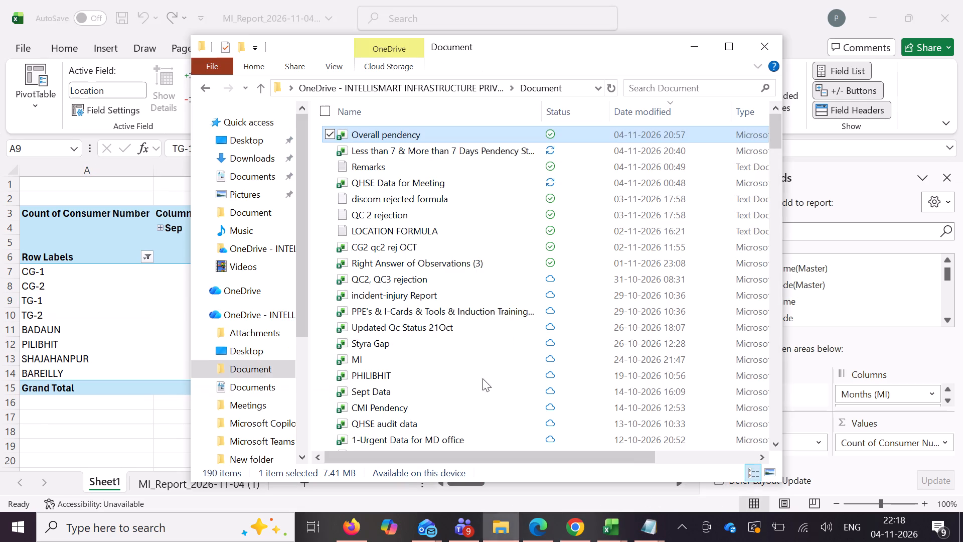
double_click(469, 180)
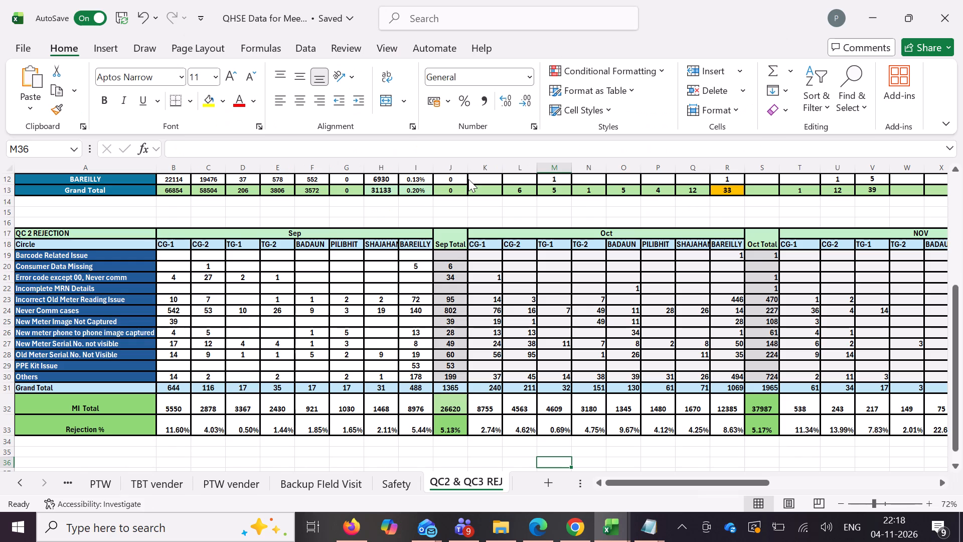
scroll(373, 333, up, 9)
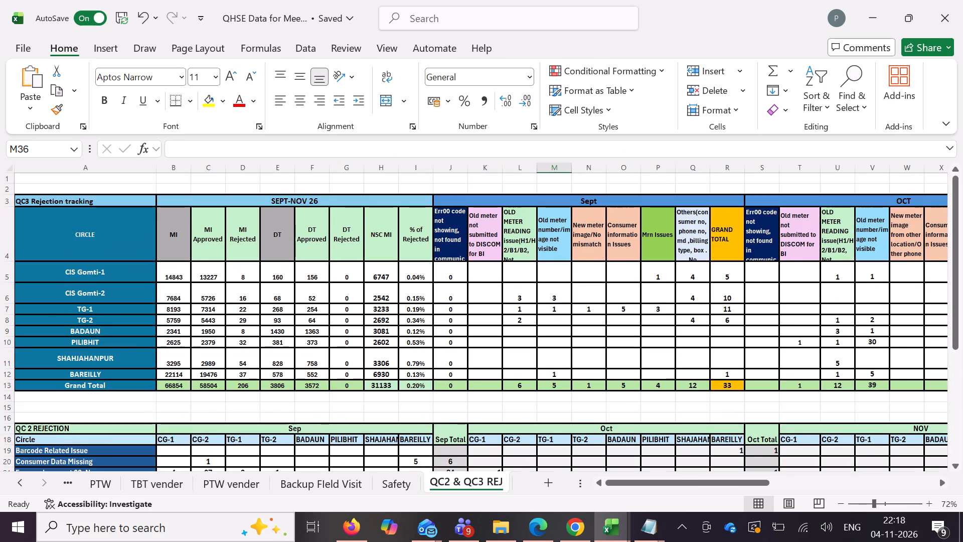
Copy the MI report pivot's Grand Total column, E7:E15, and paste it as values into the QC3 Rejection tracking table's MI column from B5.
click(531, 524)
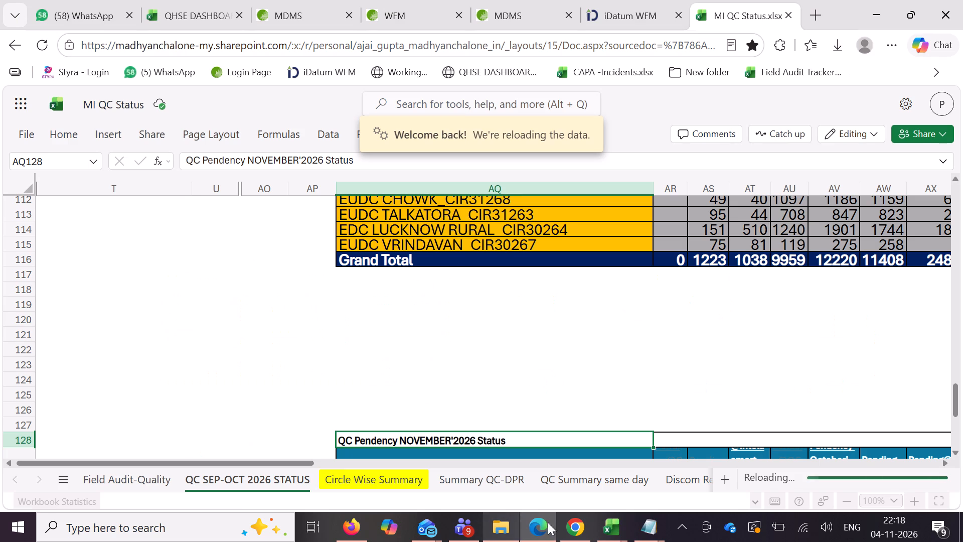
click(617, 530)
click(928, 465)
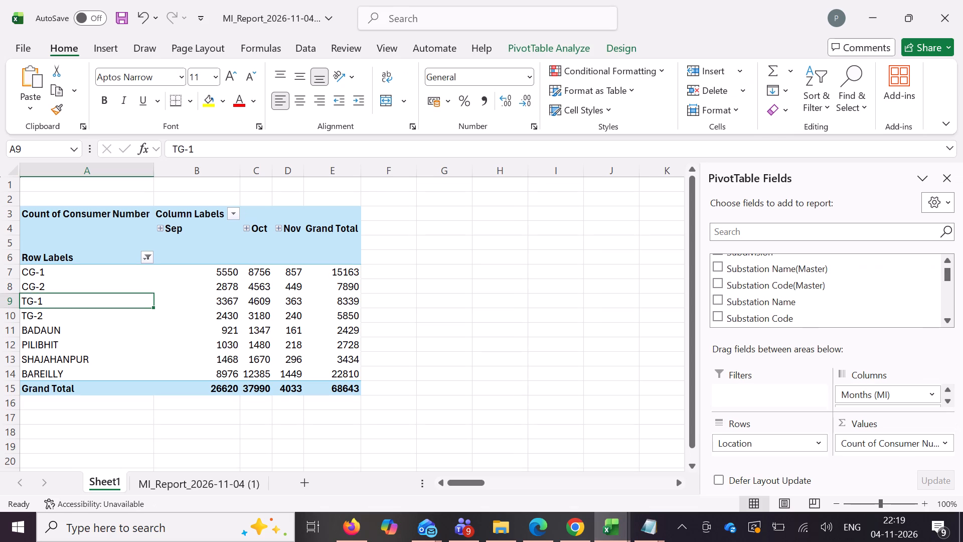
drag(351, 272, 380, 385)
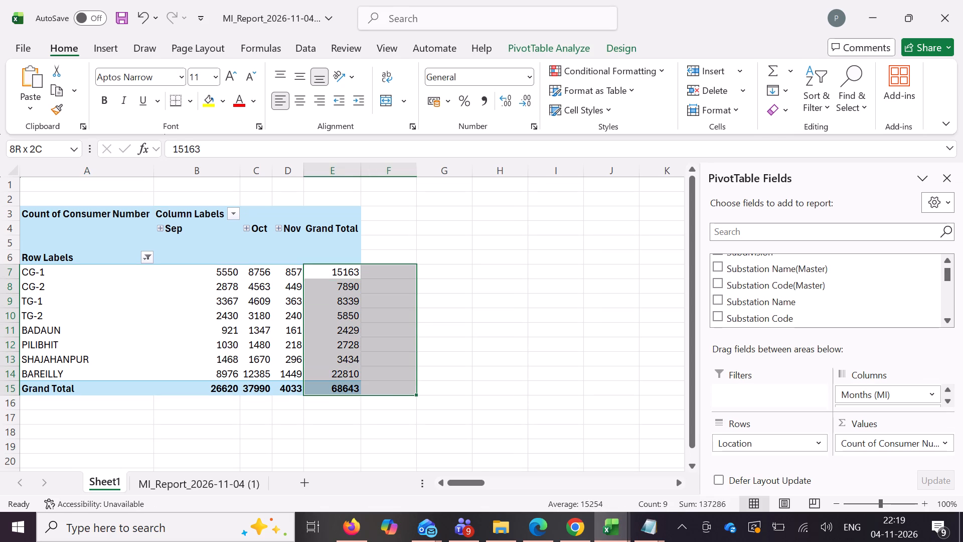
drag(380, 385, 354, 385)
key(ctrl+c)
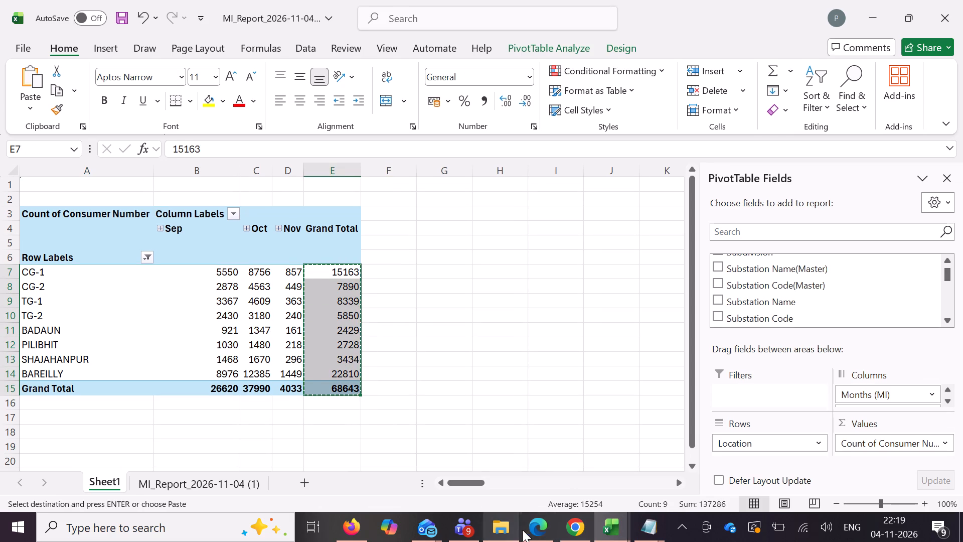
click(602, 529)
click(899, 463)
click(618, 527)
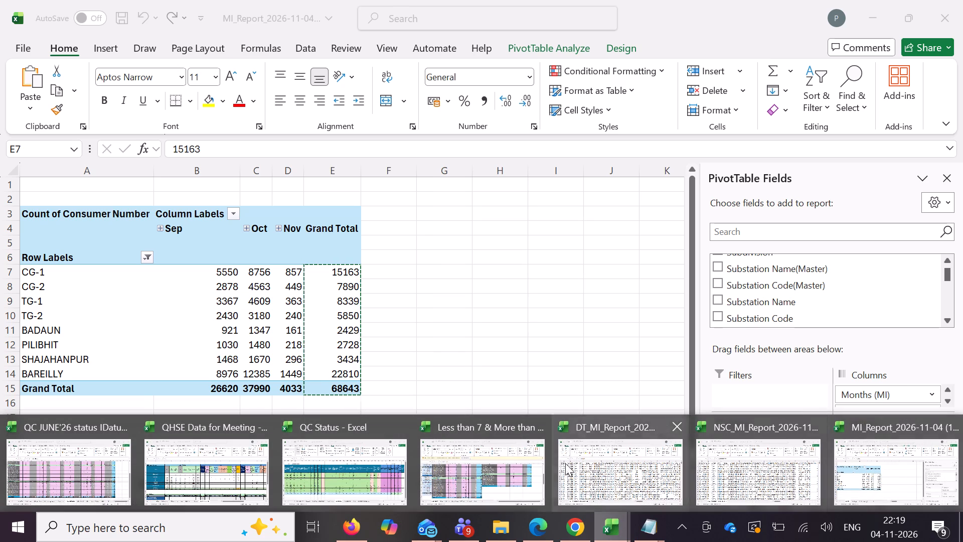
click(233, 454)
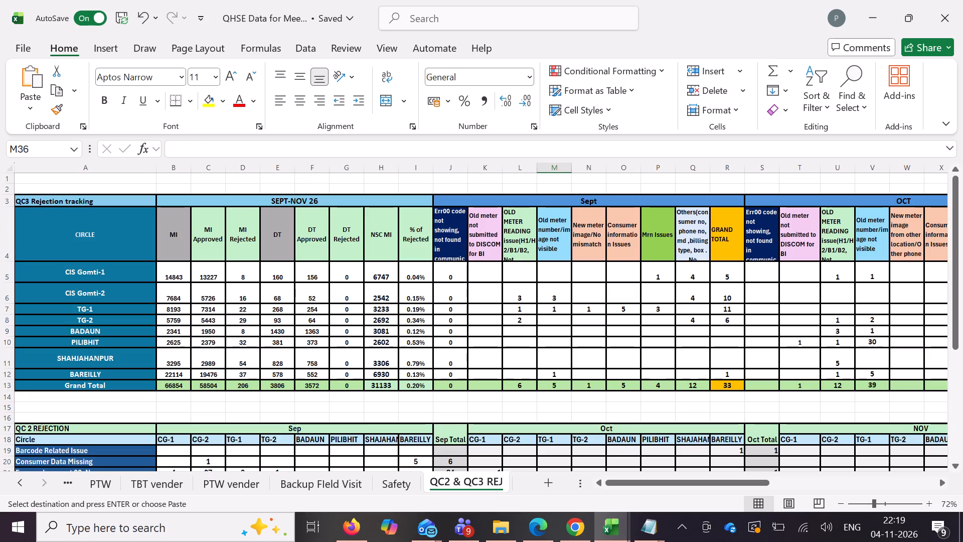
click(177, 270)
key(ctrl+shift+v)
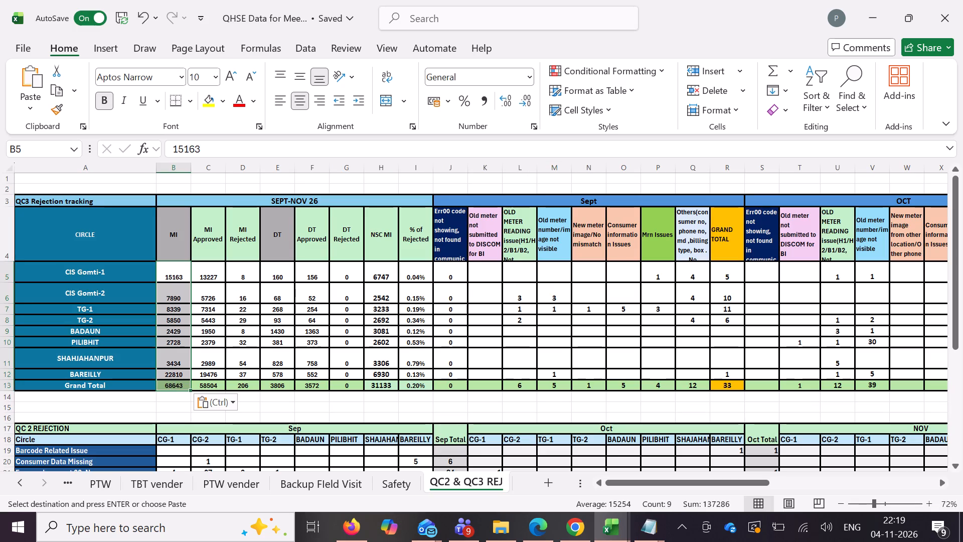
In the MI report workbook's PivotTable, remove MI and Days (MI) from Columns and move Months (MI) to Filters.
click(537, 528)
click(538, 526)
click(611, 529)
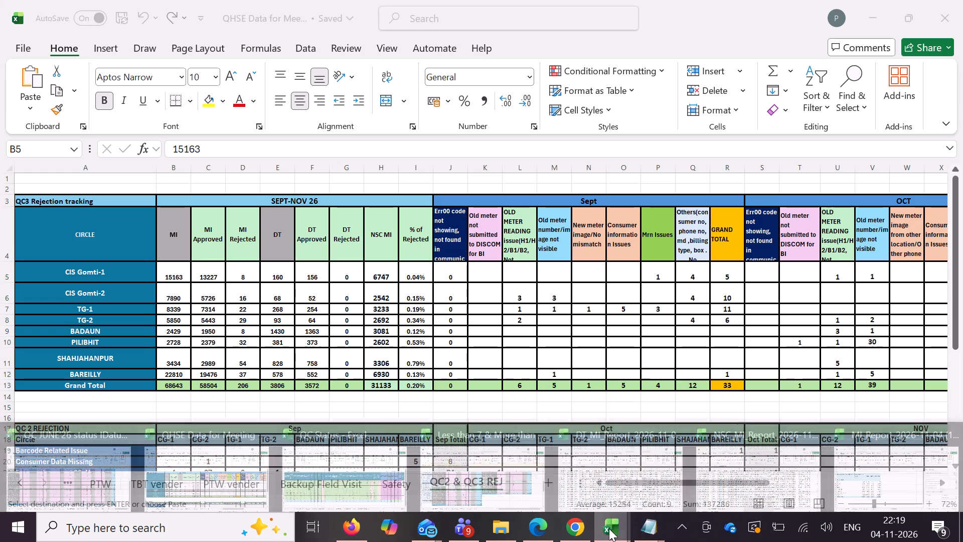
click(875, 467)
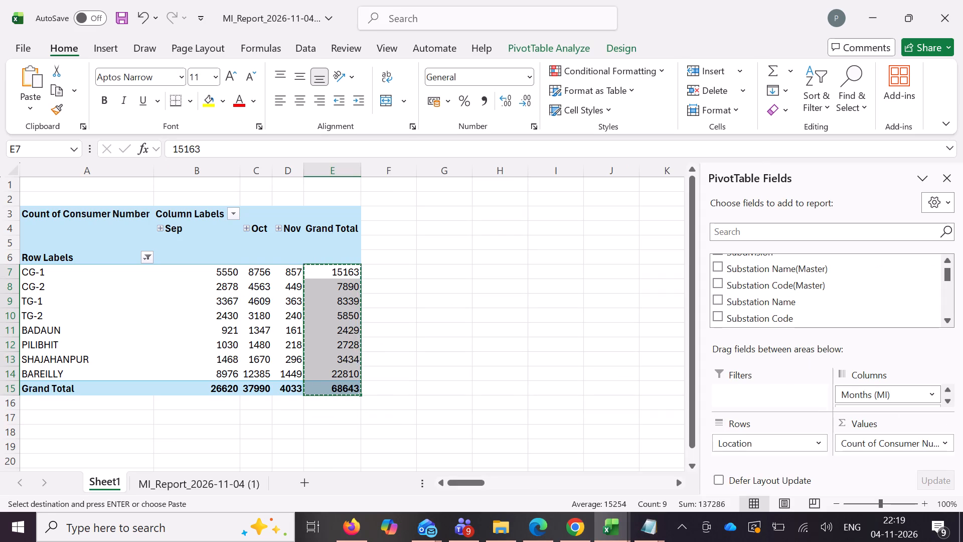
scroll(889, 387, down, 3)
drag(885, 397, 863, 303)
drag(860, 394, 861, 278)
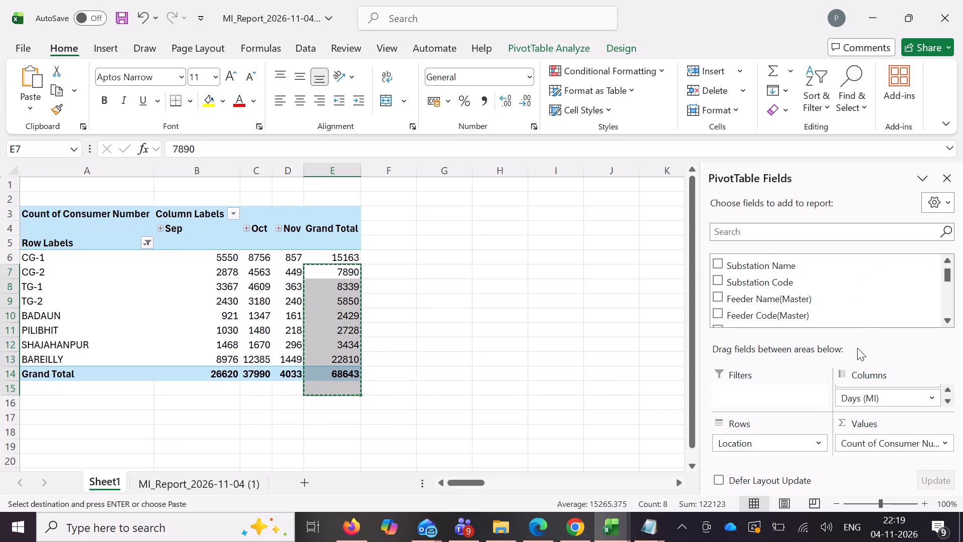
drag(865, 389, 788, 388)
Find the QC3 field in the PivotTable field list and add it to the Columns area.
scroll(817, 303, down, 2)
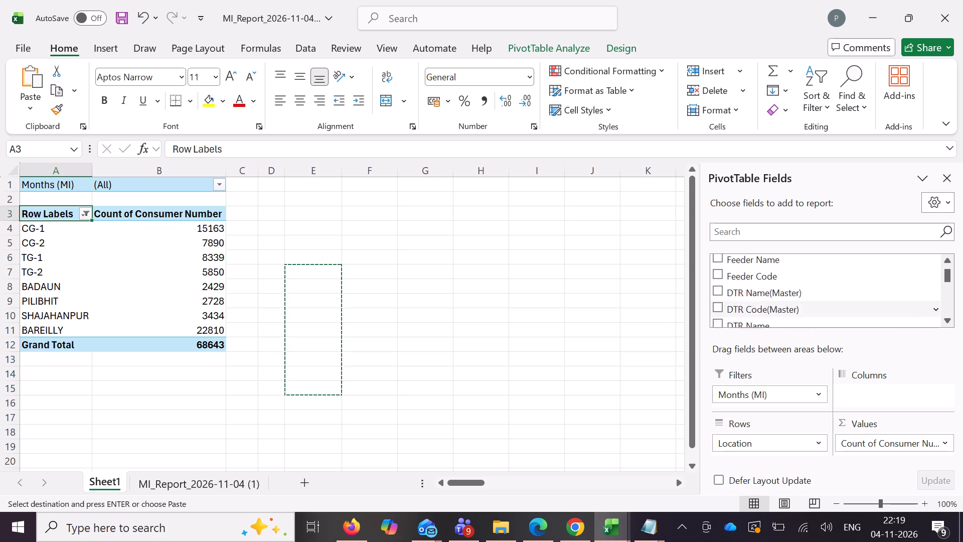
scroll(817, 303, down, 19)
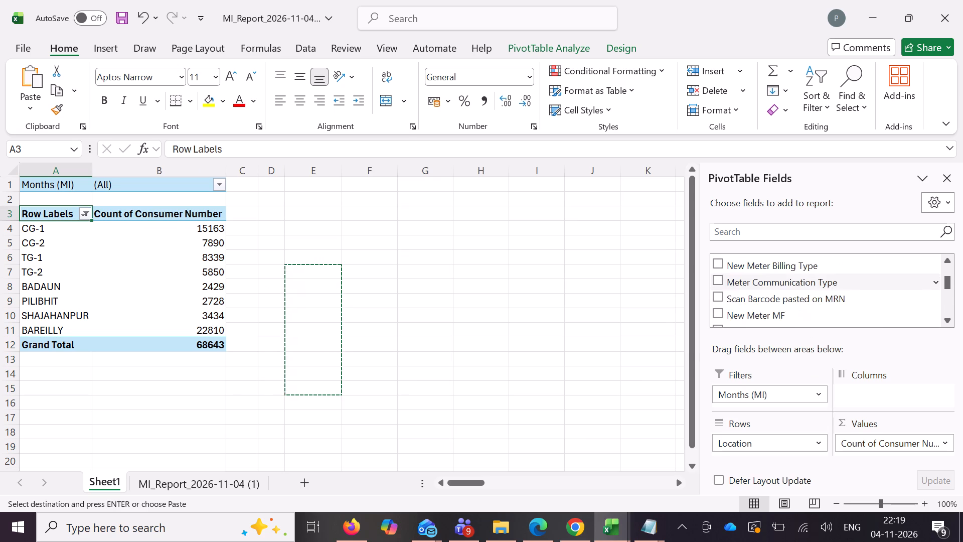
scroll(815, 283, down, 13)
drag(948, 289, 953, 303)
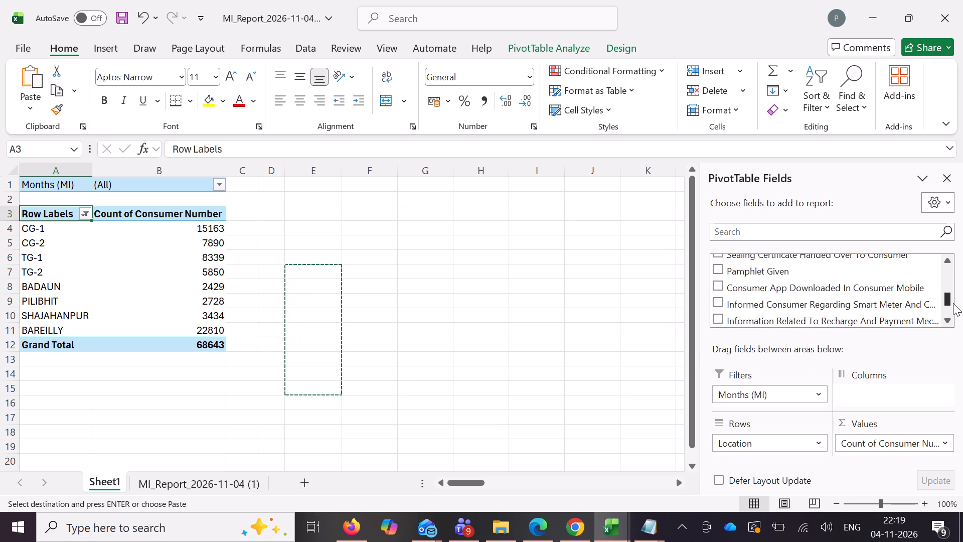
drag(953, 303, 944, 313)
scroll(831, 301, up, 4)
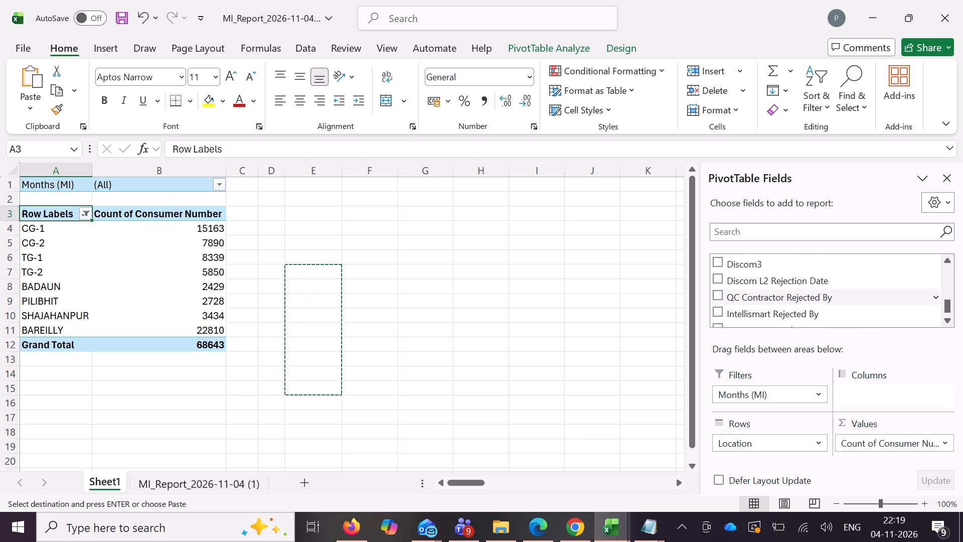
scroll(831, 294, up, 3)
scroll(832, 294, down, 2)
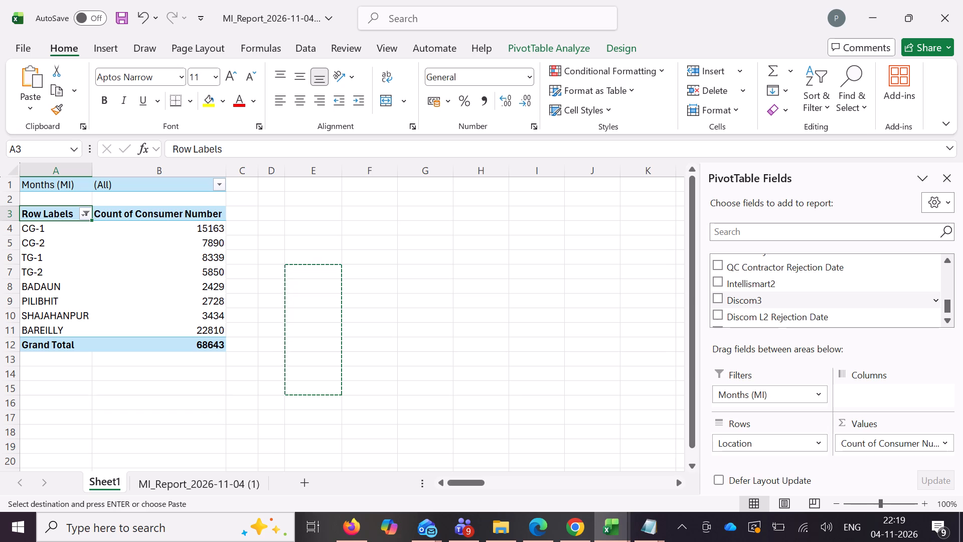
scroll(793, 300, down, 3)
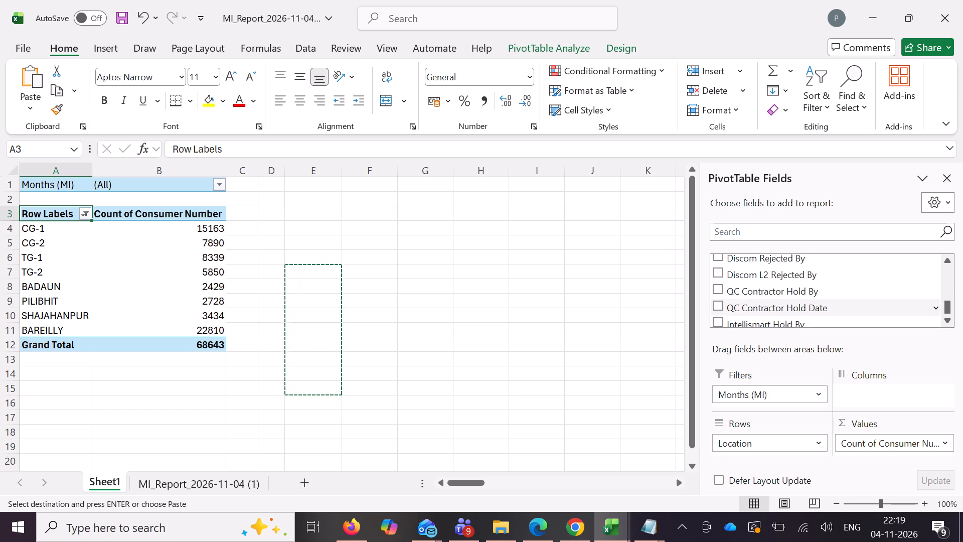
scroll(793, 300, down, 2)
scroll(792, 300, up, 6)
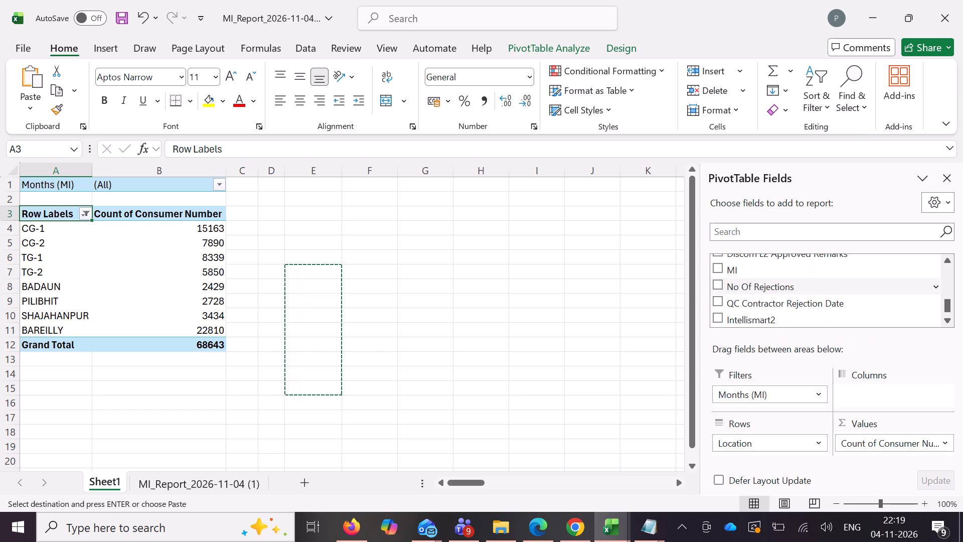
scroll(793, 293, up, 5)
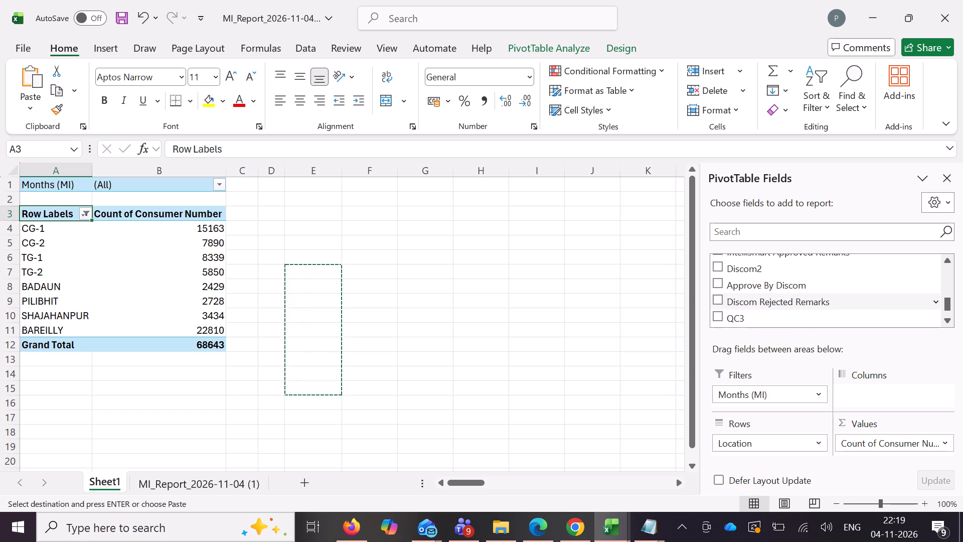
drag(754, 315, 867, 392)
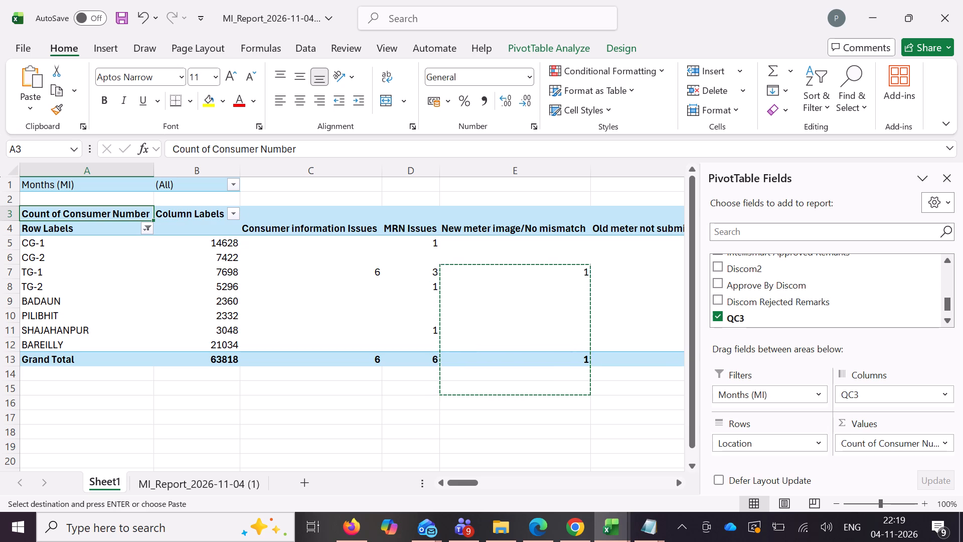
Filter the QC3 column labels to exclude the unnamed empty item and (blank).
click(234, 218)
click(65, 361)
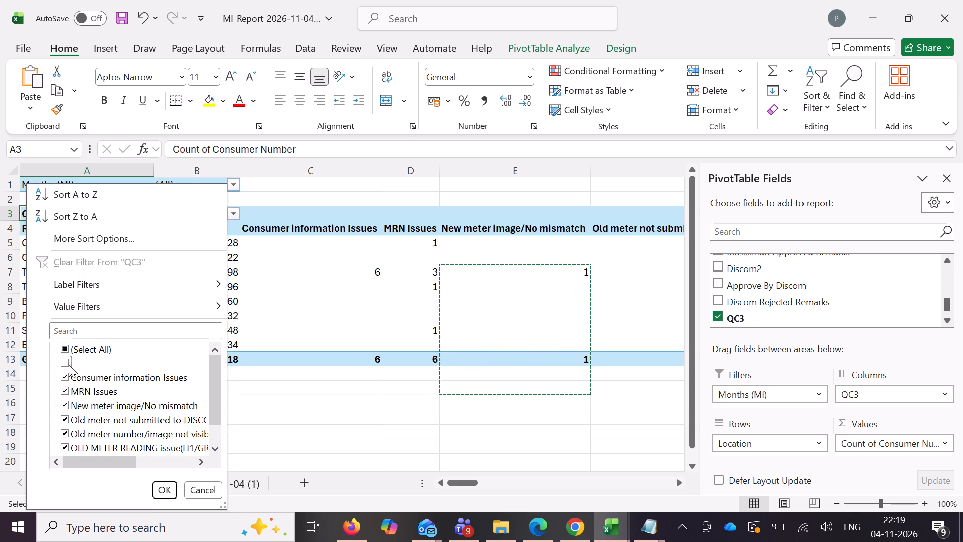
scroll(68, 385, down, 12)
click(61, 446)
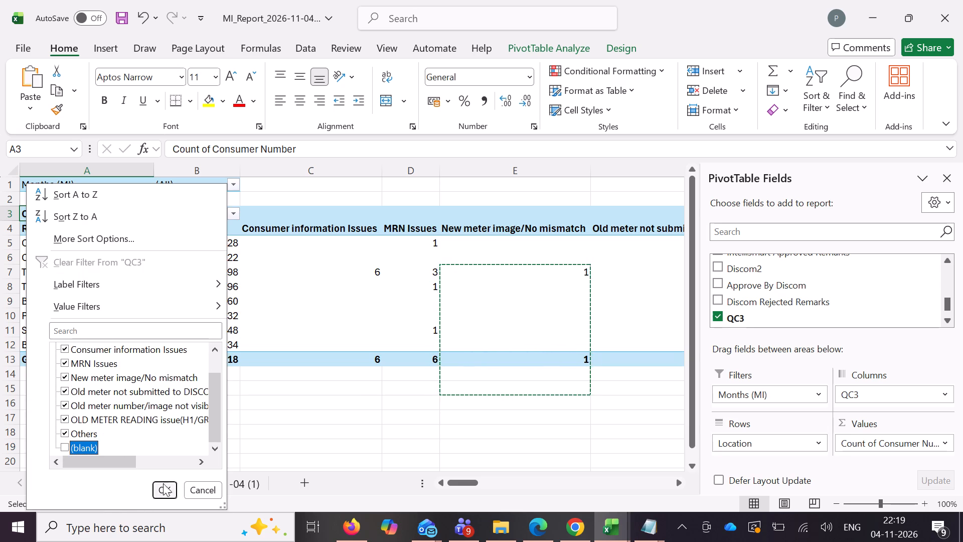
click(171, 492)
Move the Consumer information Issues, MRN Issues and New meter image/No mismatch columns together to just before Grand Total.
drag(256, 221, 385, 228)
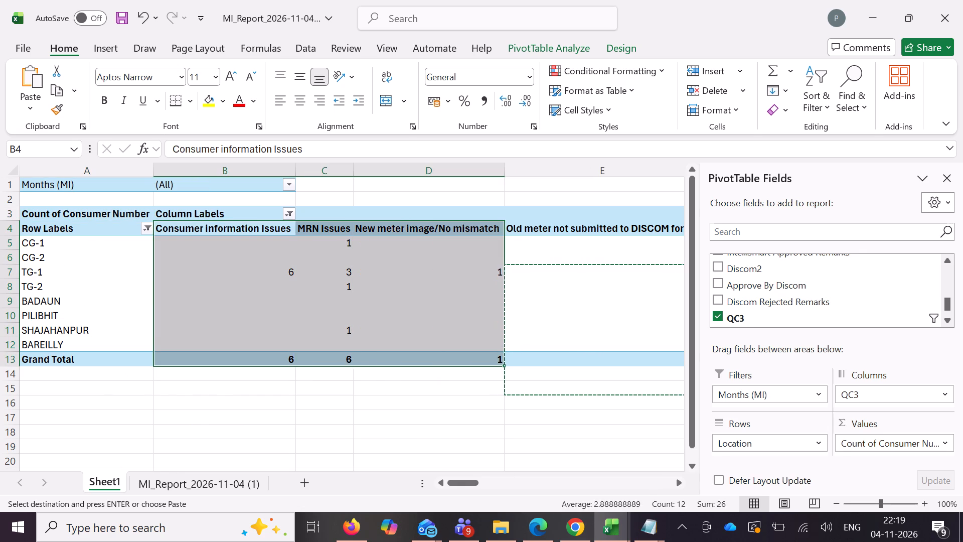
drag(385, 228, 438, 238)
drag(504, 239, 779, 240)
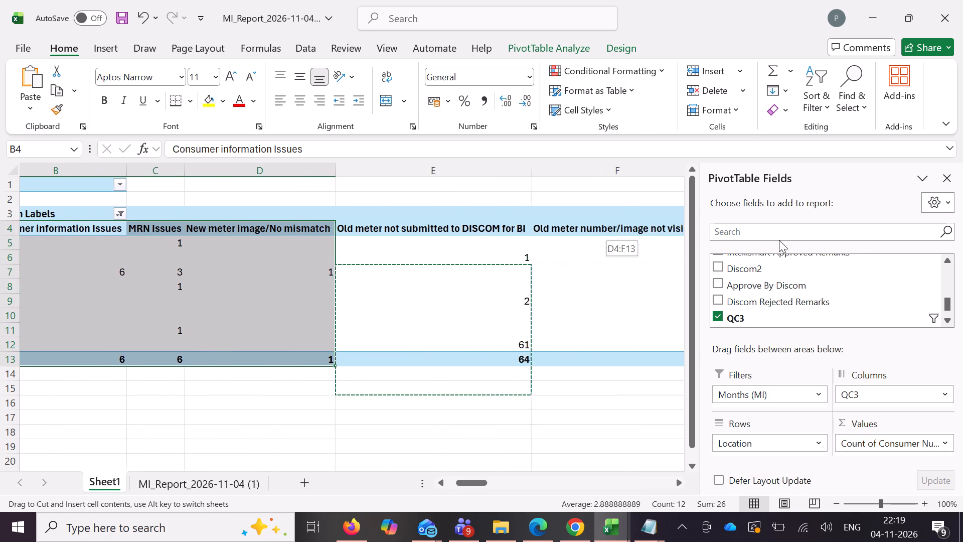
drag(779, 240, 63, 245)
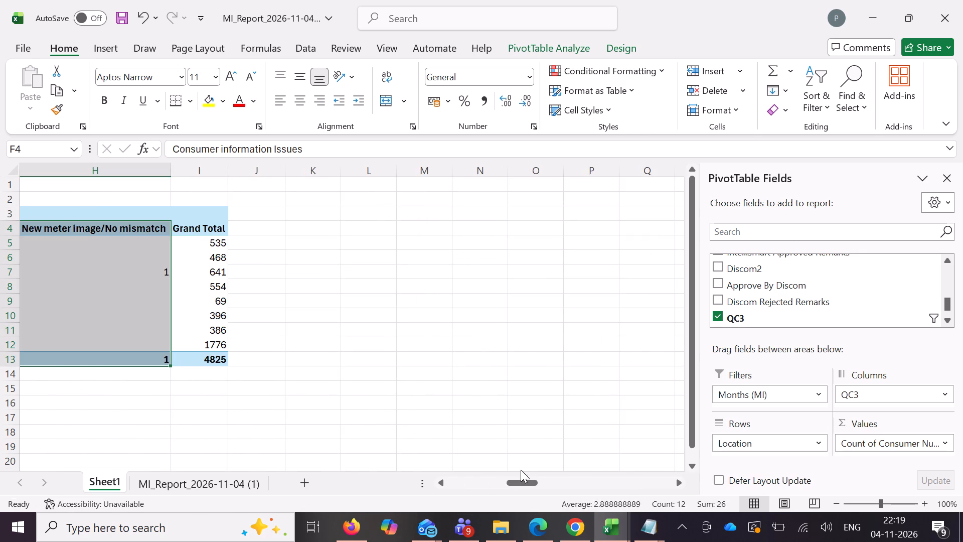
Move the Others column to between New meter image/No mismatch and Grand Total.
drag(528, 479, 428, 450)
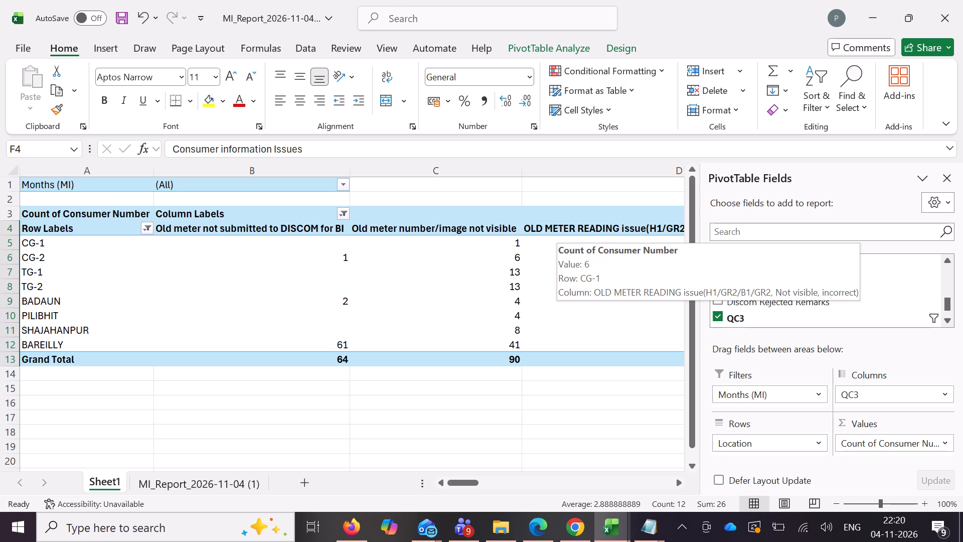
scroll(527, 238, left, 5)
scroll(403, 232, left, 1)
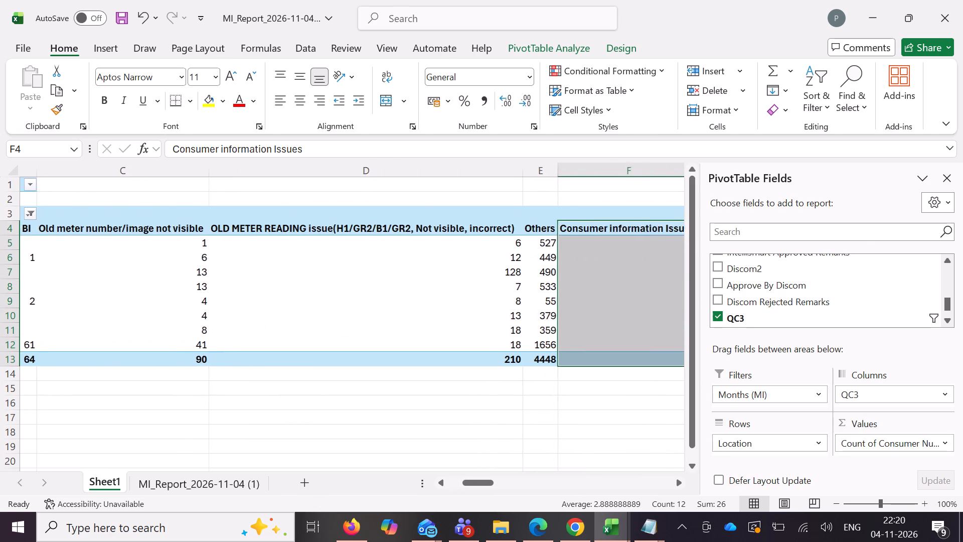
scroll(425, 232, left, 1)
scroll(532, 232, left, 1)
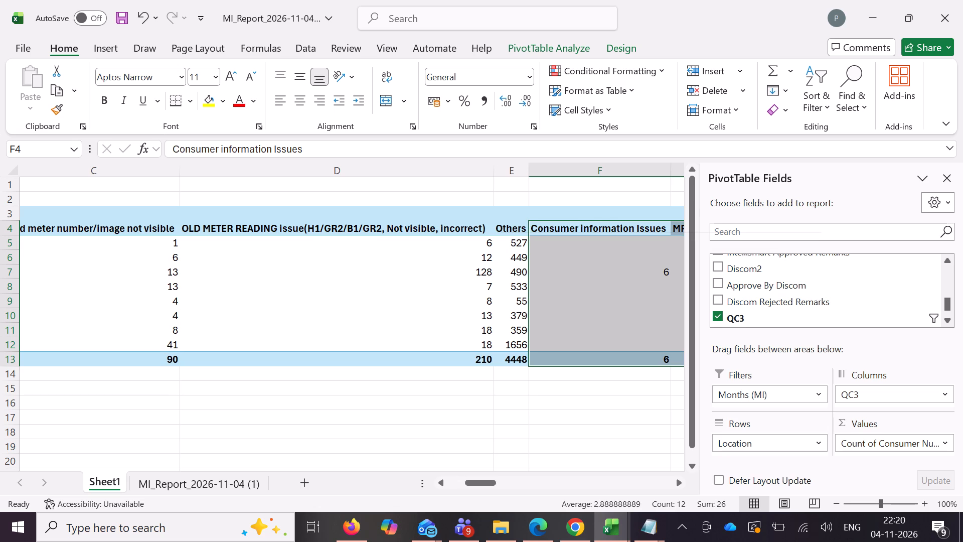
click(507, 229)
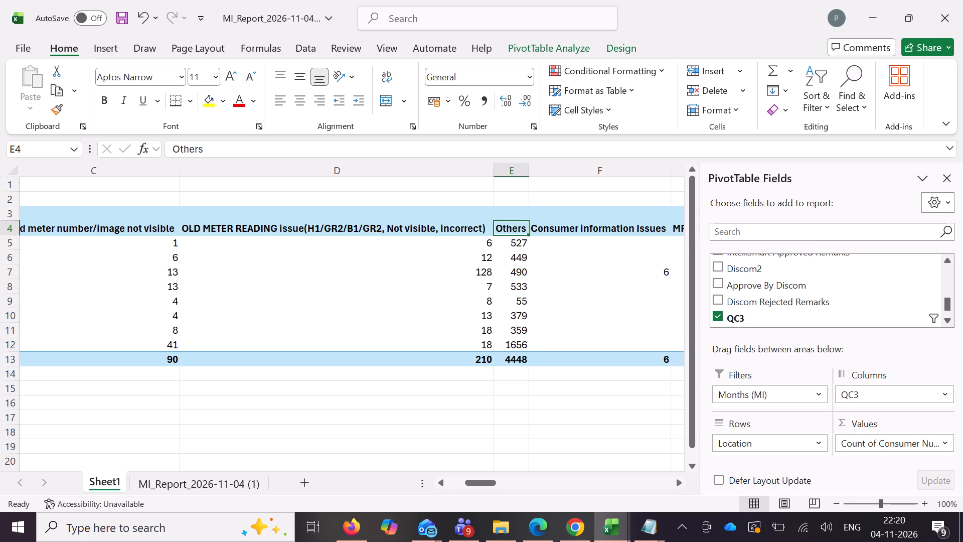
click(514, 220)
click(515, 225)
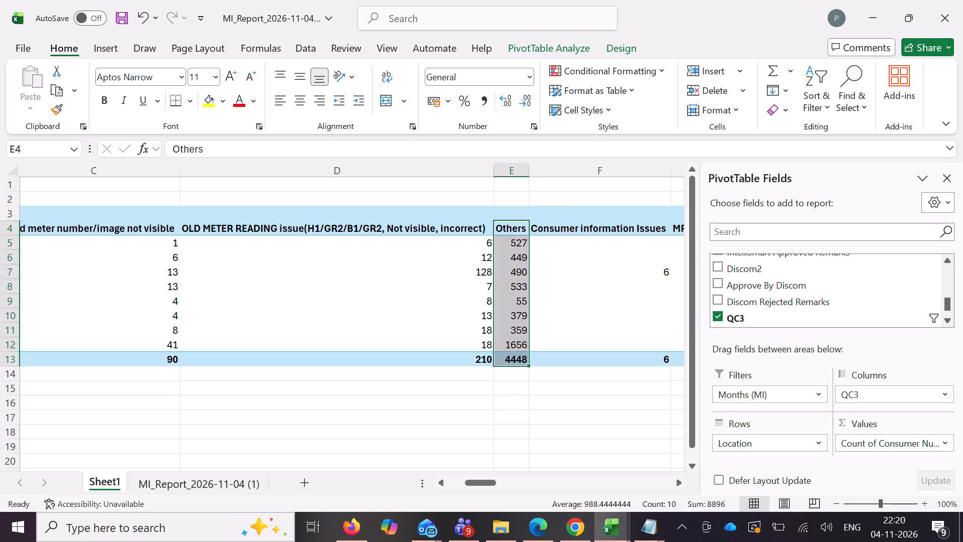
drag(529, 240, 423, 249)
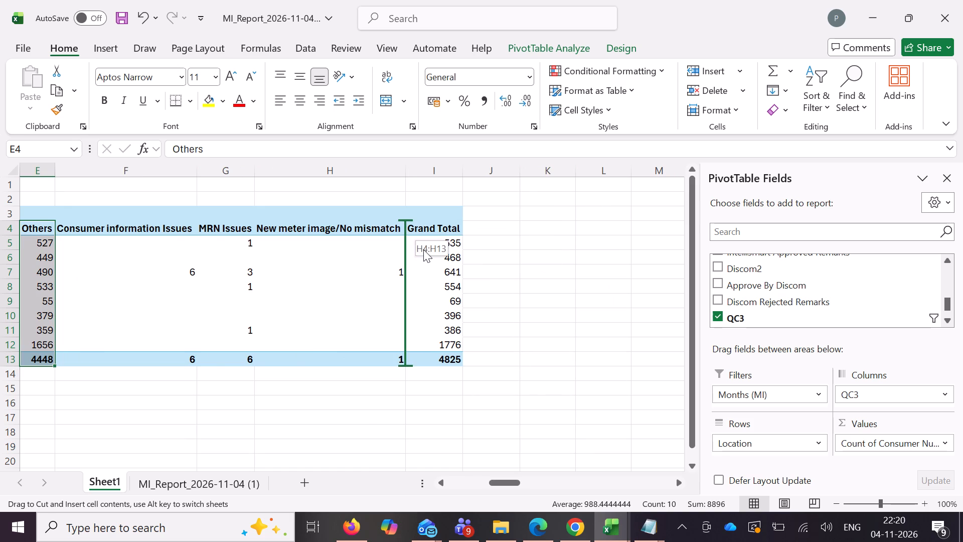
drag(423, 249, 424, 249)
Move the New meter image/No mismatch column ahead of MRN Issues and Consumer information Issues.
drag(511, 480, 466, 470)
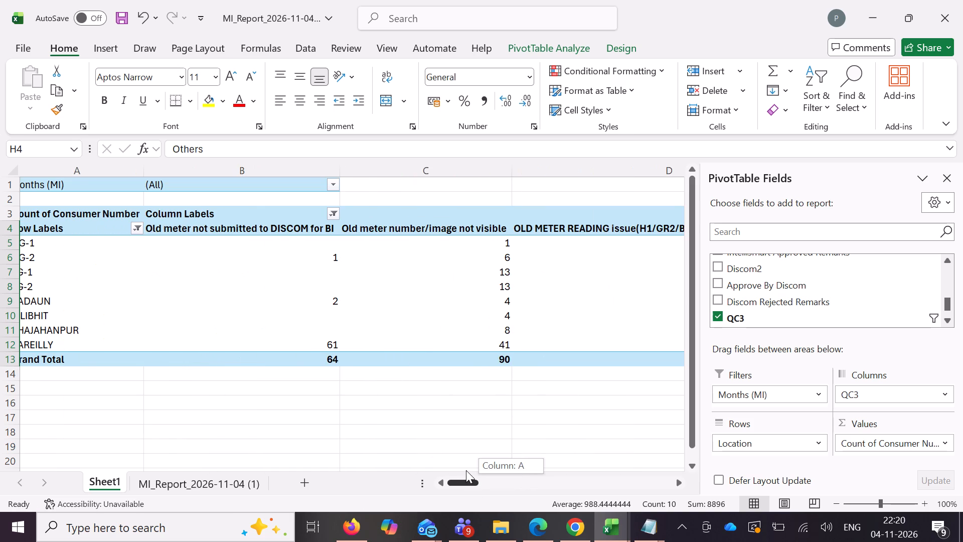
drag(466, 470, 499, 450)
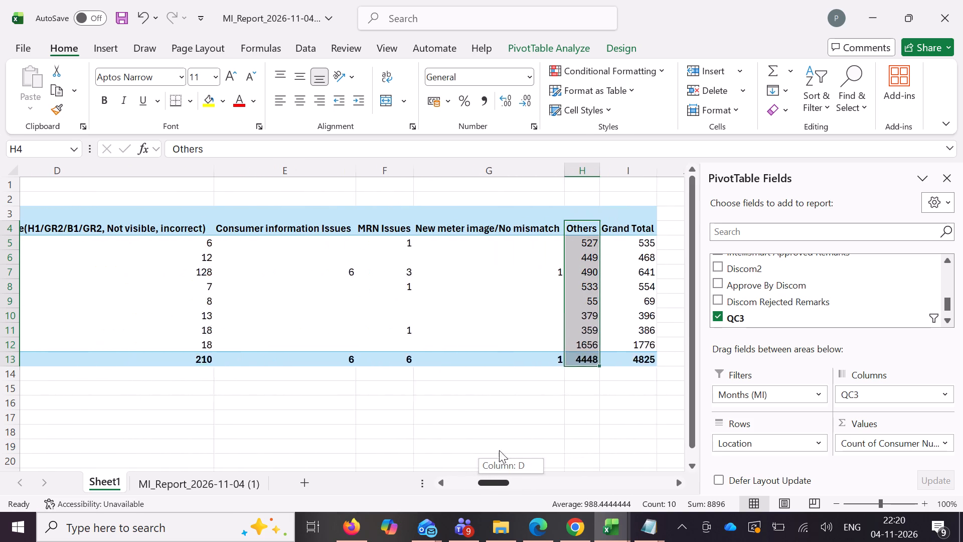
drag(499, 450, 500, 458)
click(474, 227)
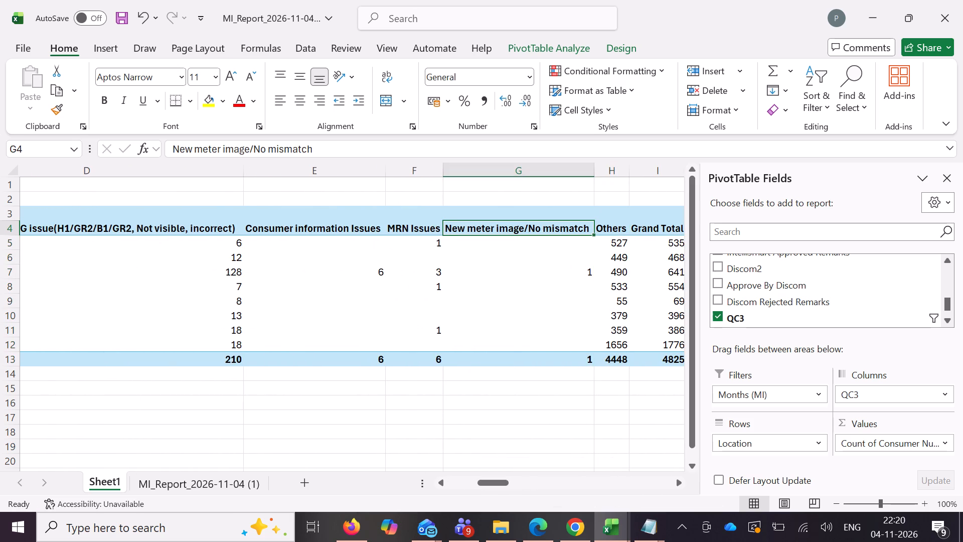
drag(443, 227, 352, 228)
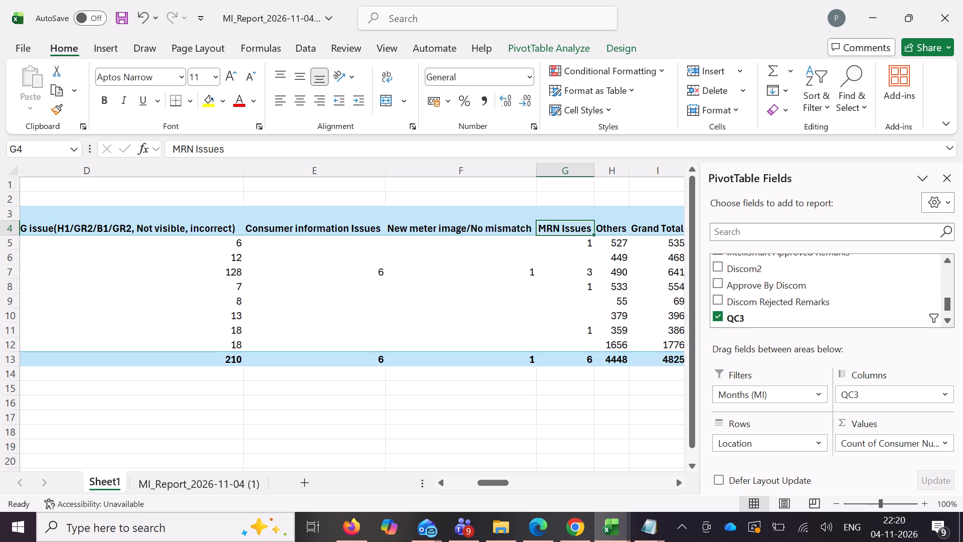
click(416, 229)
drag(386, 228, 283, 232)
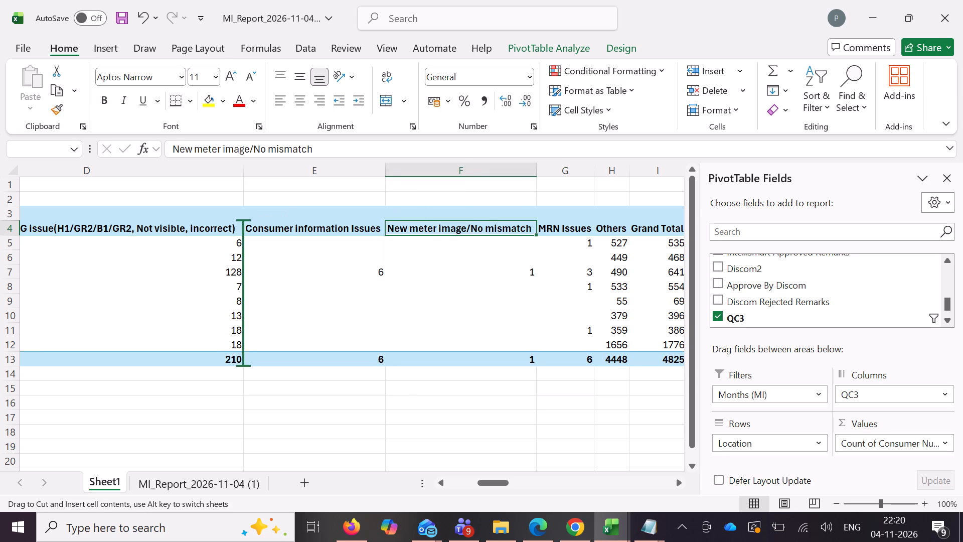
Move the OLD METER READING issue column ahead of Old meter number/image not visible.
scroll(401, 278, right, 4)
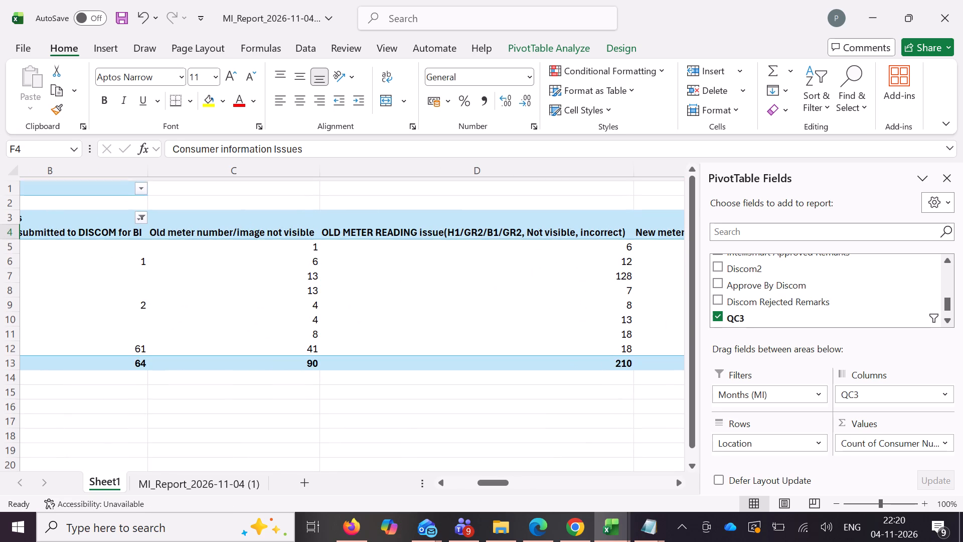
scroll(388, 236, right, 1)
click(390, 230)
click(355, 224)
click(353, 228)
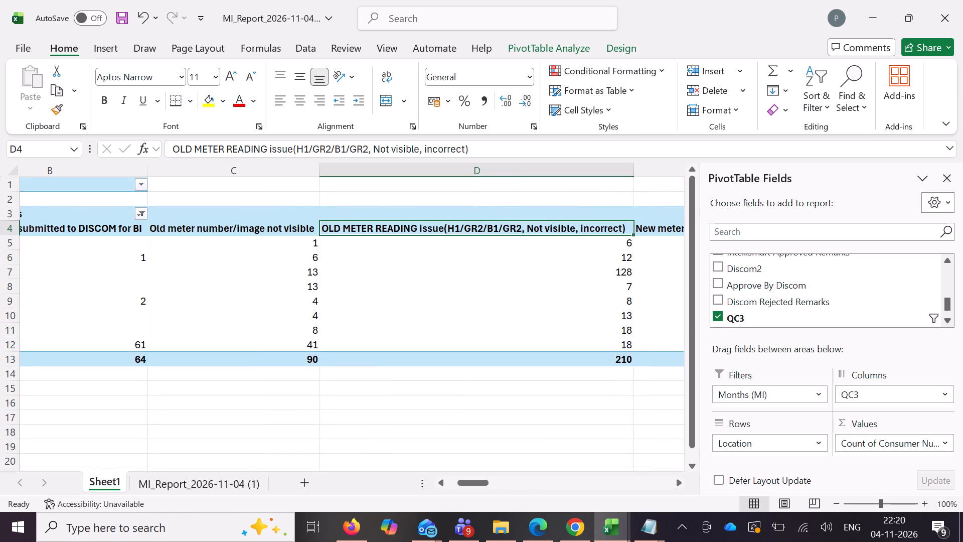
drag(319, 228, 199, 228)
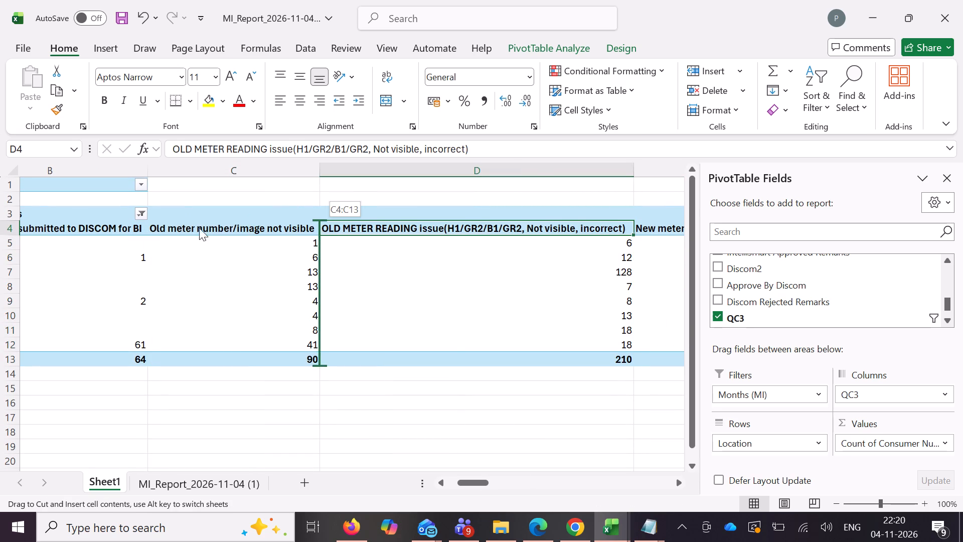
drag(199, 228, 154, 229)
Set the PivotTable's Months (MI) report filter to Sep.
scroll(333, 282, right, 4)
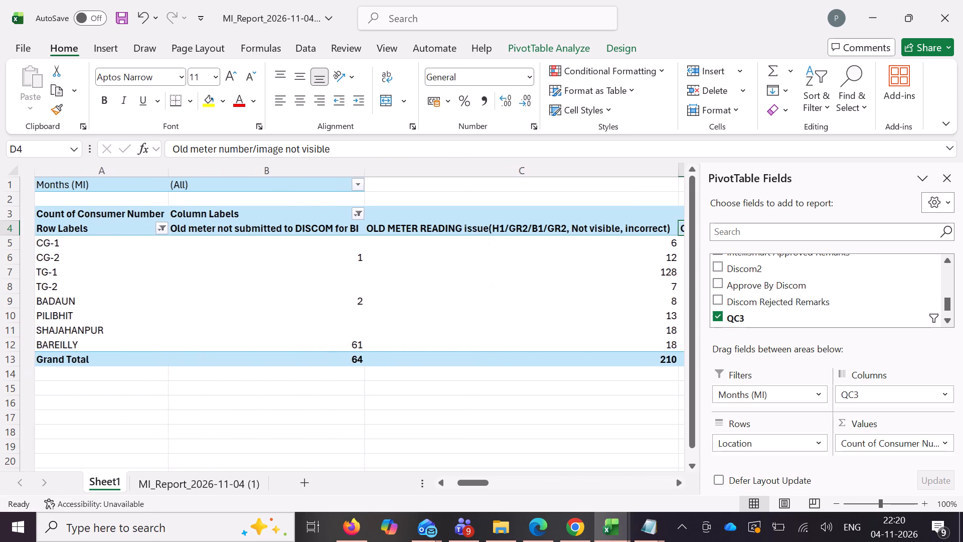
scroll(345, 264, right, 1)
click(347, 185)
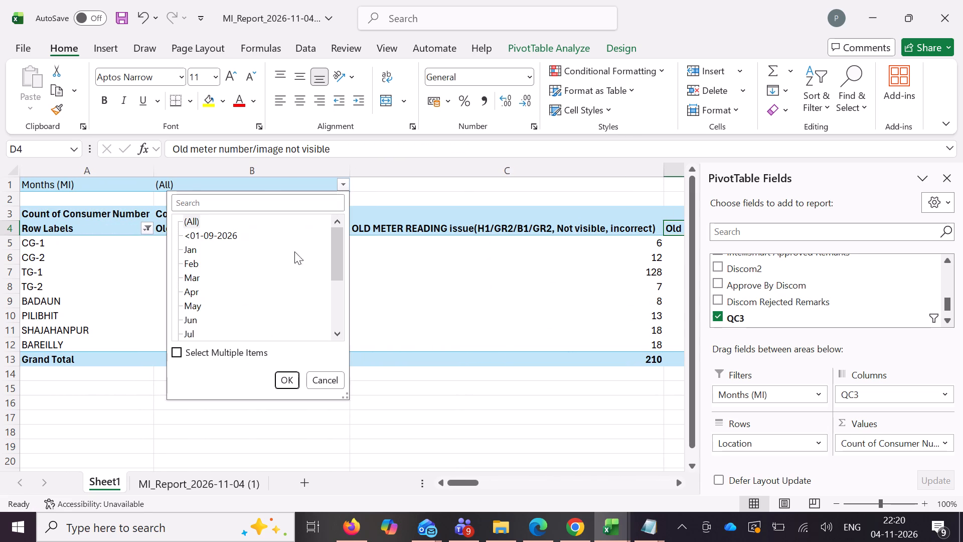
scroll(208, 306, down, 3)
click(193, 264)
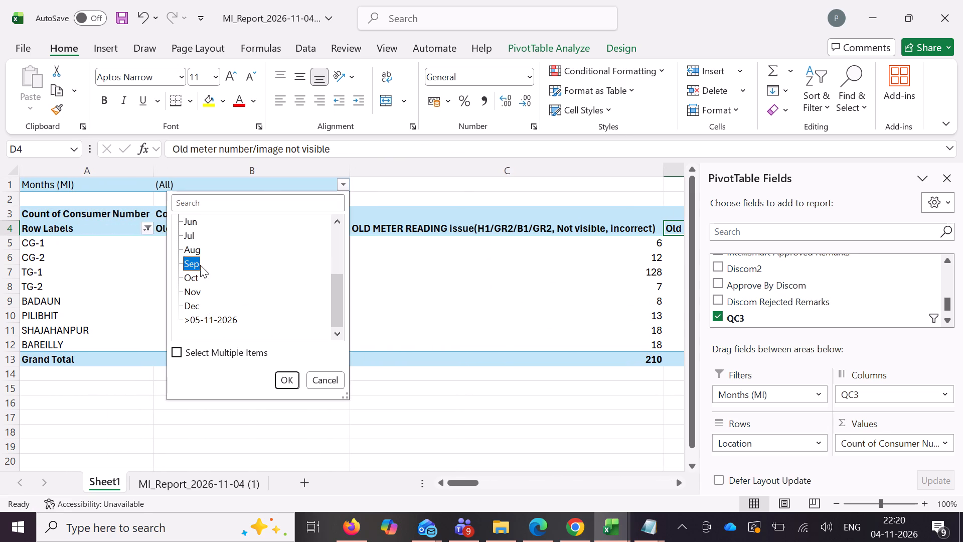
click(289, 377)
scroll(448, 261, left, 1)
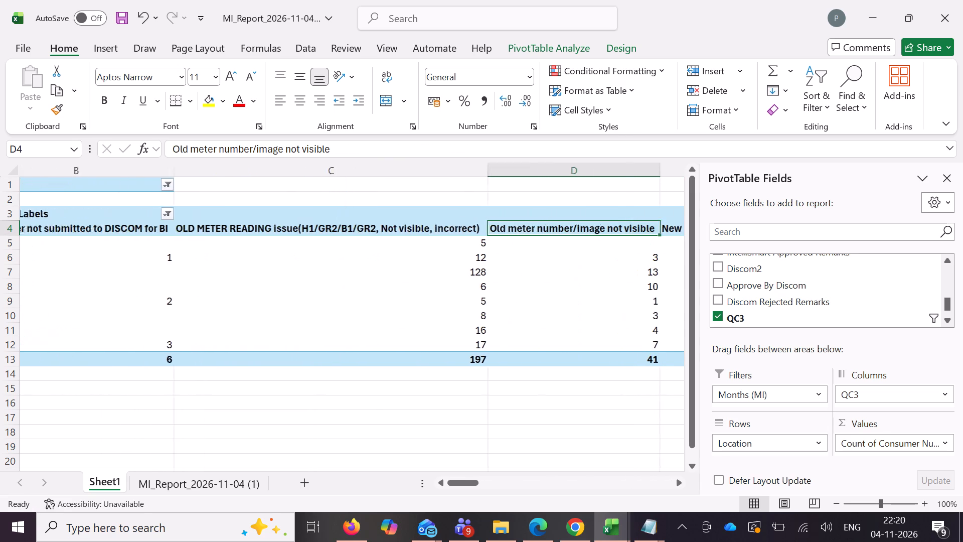
Move Months (MI) from the PivotTable's report filters to Columns, placing it above QC3.
scroll(448, 261, left, 4)
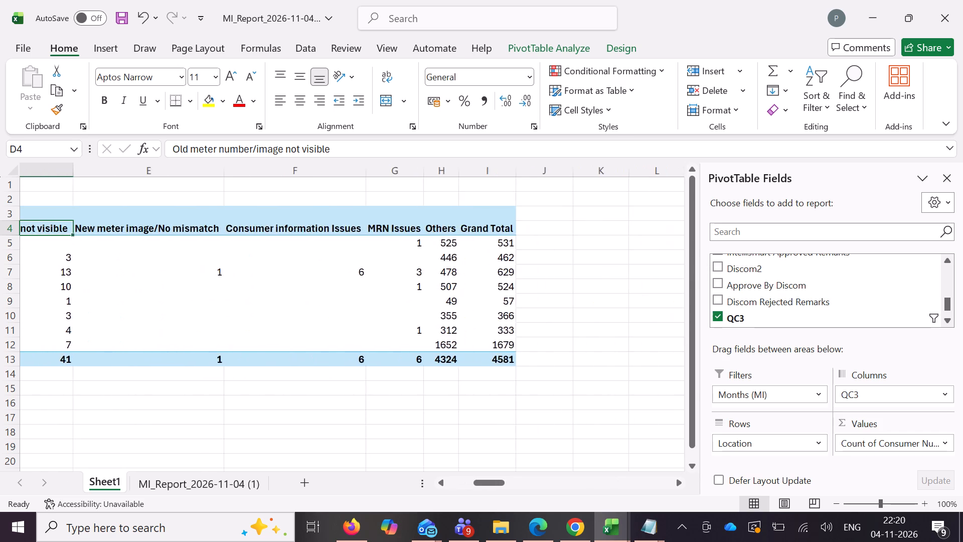
drag(754, 392, 880, 387)
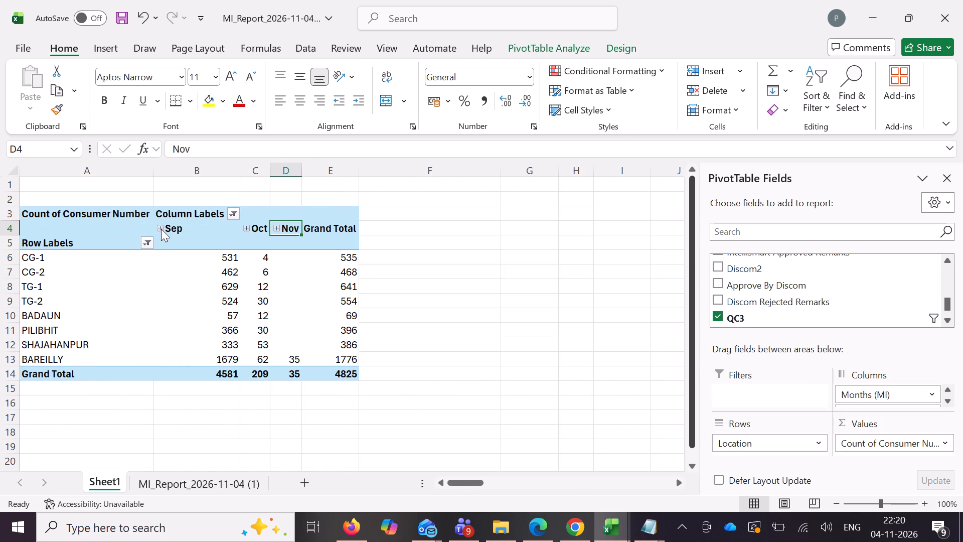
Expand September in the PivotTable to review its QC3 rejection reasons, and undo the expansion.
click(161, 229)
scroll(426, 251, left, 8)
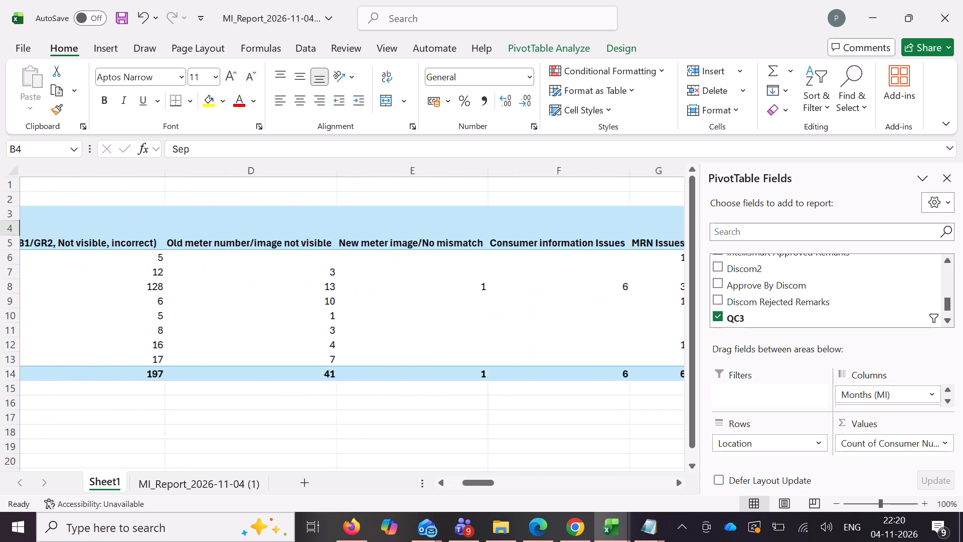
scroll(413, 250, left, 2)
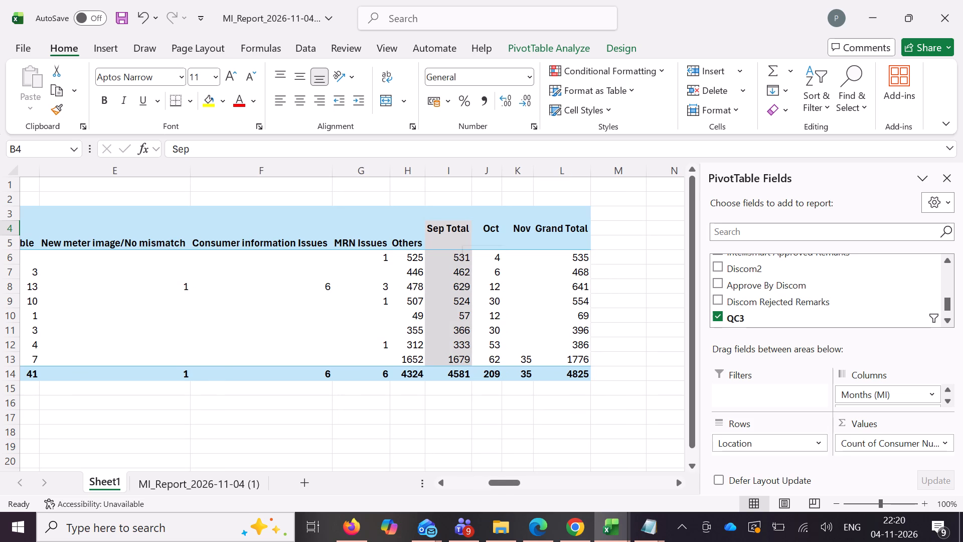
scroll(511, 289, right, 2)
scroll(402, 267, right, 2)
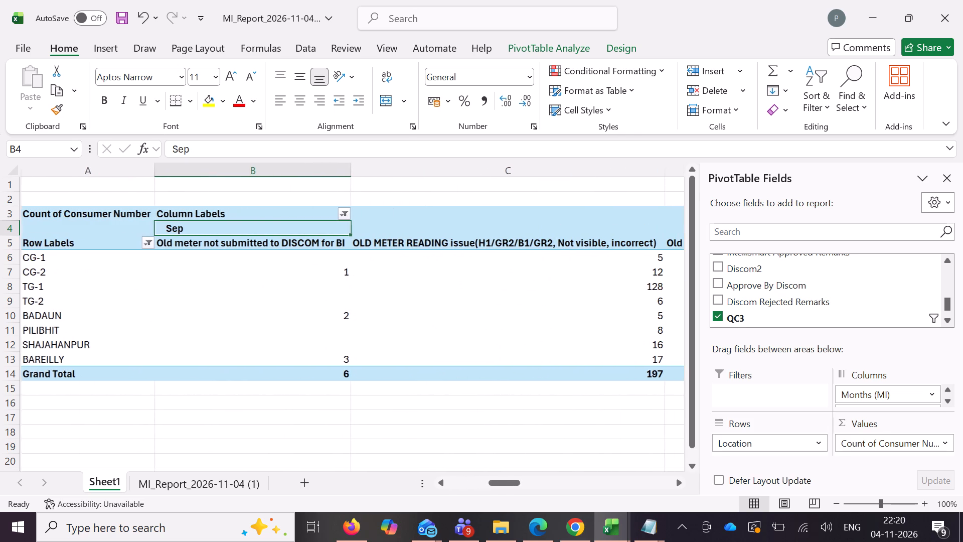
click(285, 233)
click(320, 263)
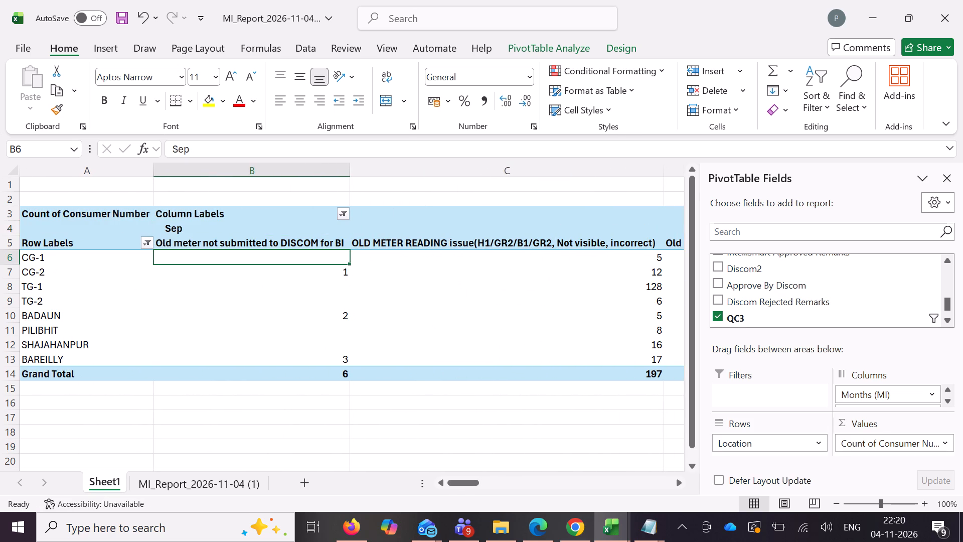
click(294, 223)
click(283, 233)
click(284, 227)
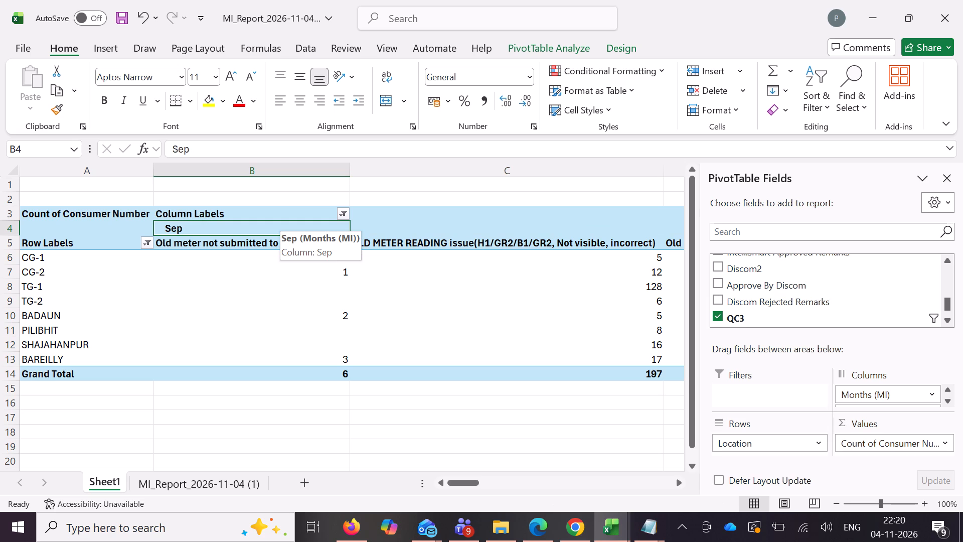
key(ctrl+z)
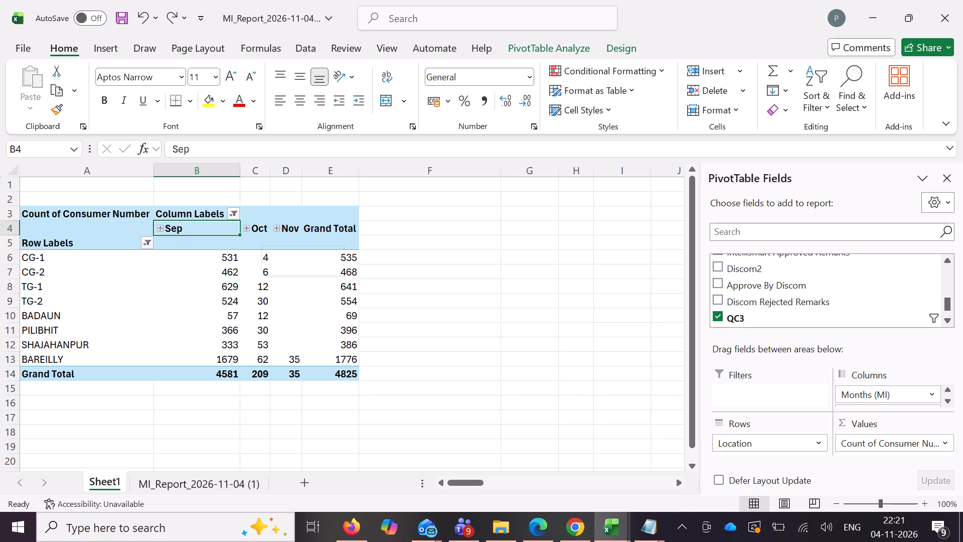
Expand October in the PivotTable and copy its counts for the three old-meter issue columns, including the Grand Total row.
click(248, 226)
drag(343, 259, 781, 346)
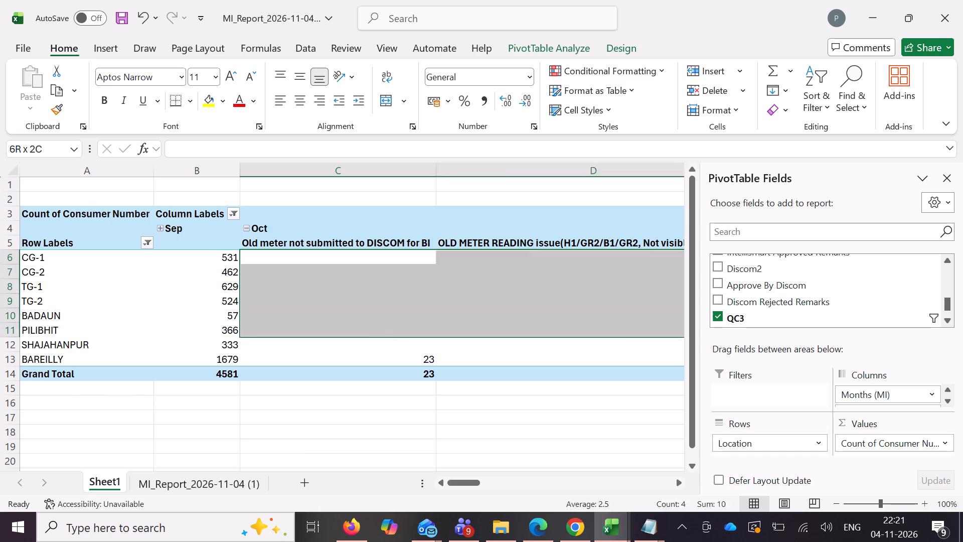
drag(781, 346, 359, 360)
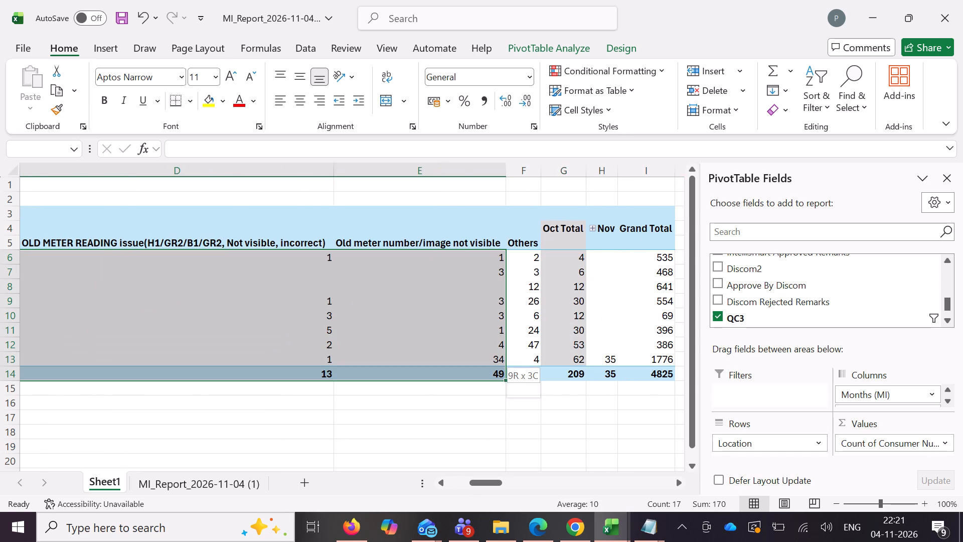
drag(359, 360, 420, 366)
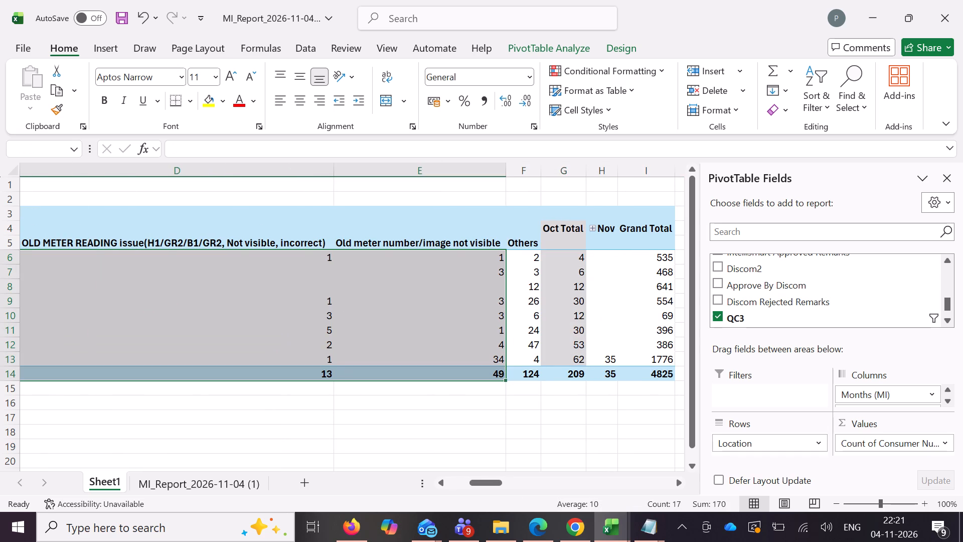
key(ctrl+c)
Paste the copied October counts as values from cell U5 on the QC2 & QC3 REJ sheet of the QHSE Data for Meeting workbook.
click(541, 524)
click(609, 524)
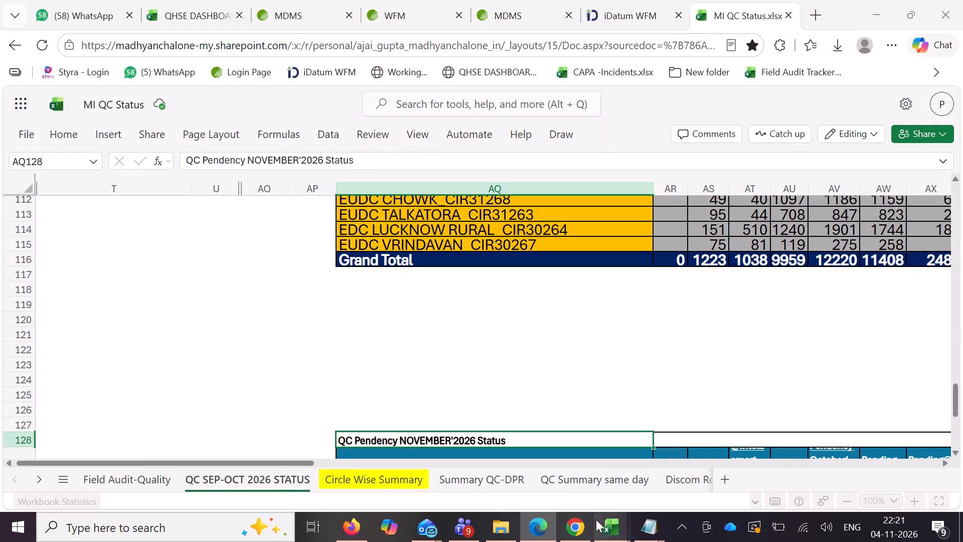
click(246, 480)
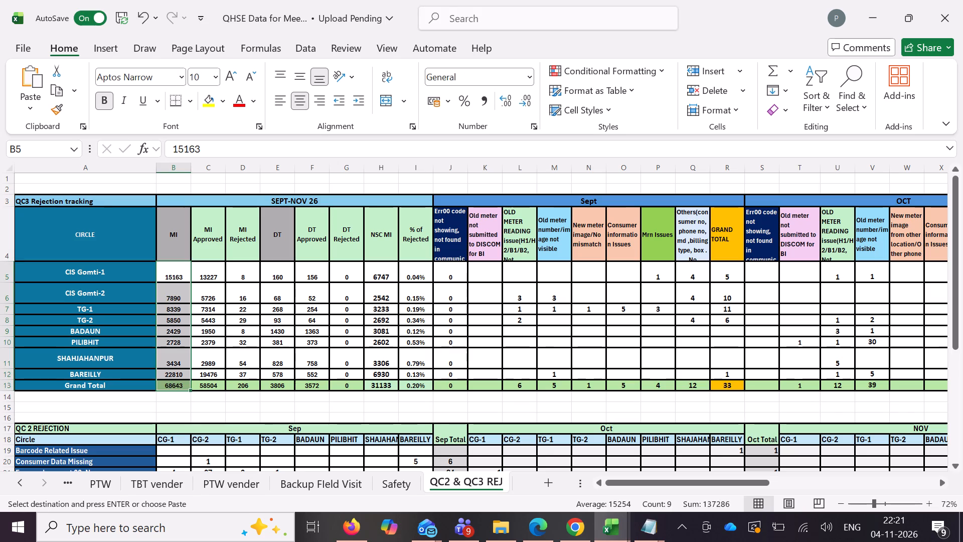
scroll(598, 305, left, 1)
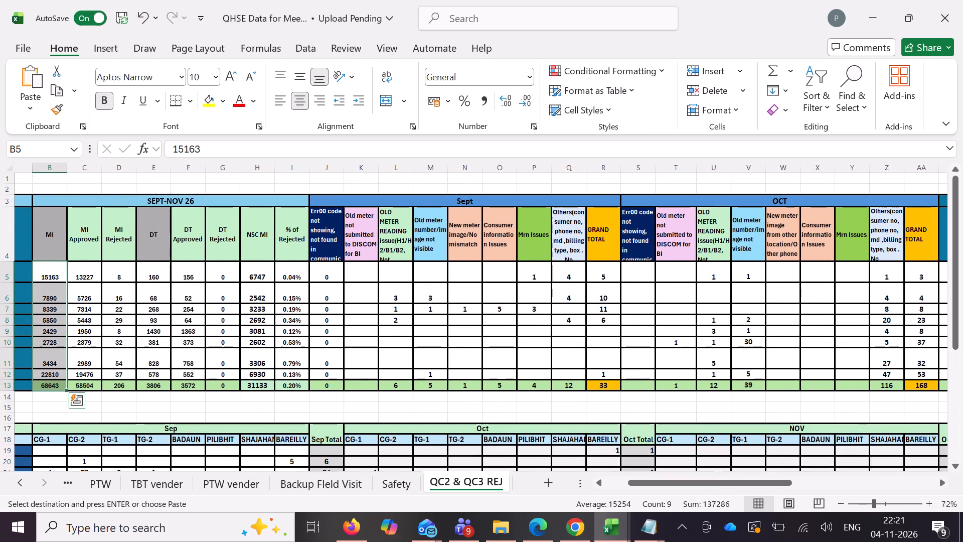
scroll(581, 320, left, 1)
scroll(676, 308, left, 2)
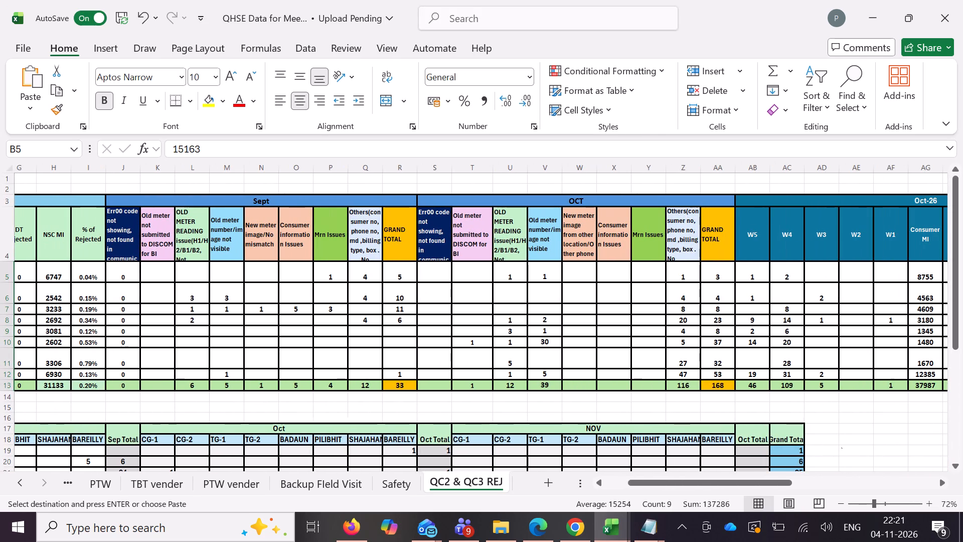
scroll(670, 297, left, 1)
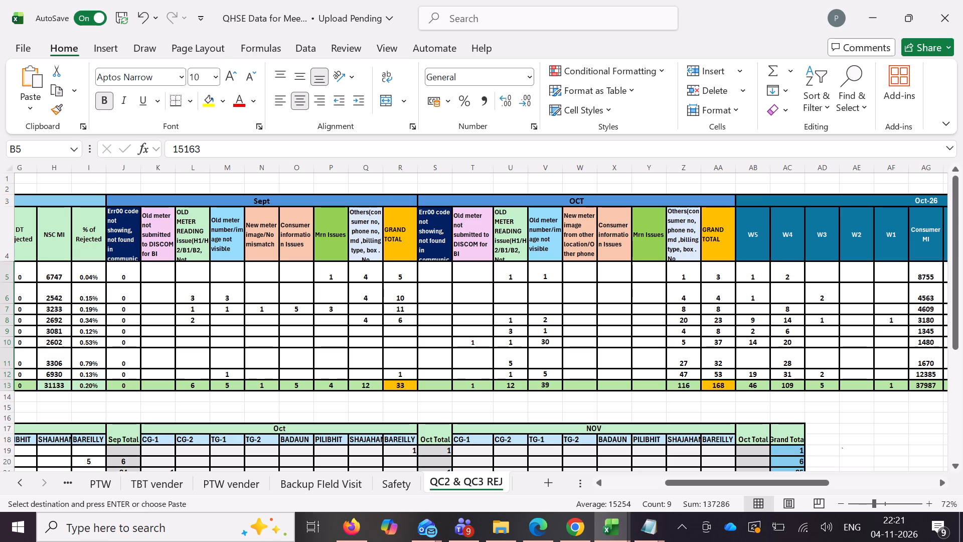
click(509, 271)
key(ctrl+shift+v)
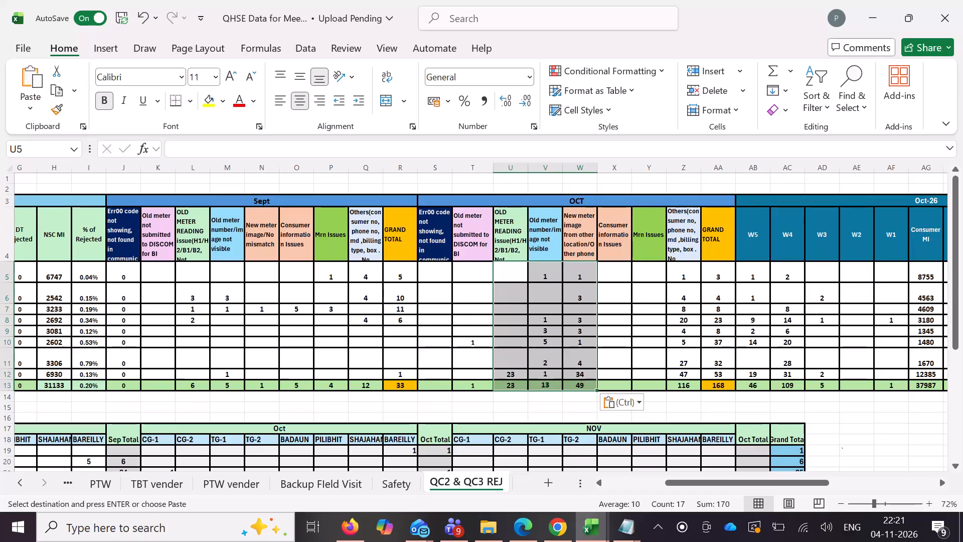
drag(507, 383, 573, 382)
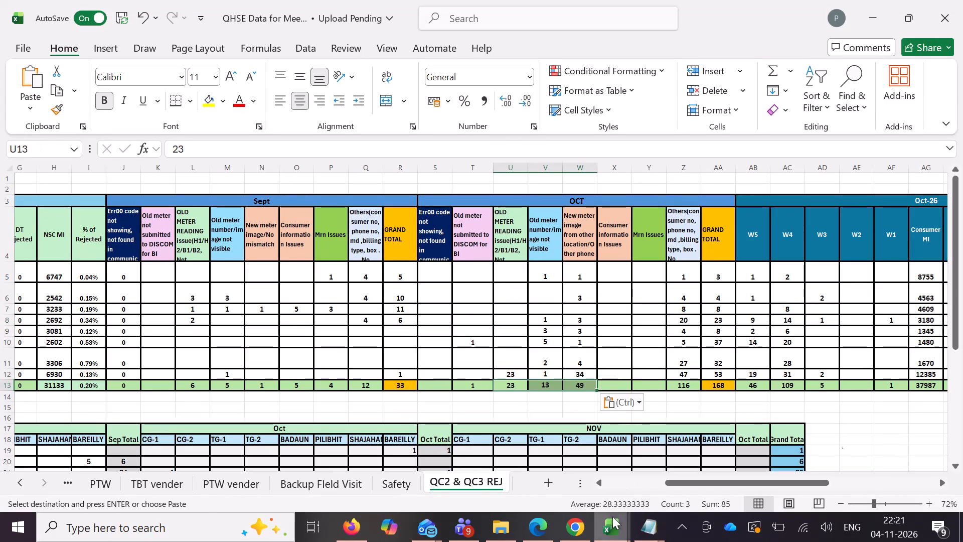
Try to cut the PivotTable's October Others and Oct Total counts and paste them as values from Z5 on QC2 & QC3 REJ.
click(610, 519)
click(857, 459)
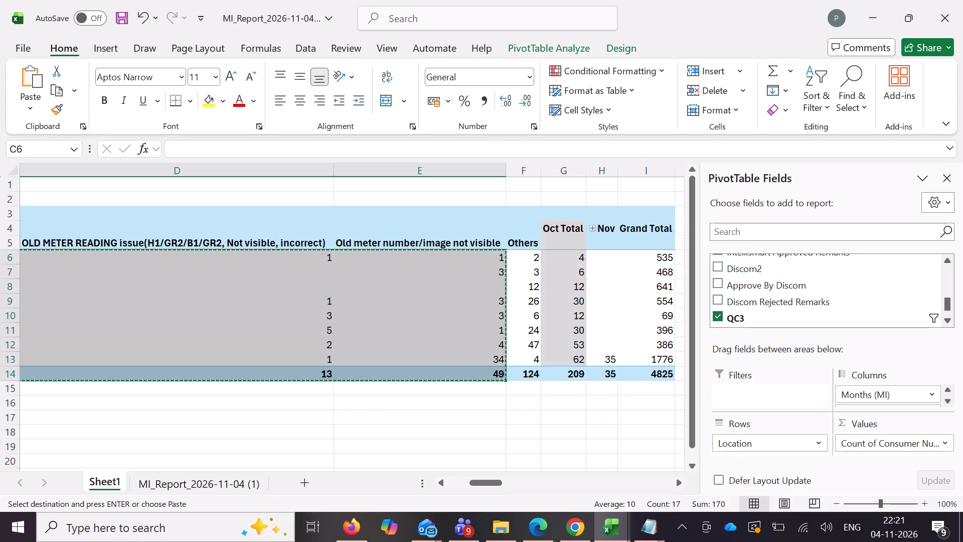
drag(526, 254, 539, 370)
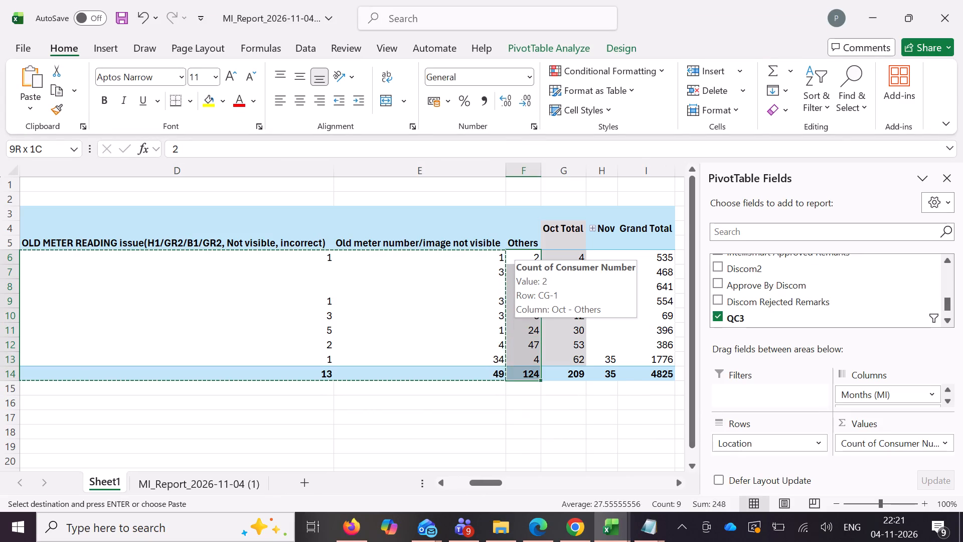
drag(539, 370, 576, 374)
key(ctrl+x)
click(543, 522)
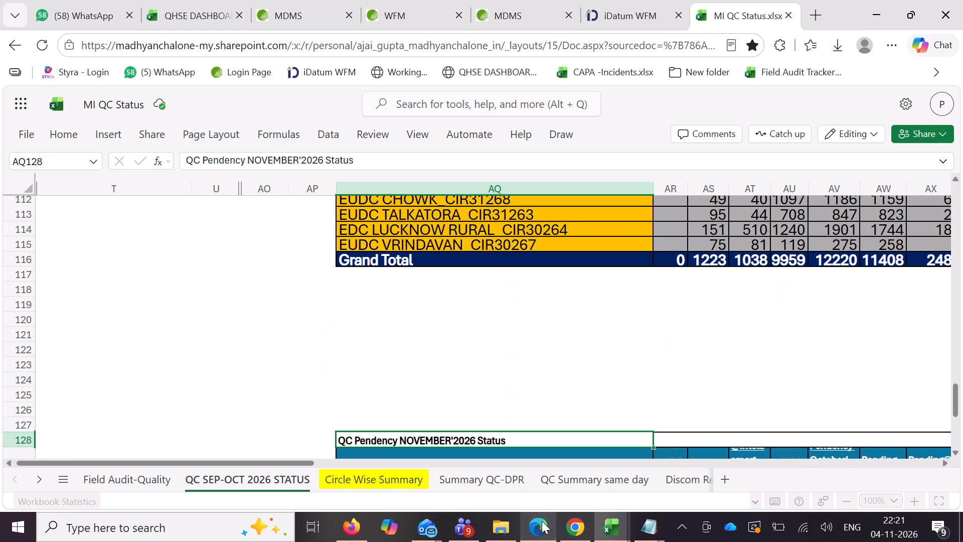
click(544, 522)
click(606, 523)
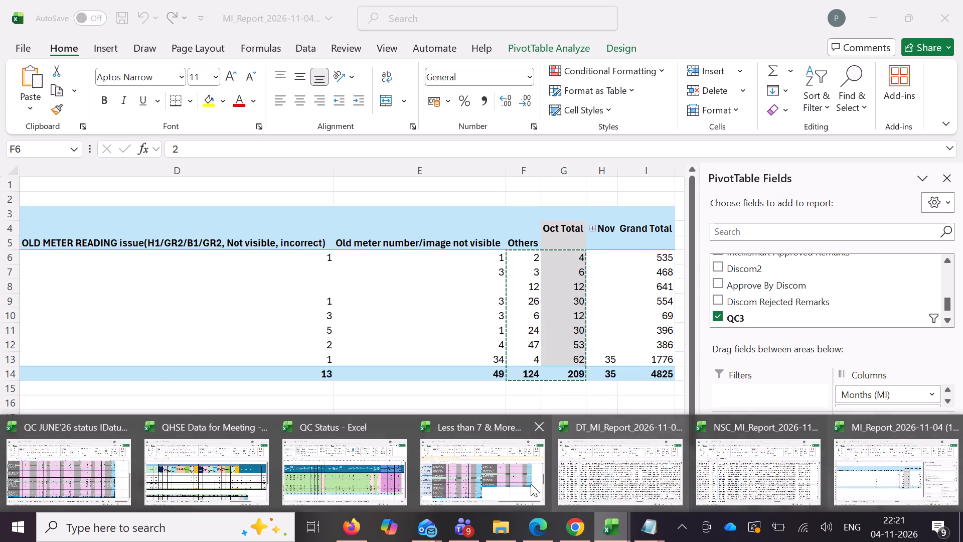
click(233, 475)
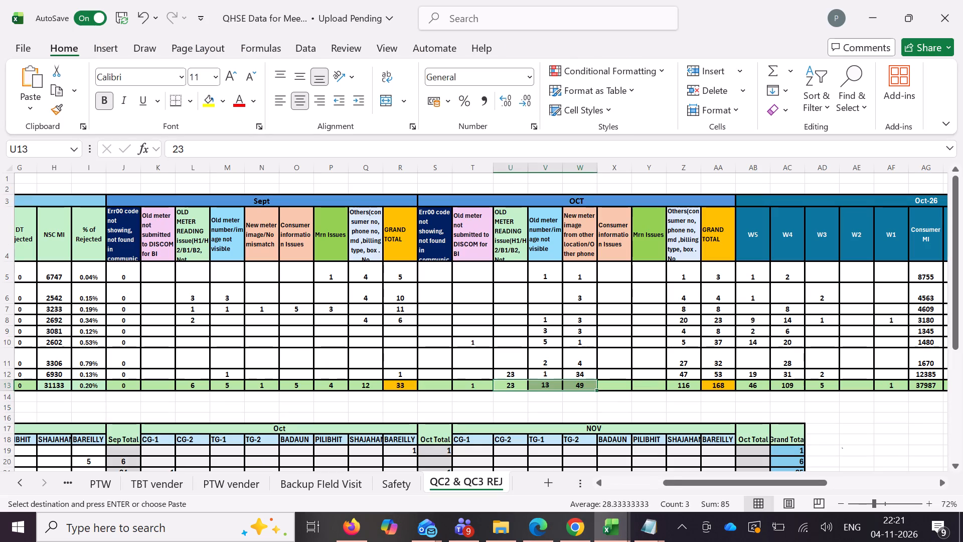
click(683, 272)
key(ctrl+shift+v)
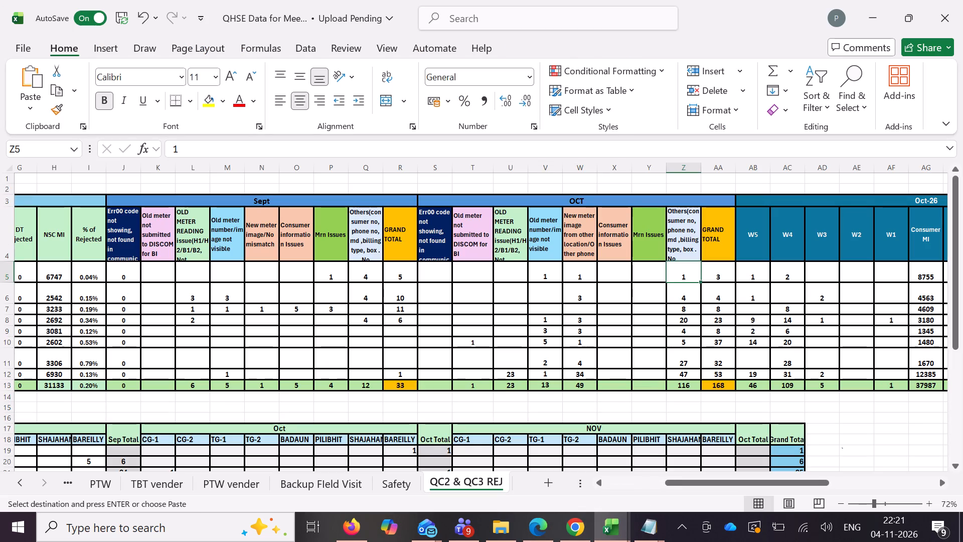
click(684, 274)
Return to the MI_Report workbook and add the Discom3 field to the PivotTable's Columns.
click(616, 521)
click(851, 465)
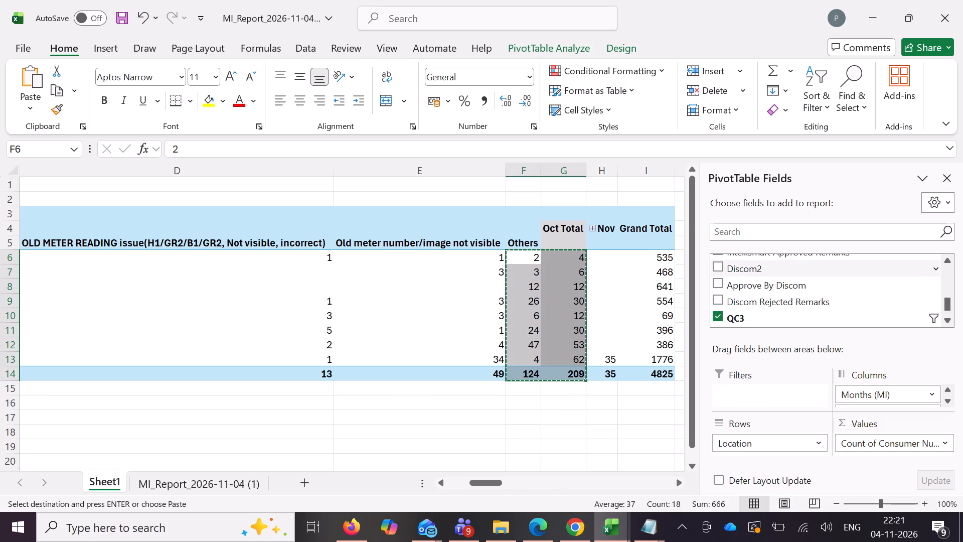
scroll(781, 274, up, 1)
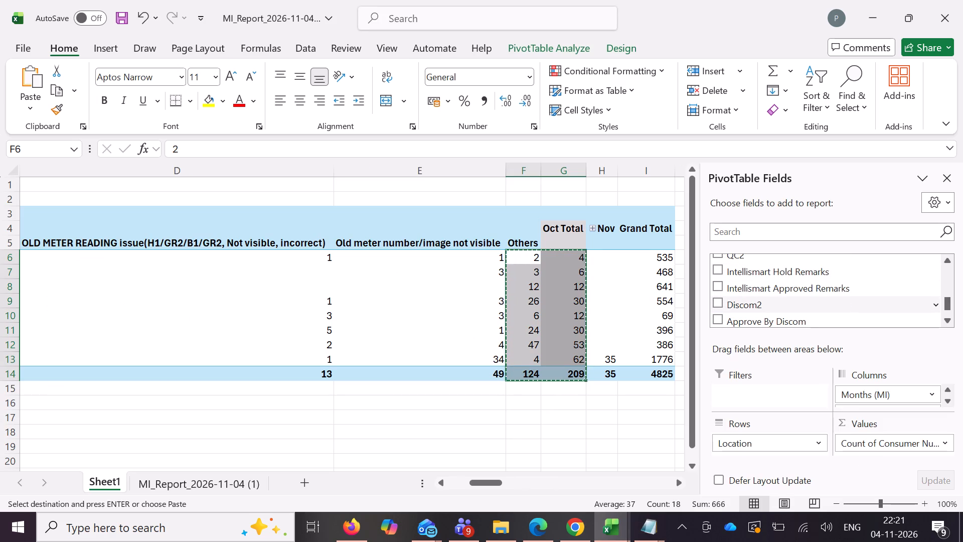
scroll(778, 305, down, 3)
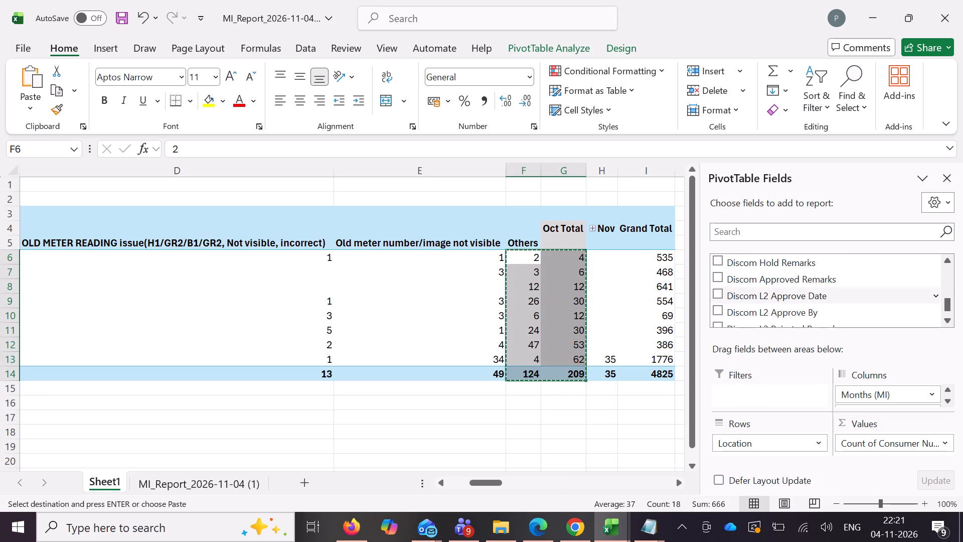
scroll(777, 303, up, 2)
scroll(777, 301, down, 5)
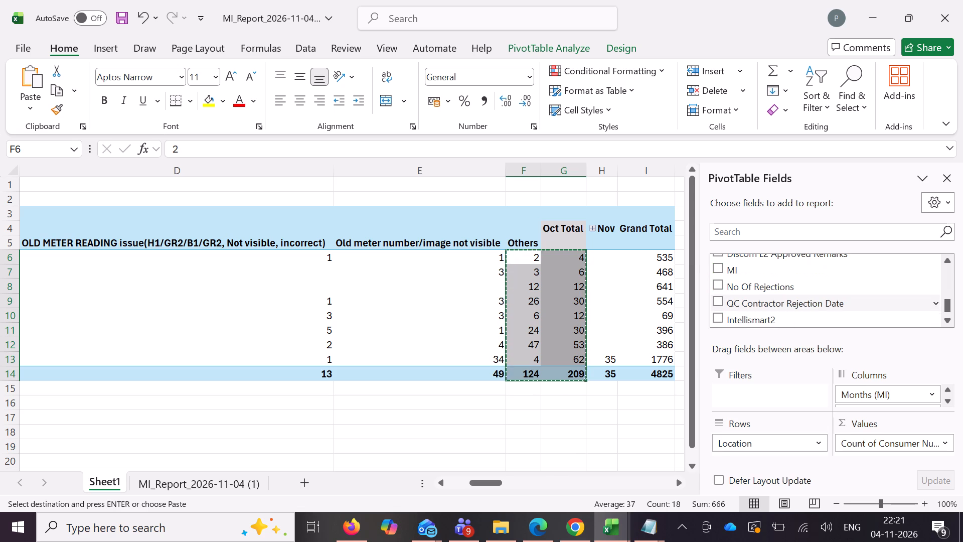
scroll(777, 301, down, 2)
drag(750, 257, 795, 326)
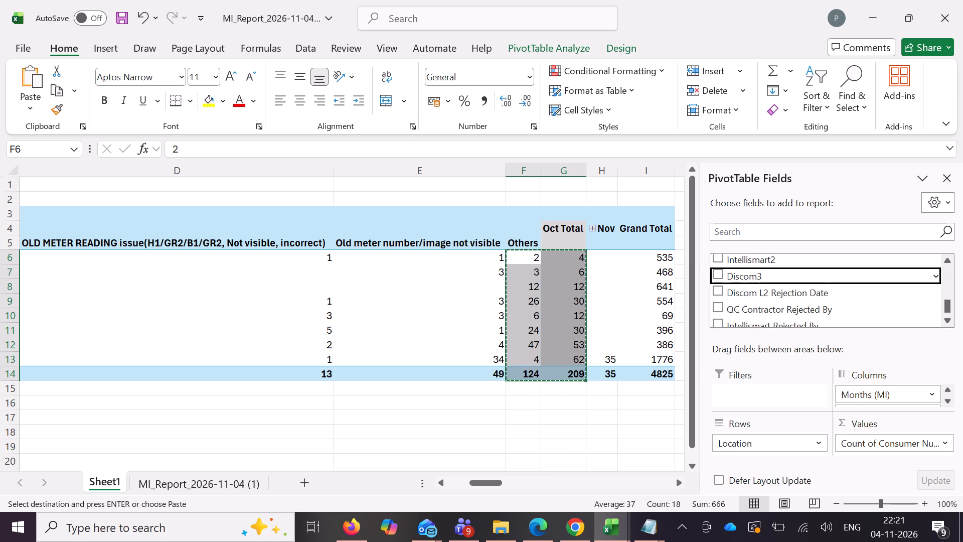
drag(795, 326, 863, 395)
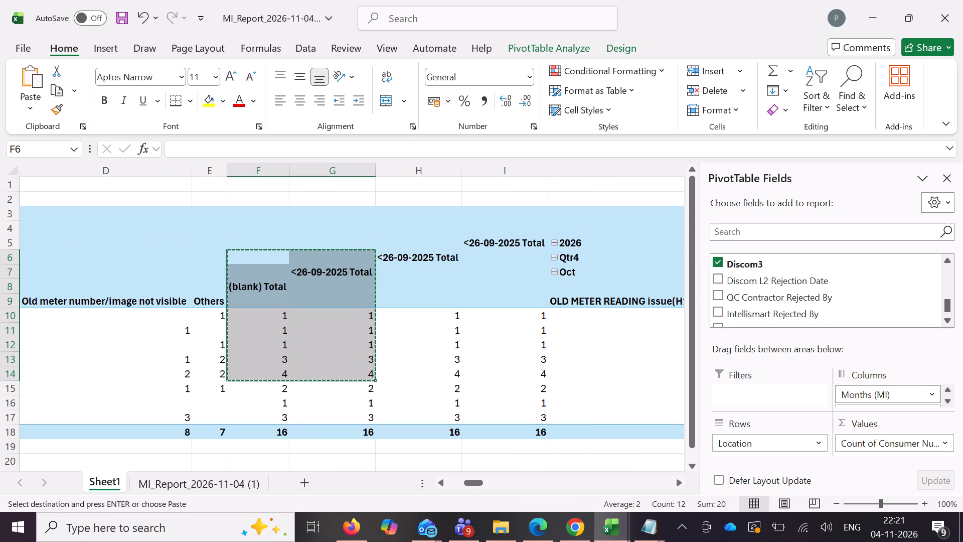
Remove Quarters (Discom3), QC3, Discom3 and Years (Discom3) from the PivotTable's Columns, keeping Months (MI) and Months (Discom3).
scroll(879, 392, down, 1)
drag(873, 393, 876, 270)
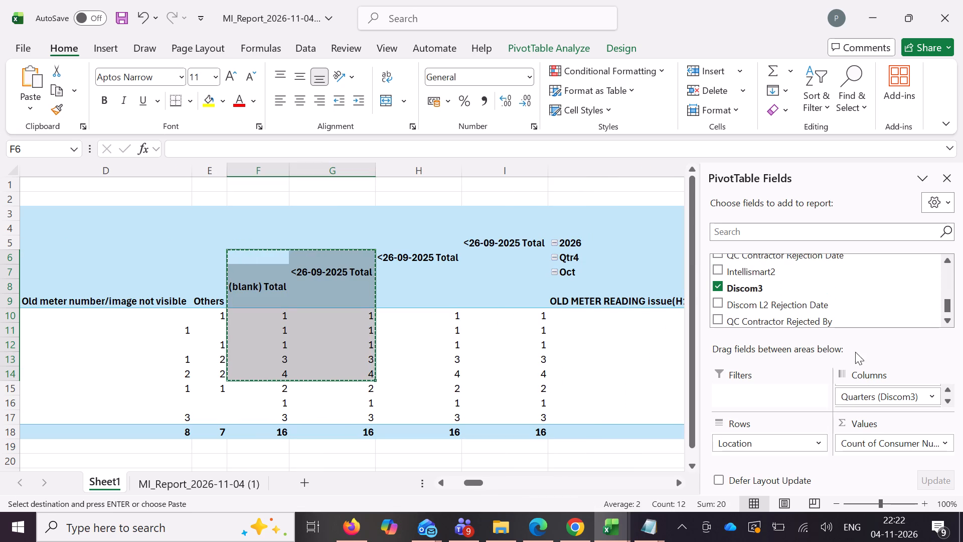
drag(885, 399, 883, 394)
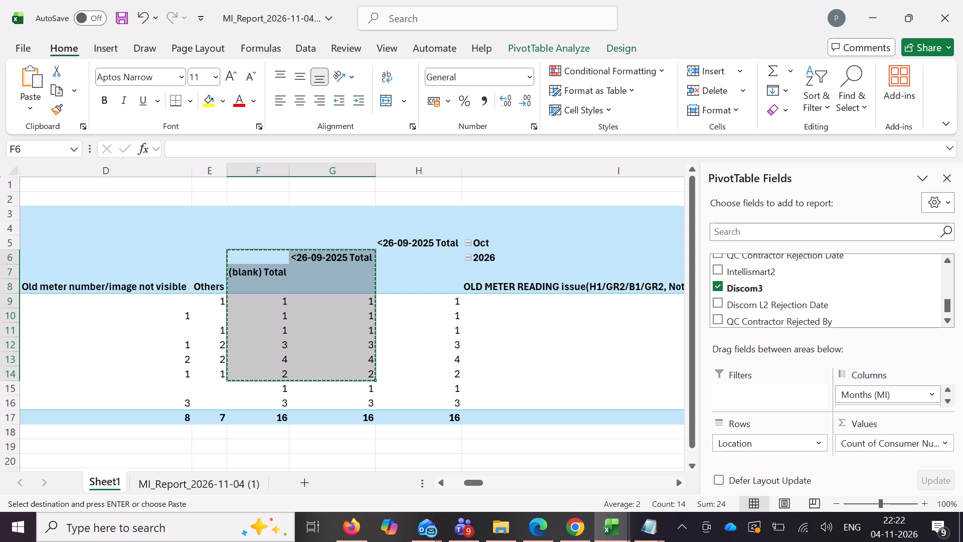
scroll(888, 392, down, 2)
drag(879, 392, 893, 273)
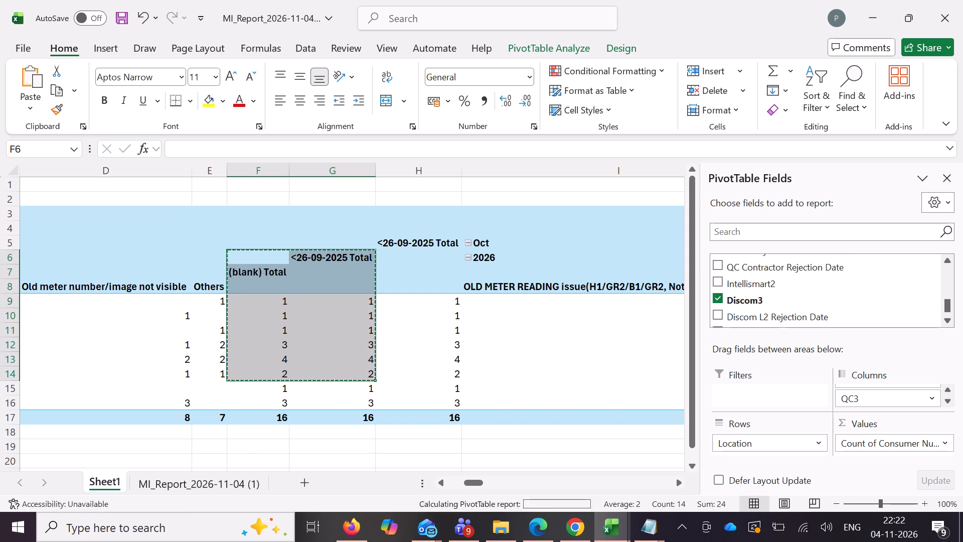
click(874, 394)
drag(891, 400, 881, 301)
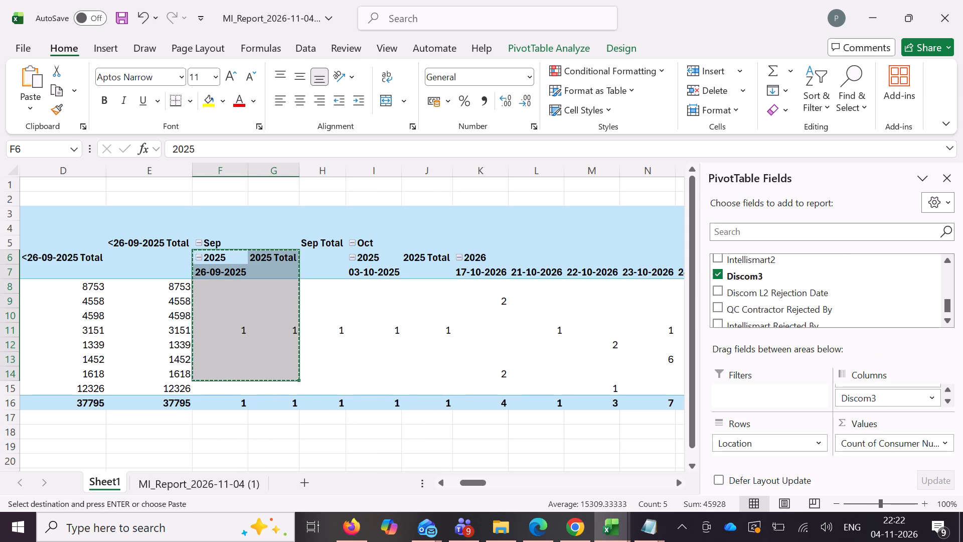
drag(881, 301, 882, 301)
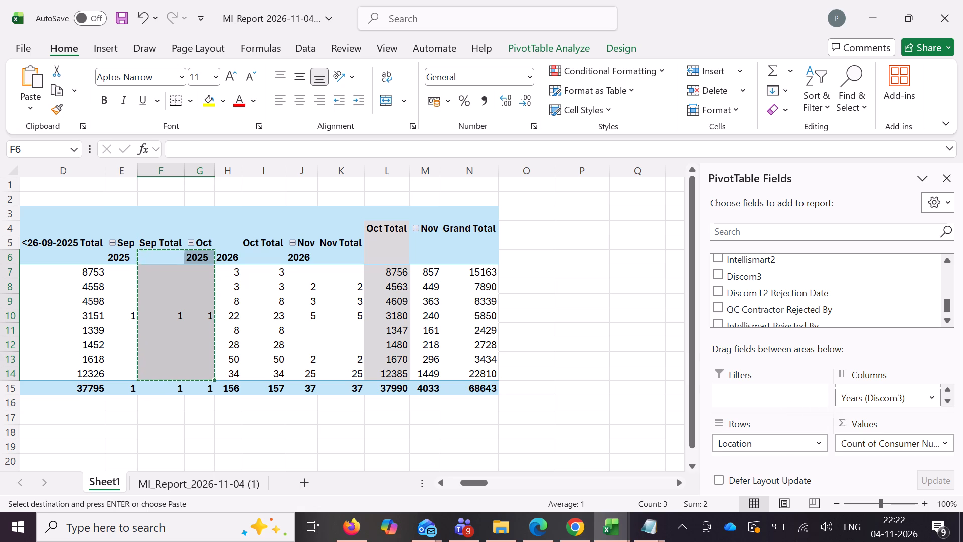
drag(871, 393, 848, 286)
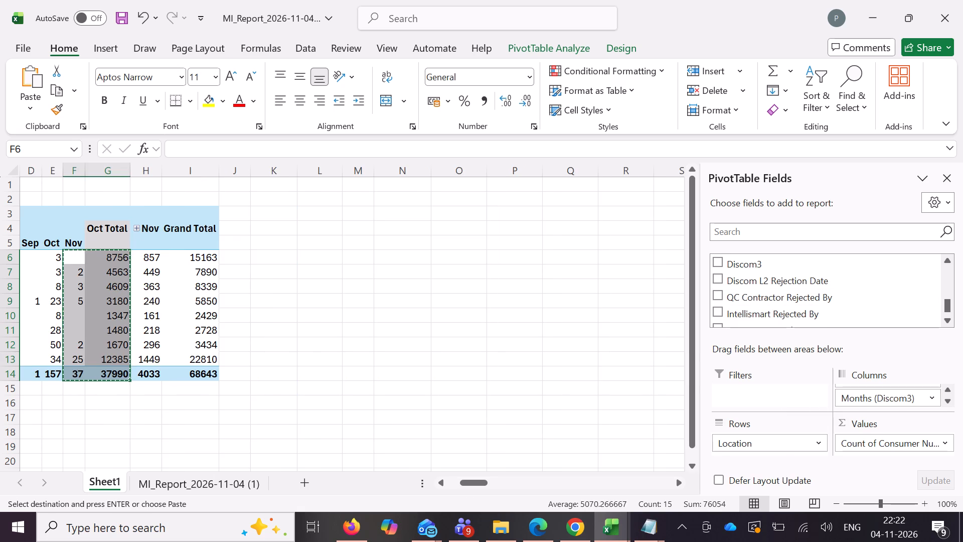
Move the Months (MI) field from the PivotTable's Columns to its Filters.
scroll(463, 338, right, 1)
scroll(371, 315, right, 5)
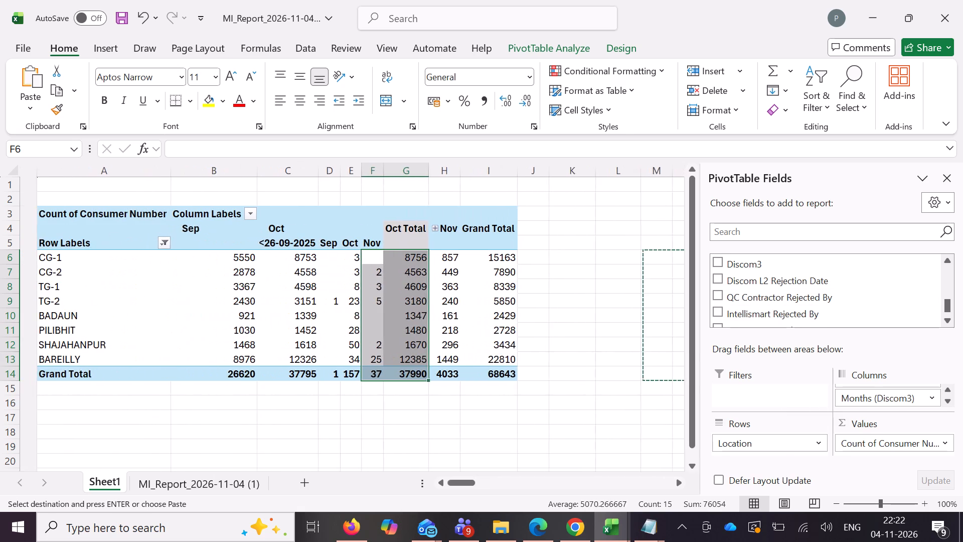
scroll(386, 311, right, 1)
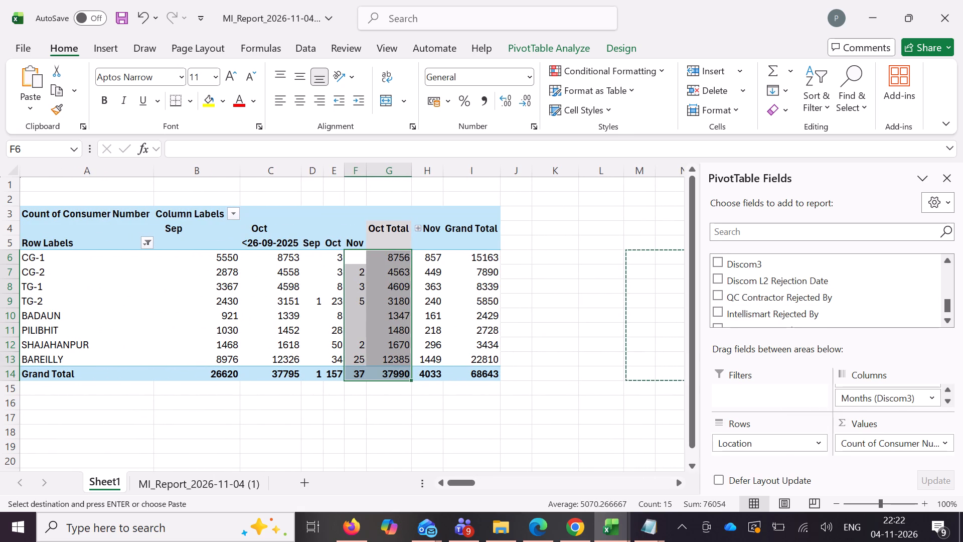
scroll(259, 217, up, 3)
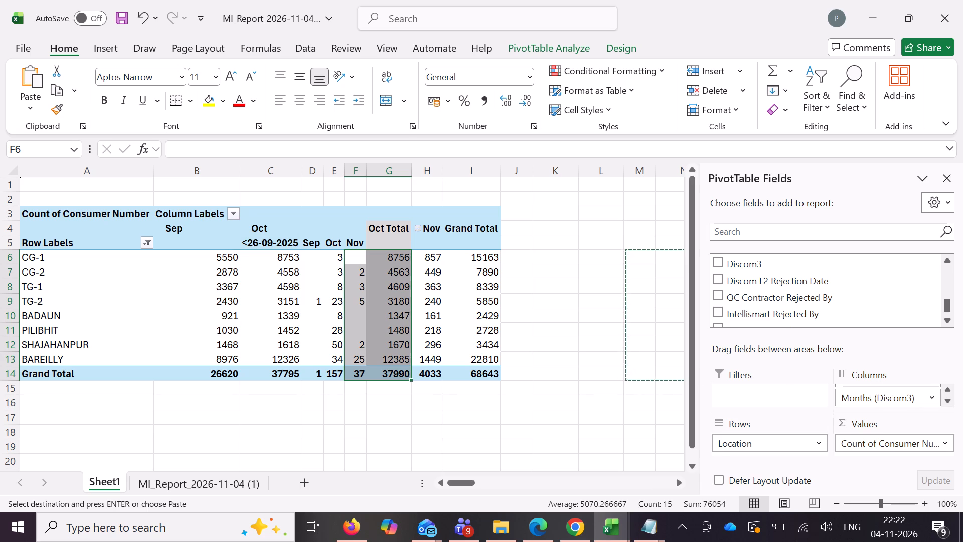
scroll(891, 390, down, 2)
scroll(892, 389, up, 2)
drag(880, 392, 781, 392)
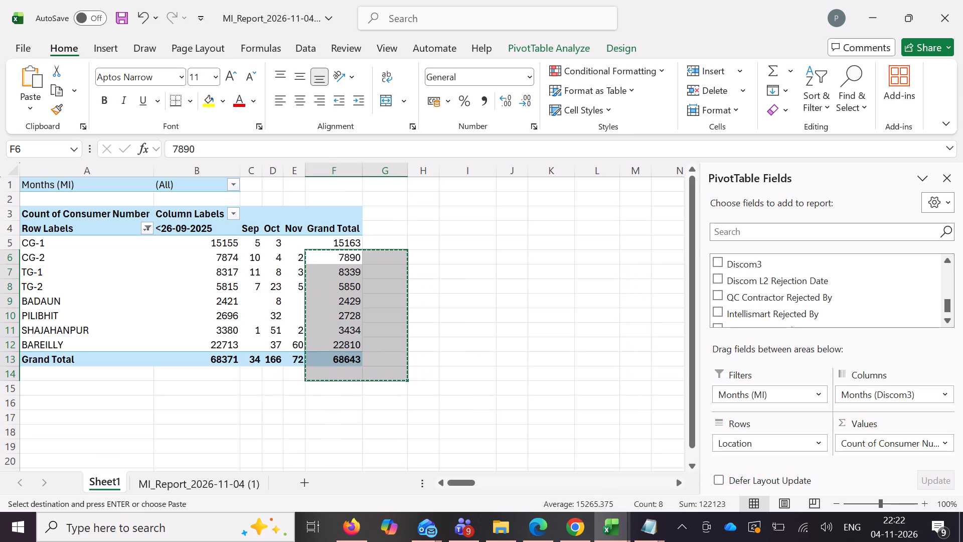
Filter the PivotTable's Months (Discom3) column labels to only Sep, Oct and Nov.
click(232, 214)
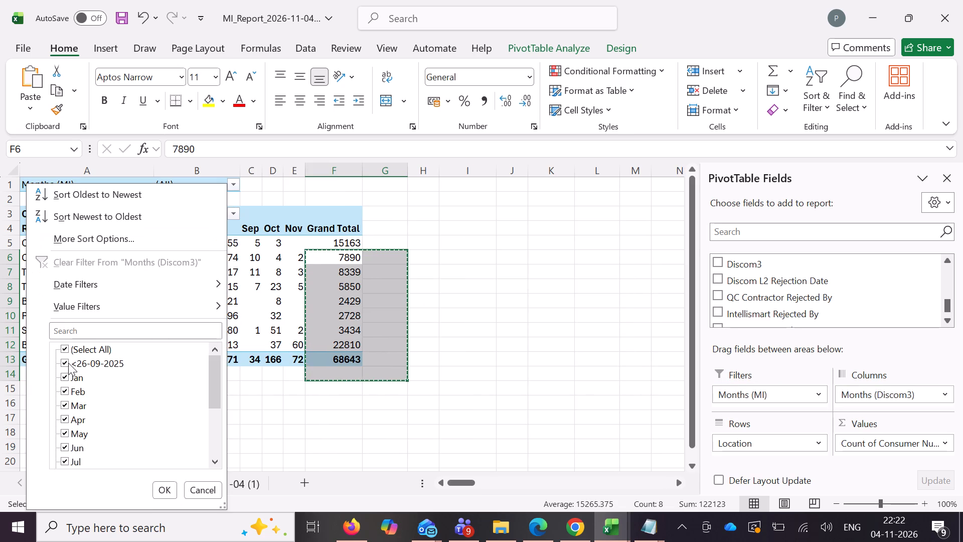
click(67, 362)
click(67, 351)
click(65, 351)
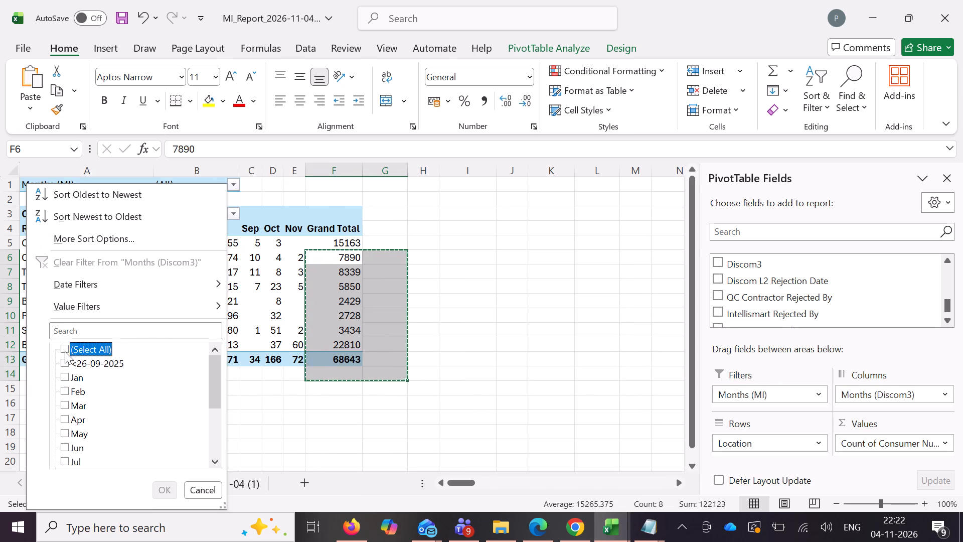
scroll(70, 394, down, 3)
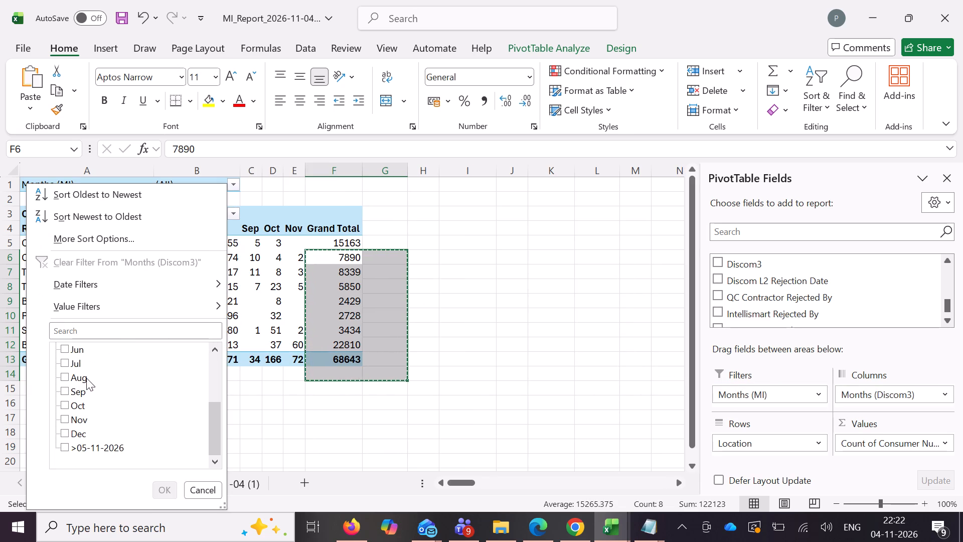
click(63, 394)
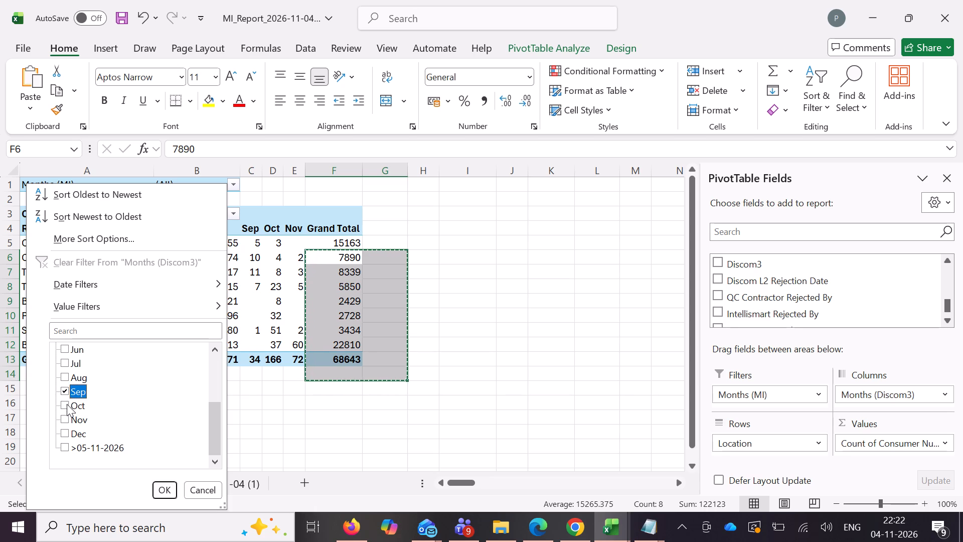
click(67, 404)
click(65, 423)
click(166, 489)
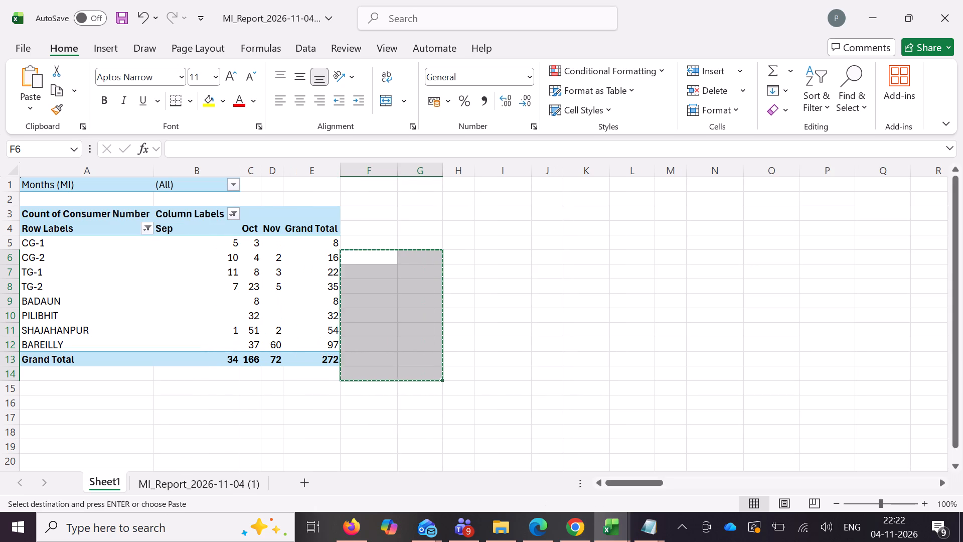
Add the QC3 field back to the PivotTable's Columns below Months (Discom3).
click(264, 308)
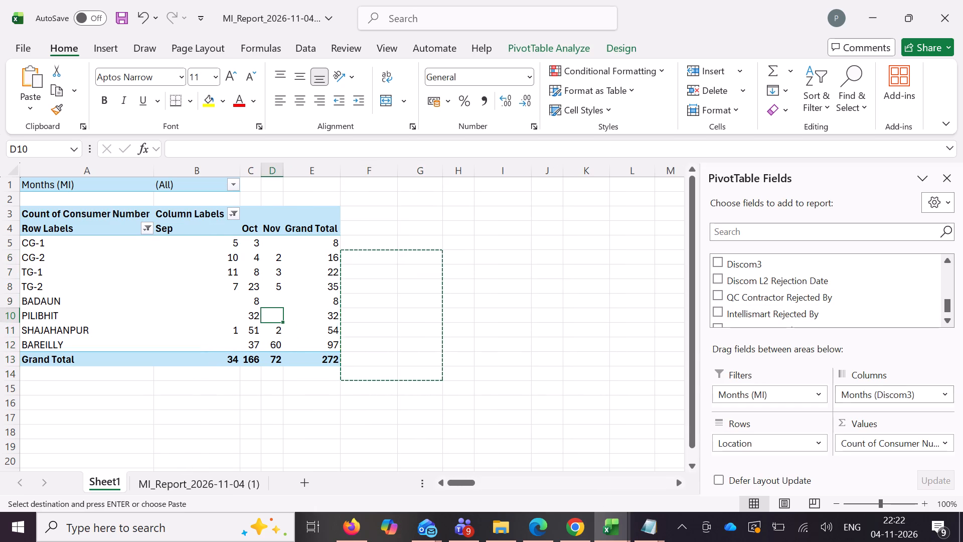
scroll(931, 380, down, 6)
scroll(890, 393, up, 4)
scroll(817, 281, down, 7)
scroll(821, 282, up, 10)
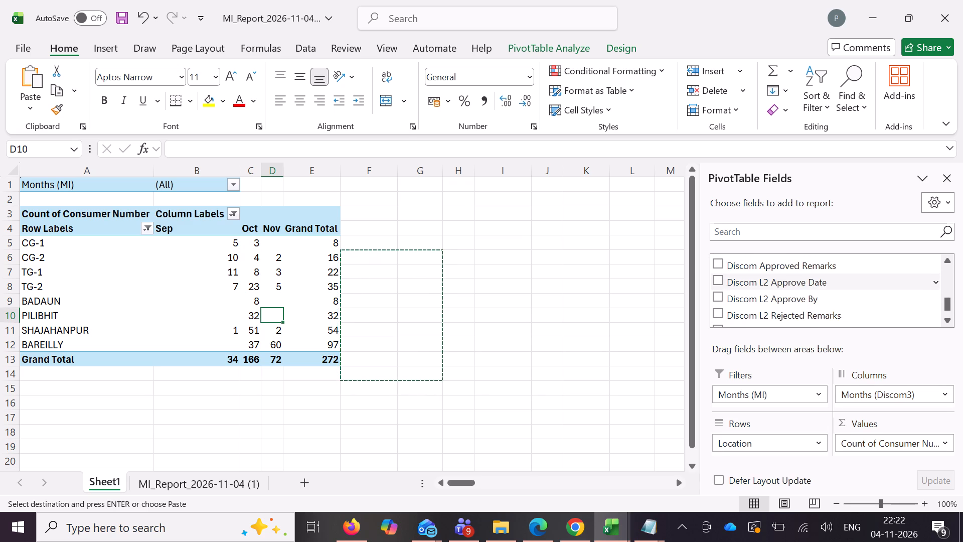
scroll(821, 282, up, 1)
drag(786, 265, 890, 397)
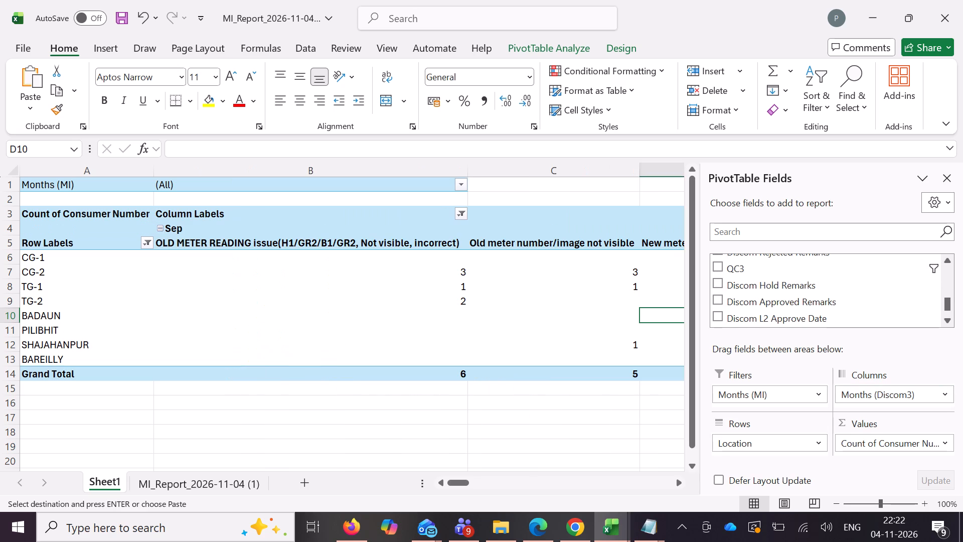
Copy the PivotTable's October counts for the three old-meter issue columns for all locations, including the Grand Total row.
scroll(616, 266, left, 2)
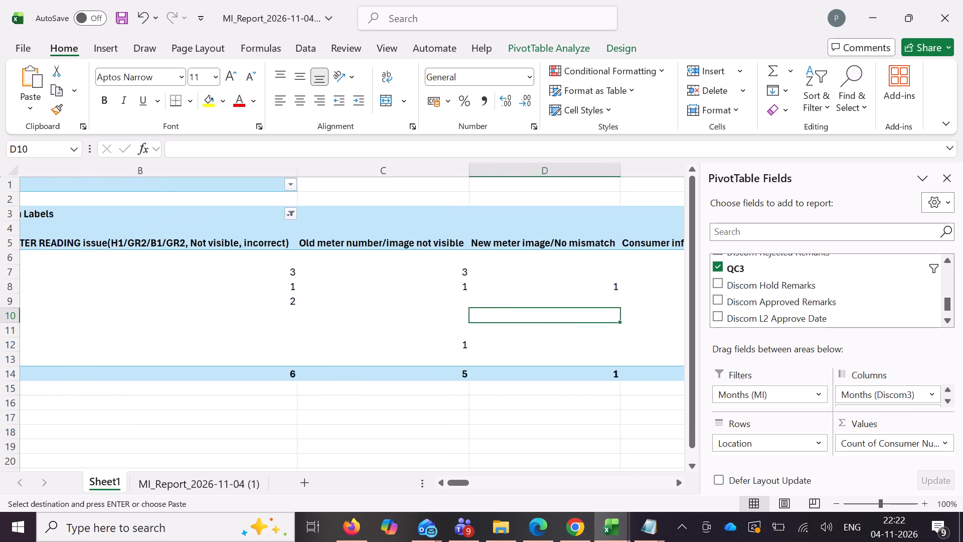
scroll(616, 266, left, 9)
scroll(610, 267, right, 1)
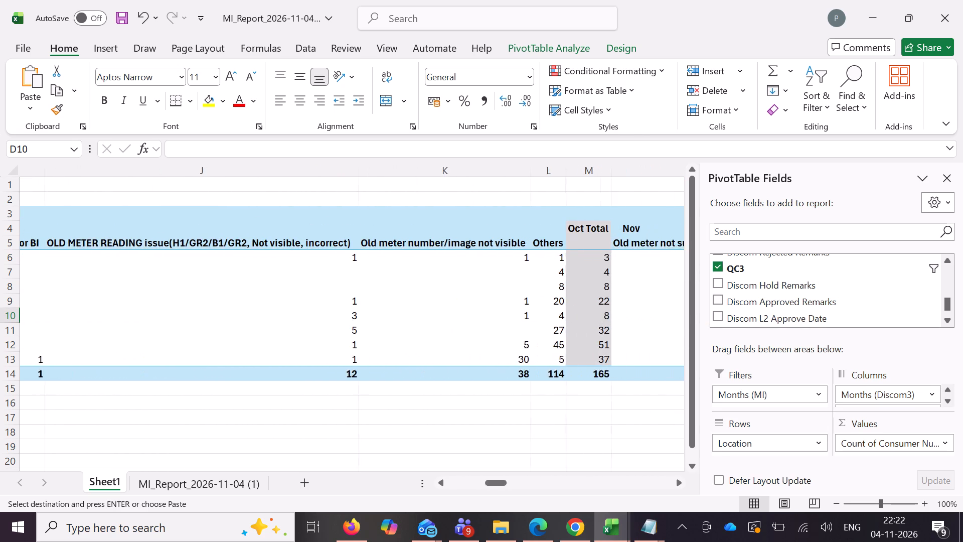
scroll(610, 267, right, 1)
drag(208, 254, 342, 273)
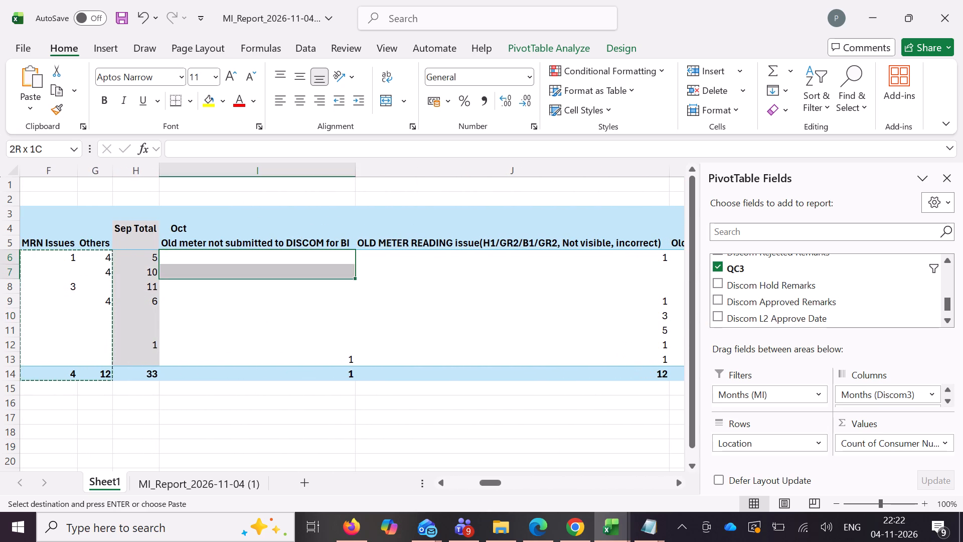
drag(342, 273, 174, 365)
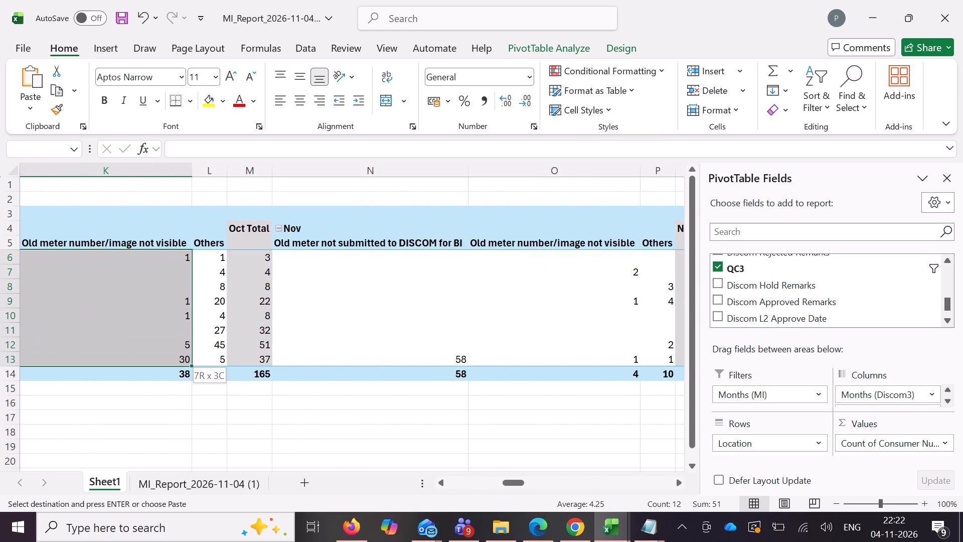
drag(174, 365, 176, 373)
key(ctrl+c)
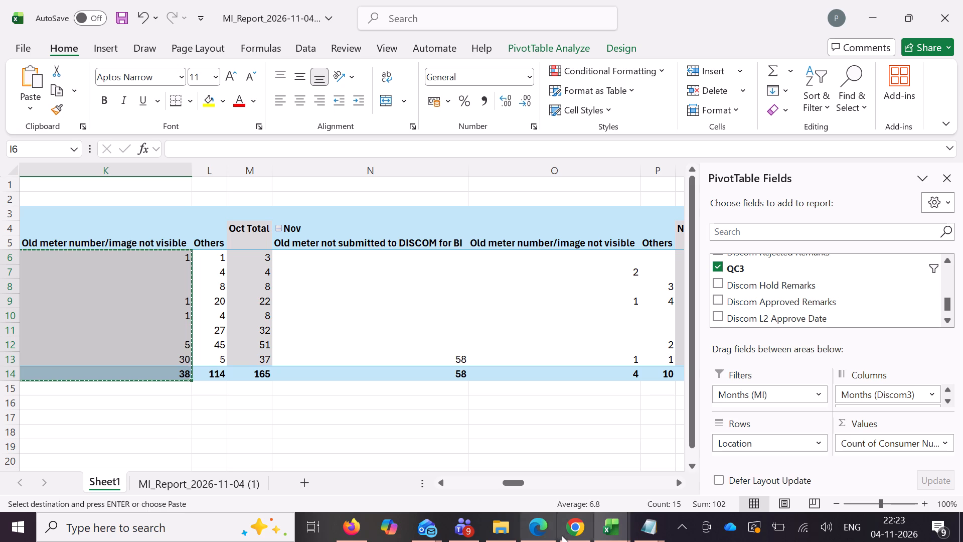
Switch to the QHSE Data for Meeting workbook and paste the copied October counts as values from T5 on QC2 & QC3 REJ.
click(537, 535)
click(535, 525)
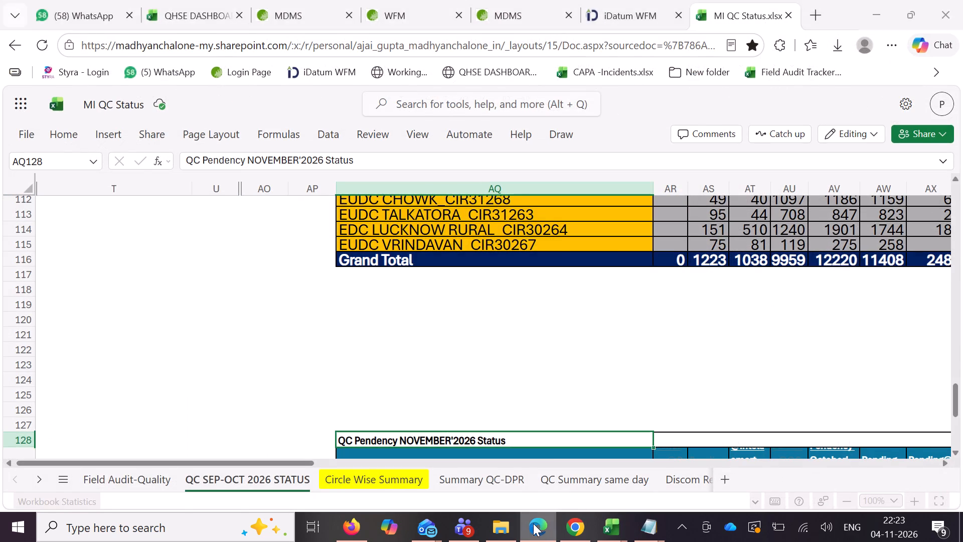
click(616, 528)
click(222, 478)
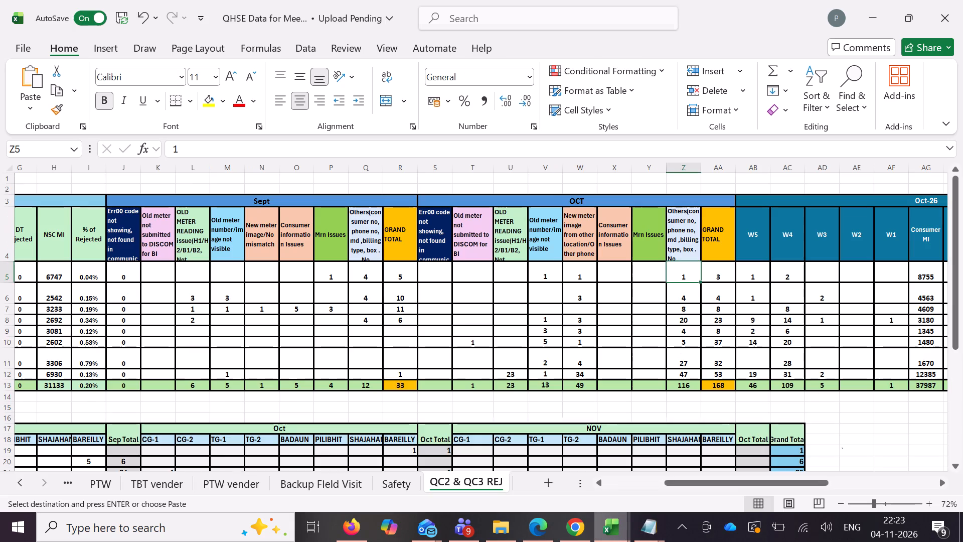
click(468, 269)
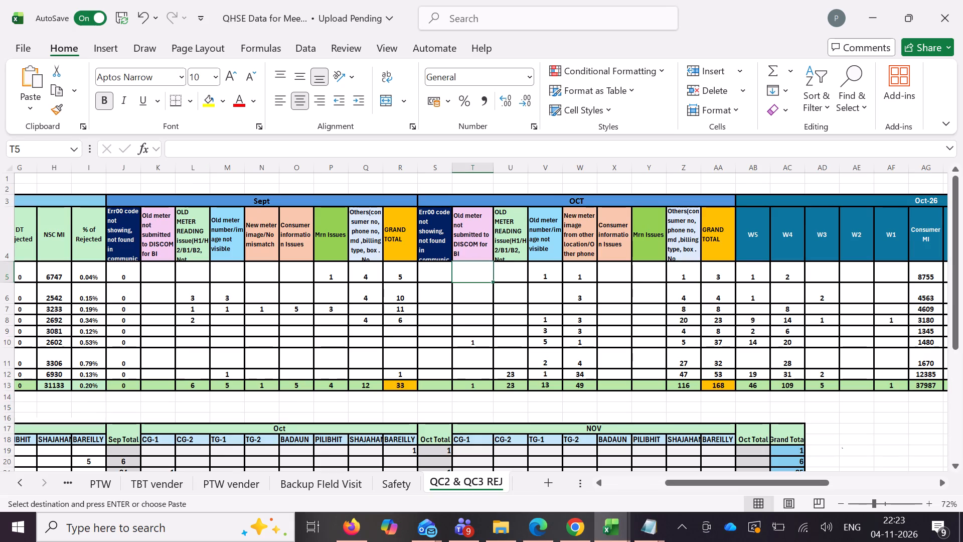
key(ctrl+shift+v)
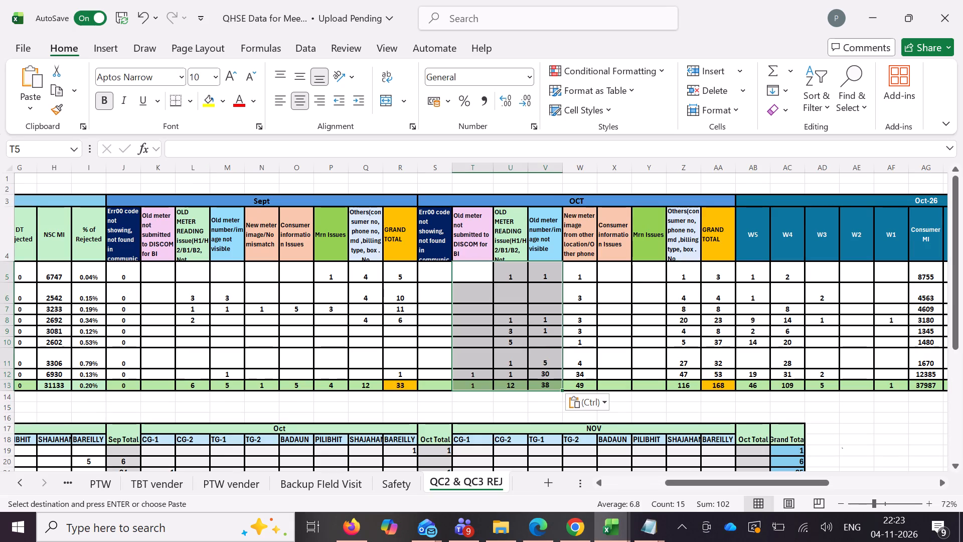
Return to the MI_Report workbook and go to the October Others counts in the PivotTable.
click(616, 527)
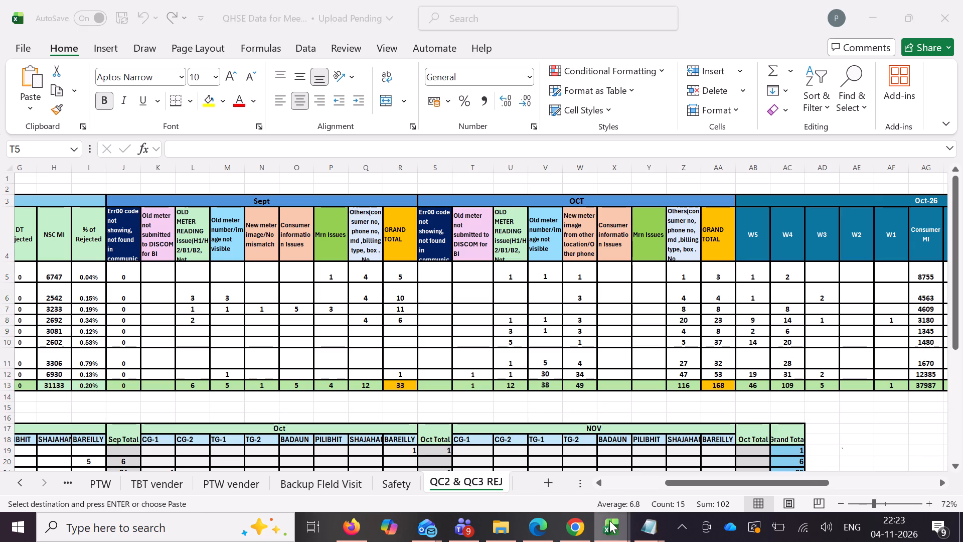
click(882, 443)
scroll(444, 361, right, 6)
scroll(492, 368, left, 1)
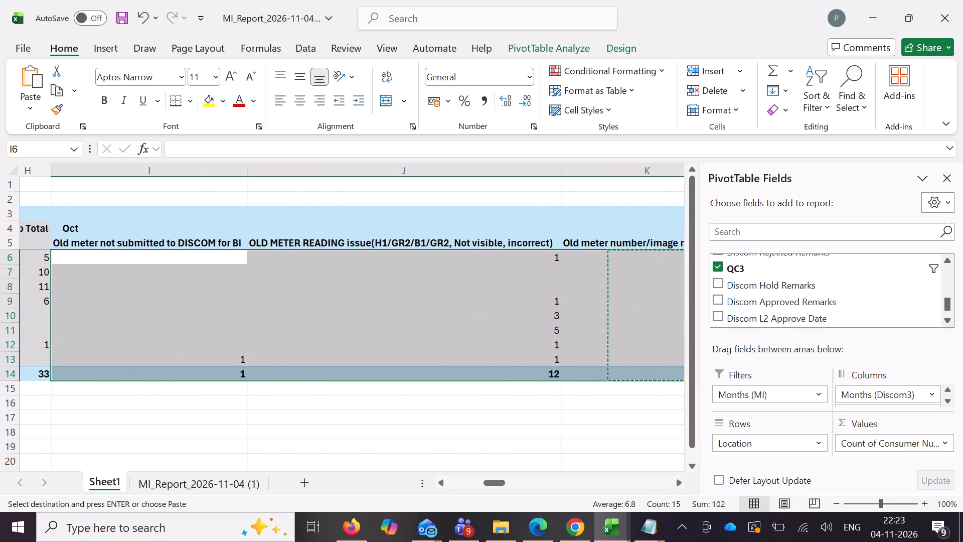
scroll(492, 368, left, 1)
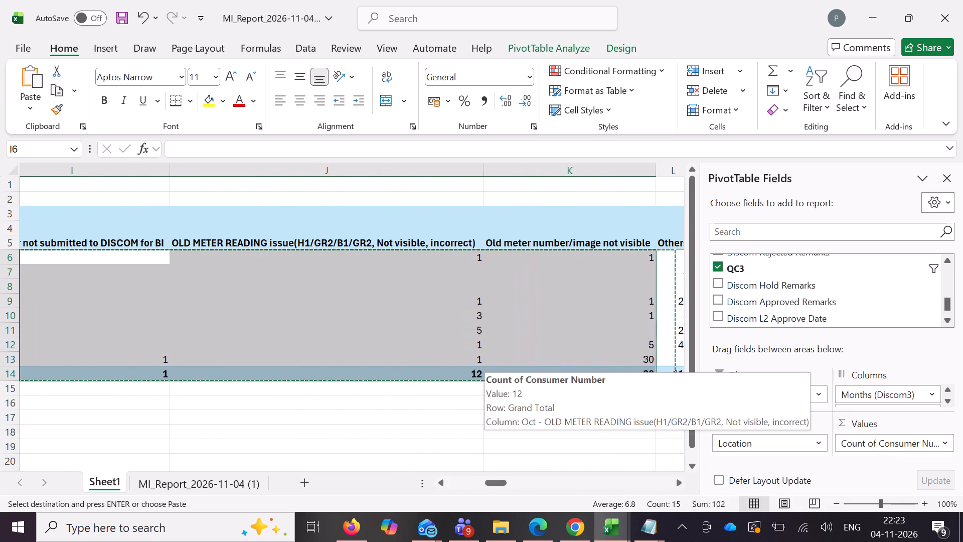
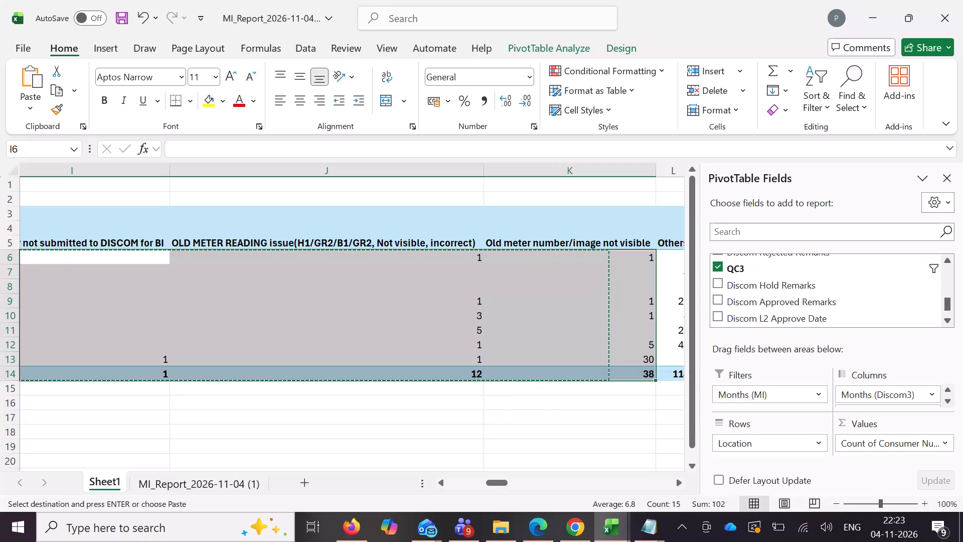
Switch to the QHSE Data for Meeting workbook and clear the OCT counts for new meter image from other location, W5:W13.
drag(149, 255, 418, 374)
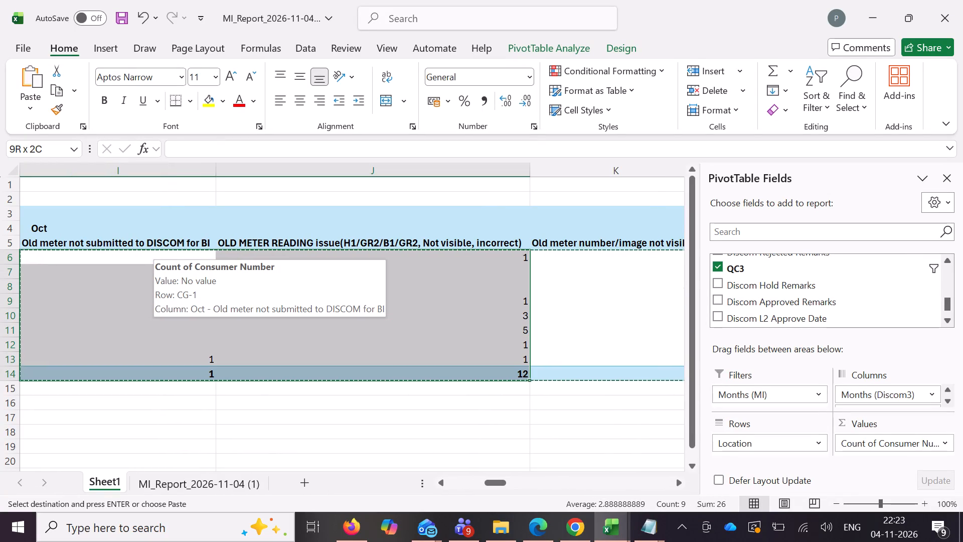
drag(418, 374, 419, 374)
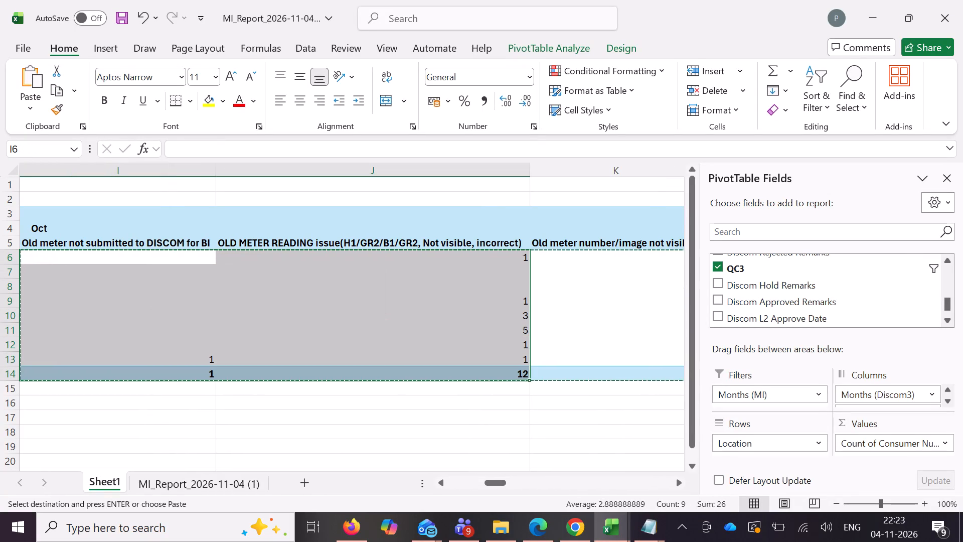
click(522, 533)
click(523, 530)
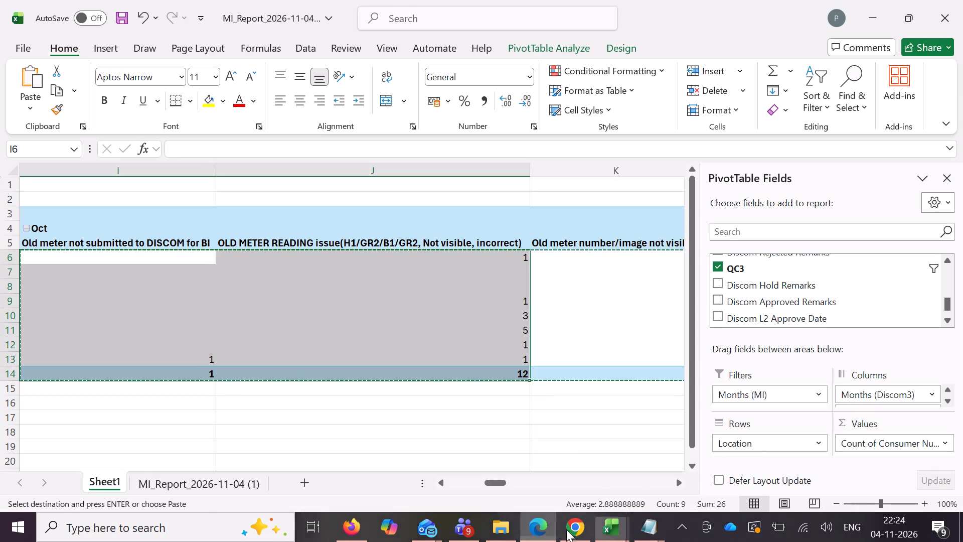
click(615, 529)
drag(222, 466, 227, 465)
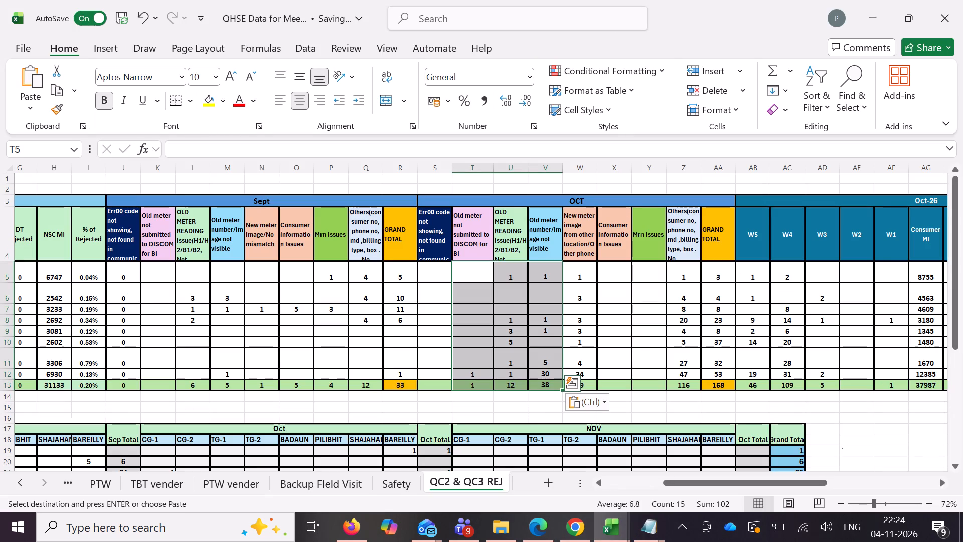
drag(582, 269, 582, 380)
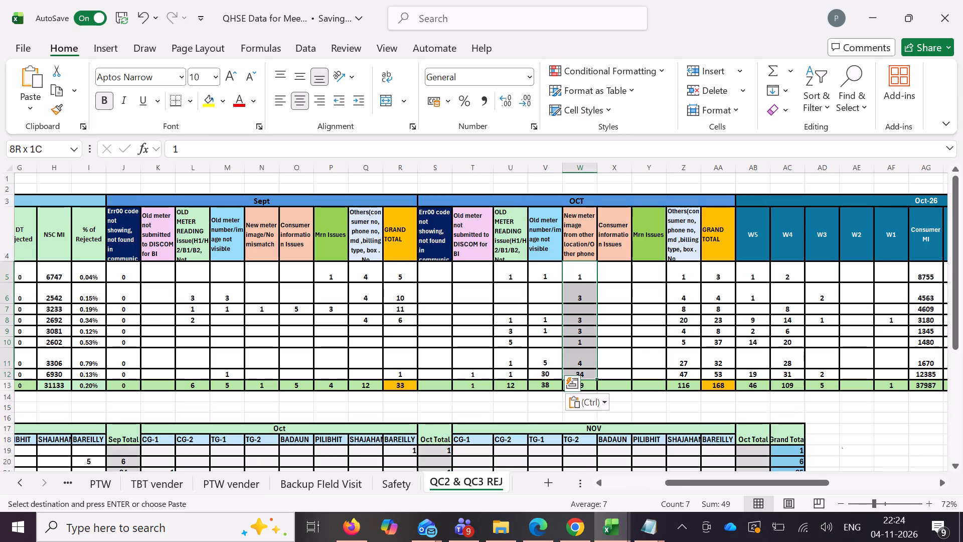
drag(582, 380, 583, 381)
key(Delete)
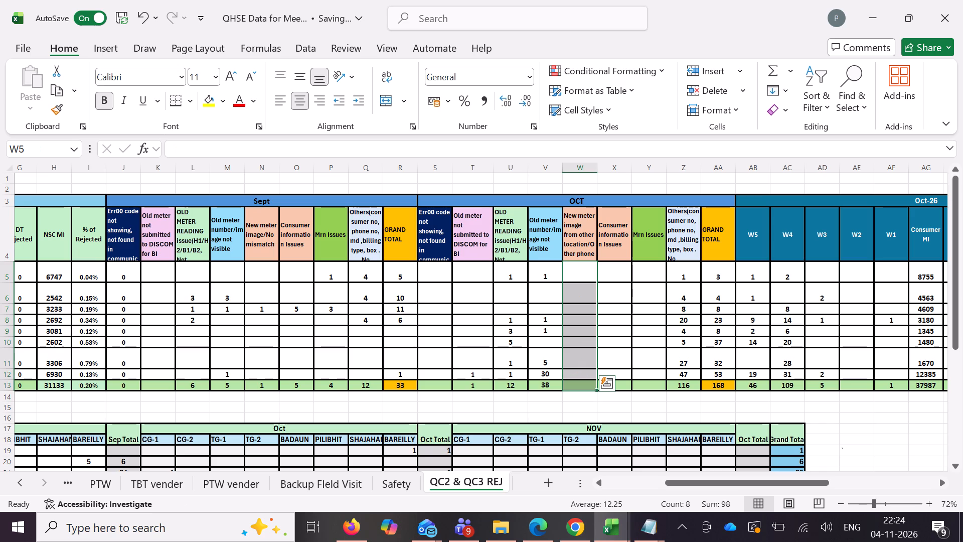
Return to the MI_Report workbook and copy the PivotTable's October Others and Oct Total values for all locations, including the Grand Total row.
click(615, 530)
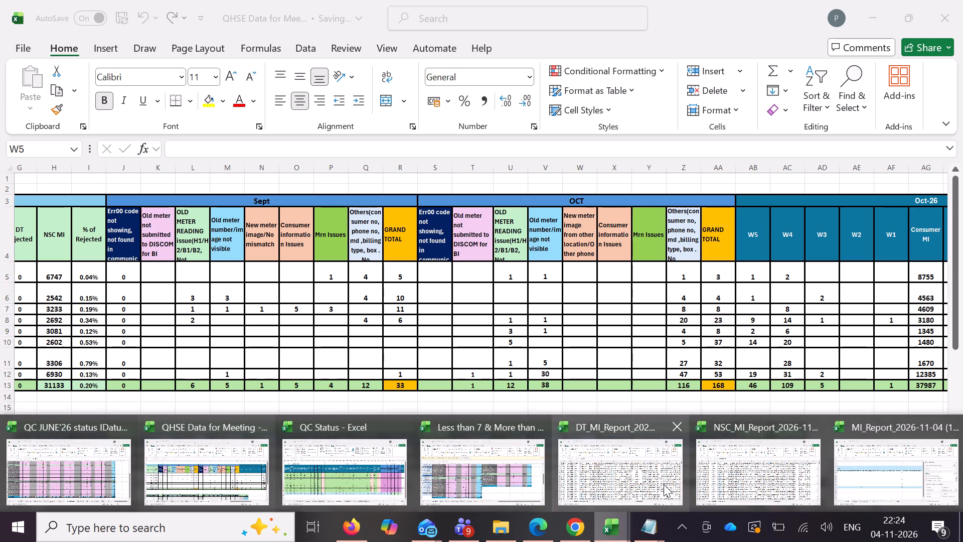
click(911, 466)
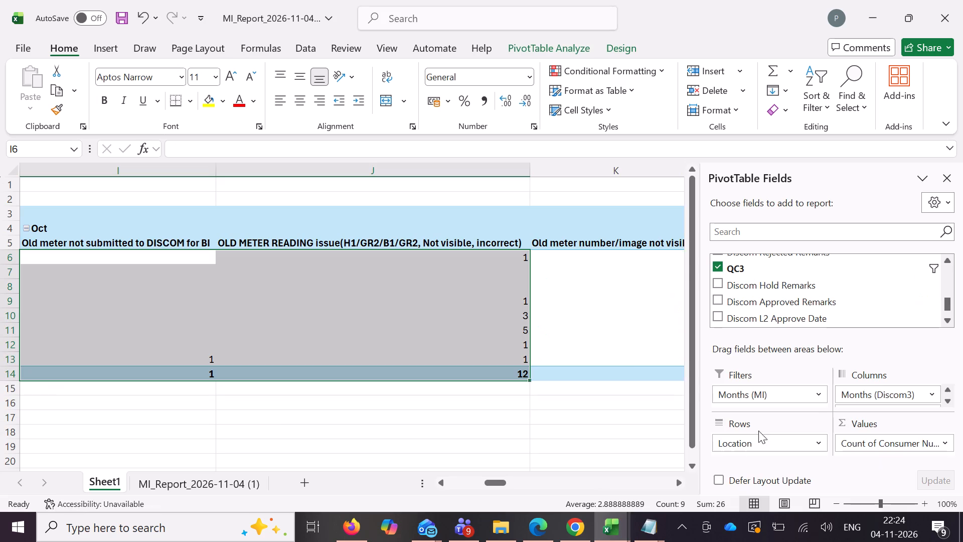
scroll(609, 268, left, 5)
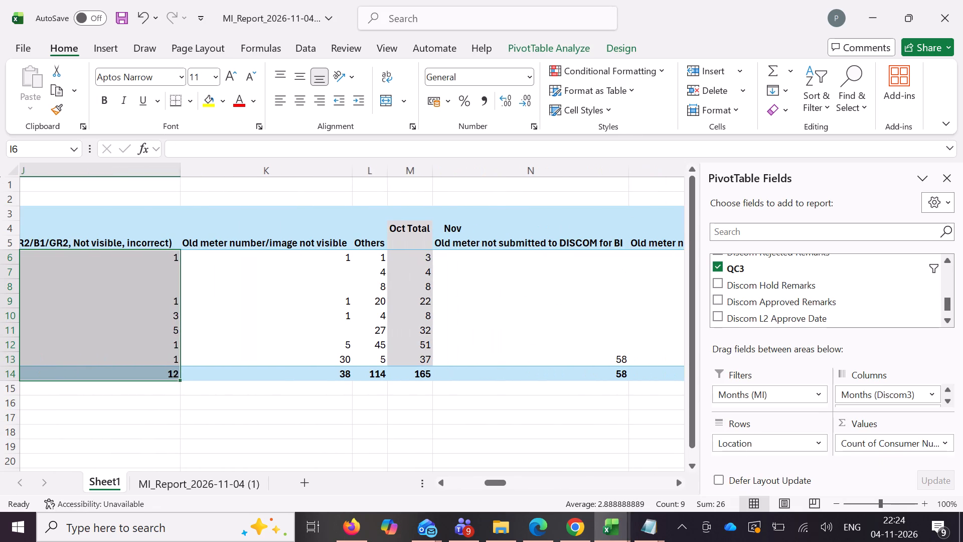
drag(393, 273, 385, 256)
drag(376, 254, 417, 376)
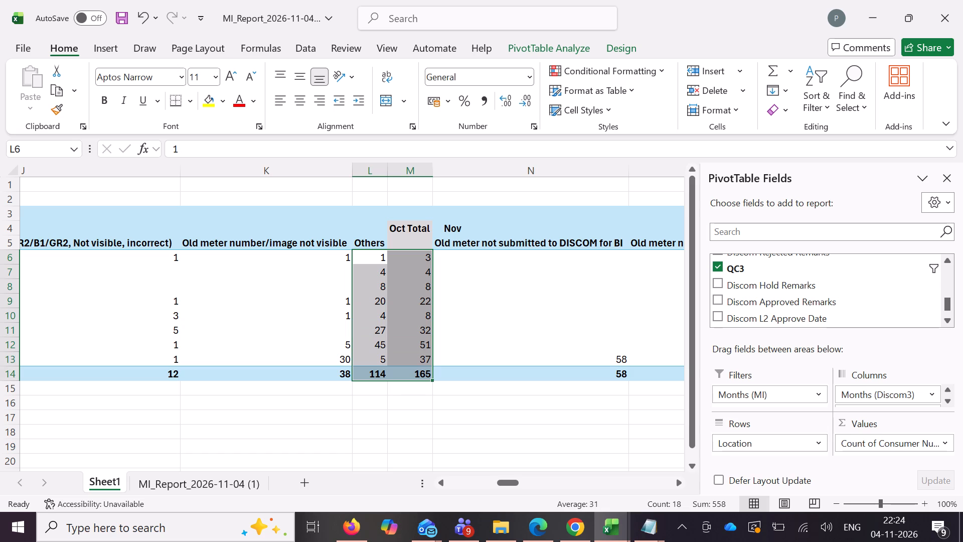
key(ctrl+c)
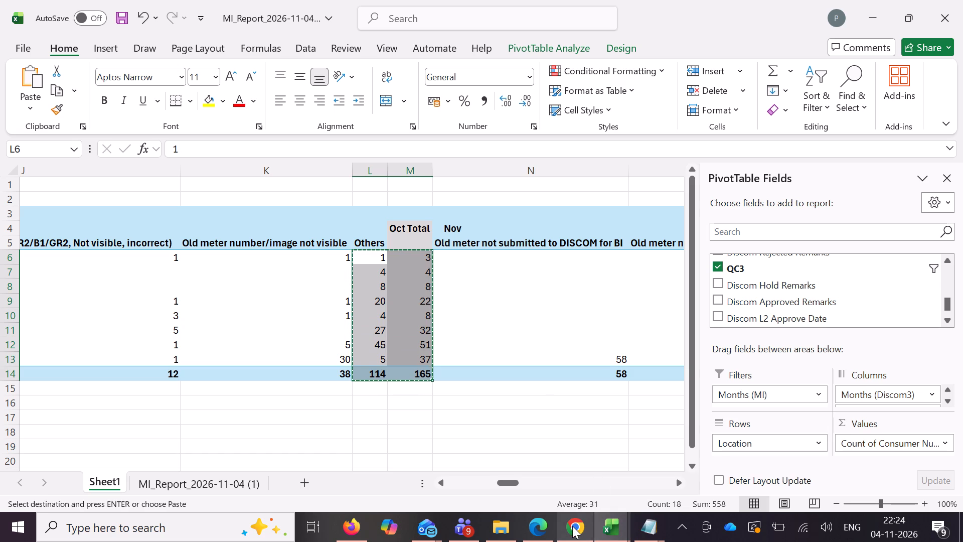
Switch to the QHSE Data for Meeting workbook and paste the copied Others and total counts as values from Z5.
click(606, 526)
click(229, 489)
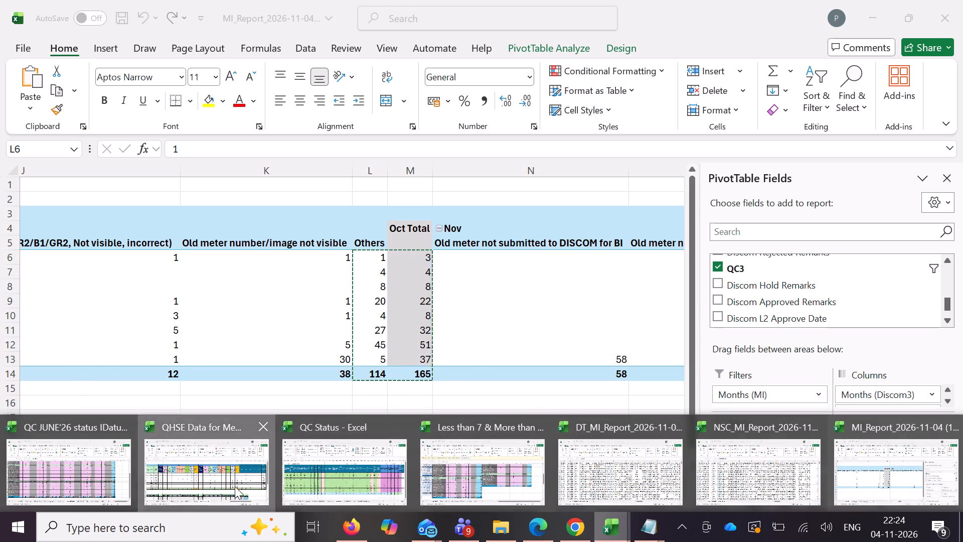
click(686, 273)
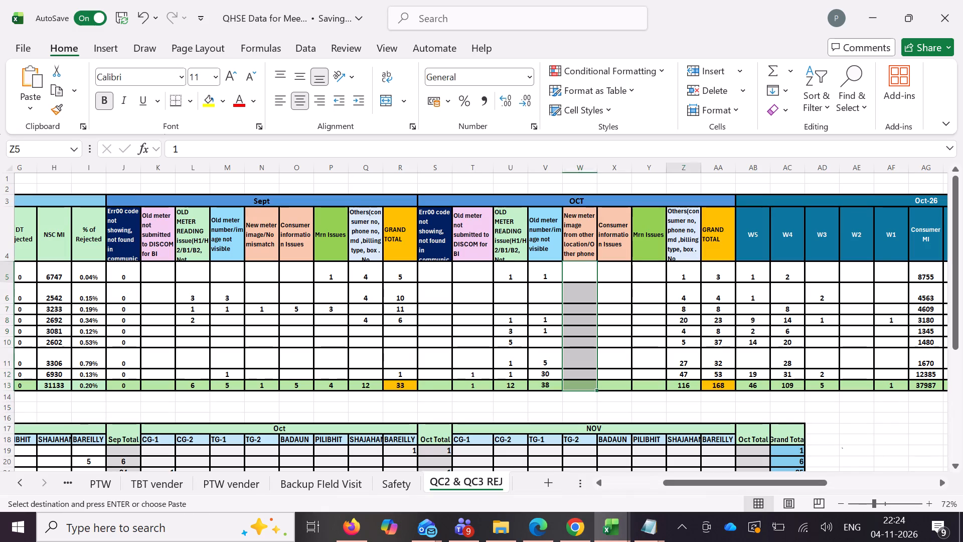
key(ctrl+shift+v)
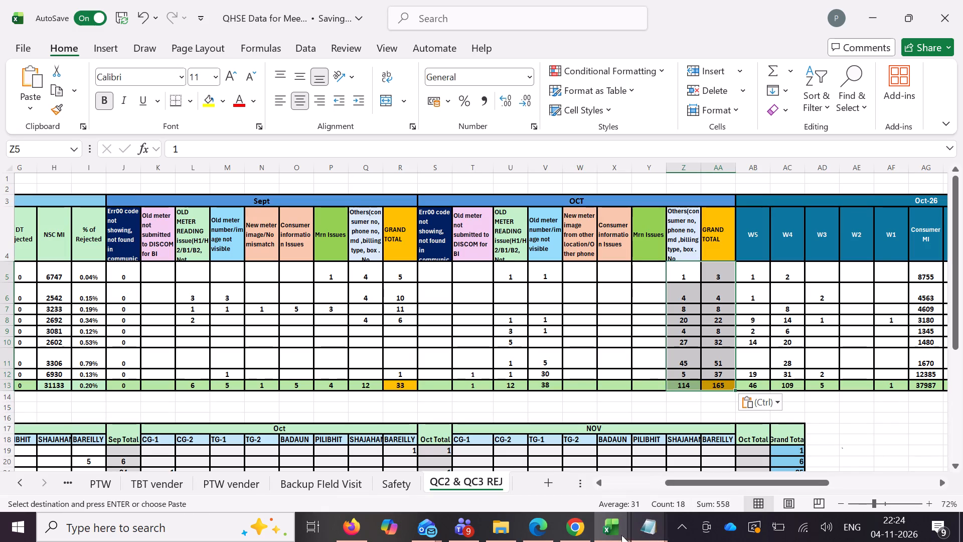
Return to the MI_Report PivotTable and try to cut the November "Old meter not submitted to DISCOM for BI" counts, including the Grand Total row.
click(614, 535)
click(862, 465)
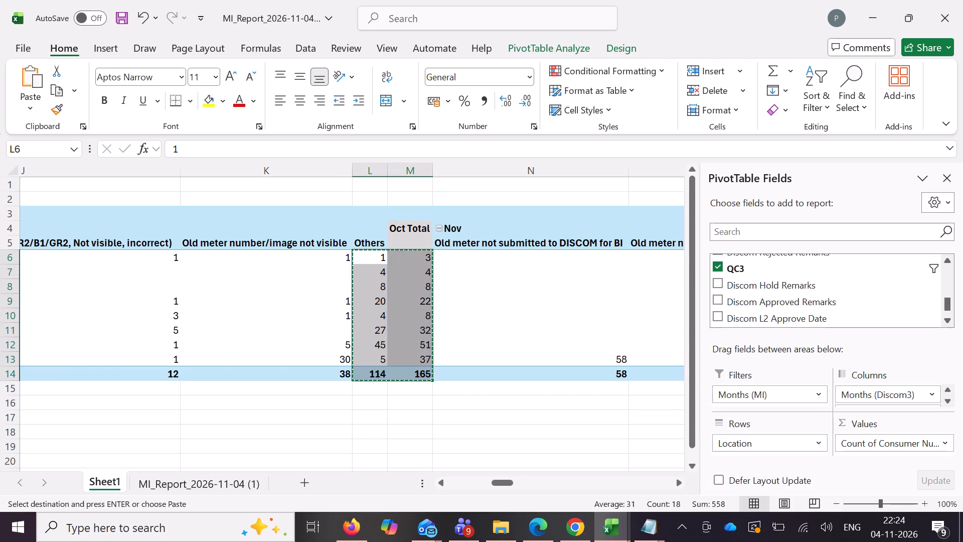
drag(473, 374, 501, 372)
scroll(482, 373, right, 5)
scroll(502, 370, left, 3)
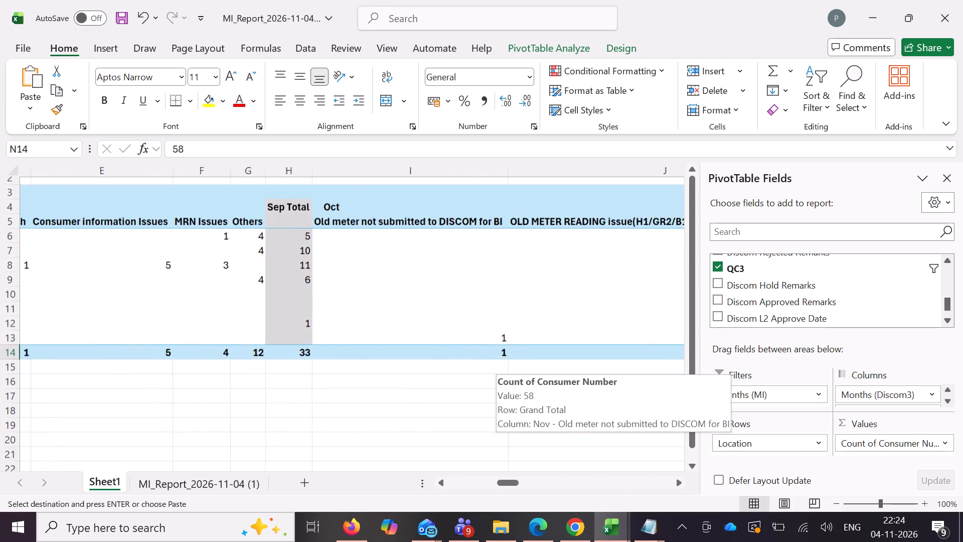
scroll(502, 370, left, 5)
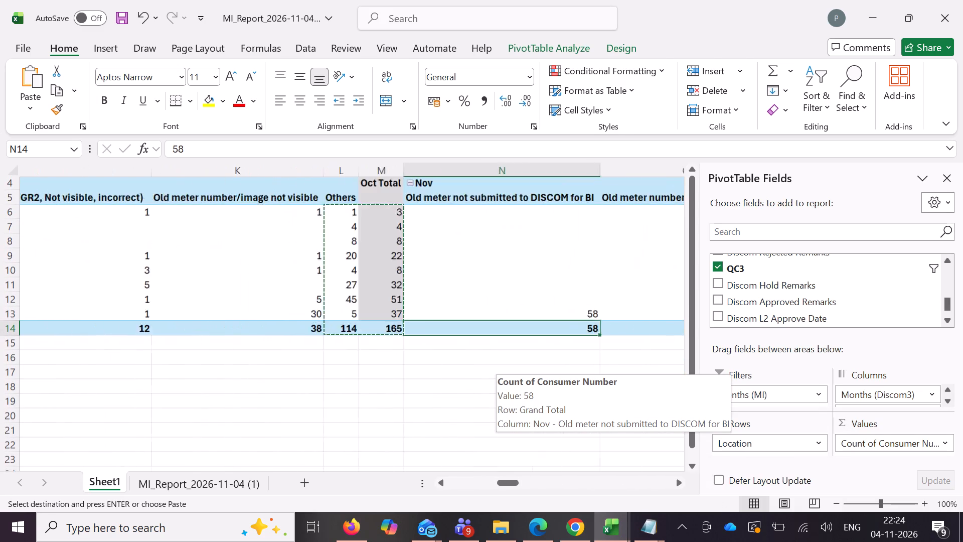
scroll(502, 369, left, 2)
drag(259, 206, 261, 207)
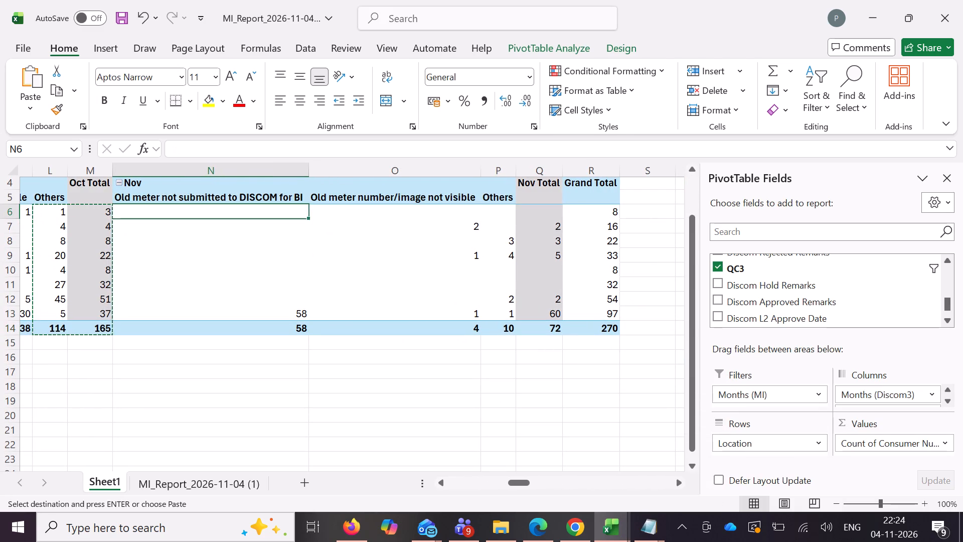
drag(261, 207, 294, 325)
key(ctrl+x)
In the QHSE Data for Meeting workbook, copy the OCT block S3:AA12 and insert it at AB3 before Oct-26, shifting cells right.
click(555, 540)
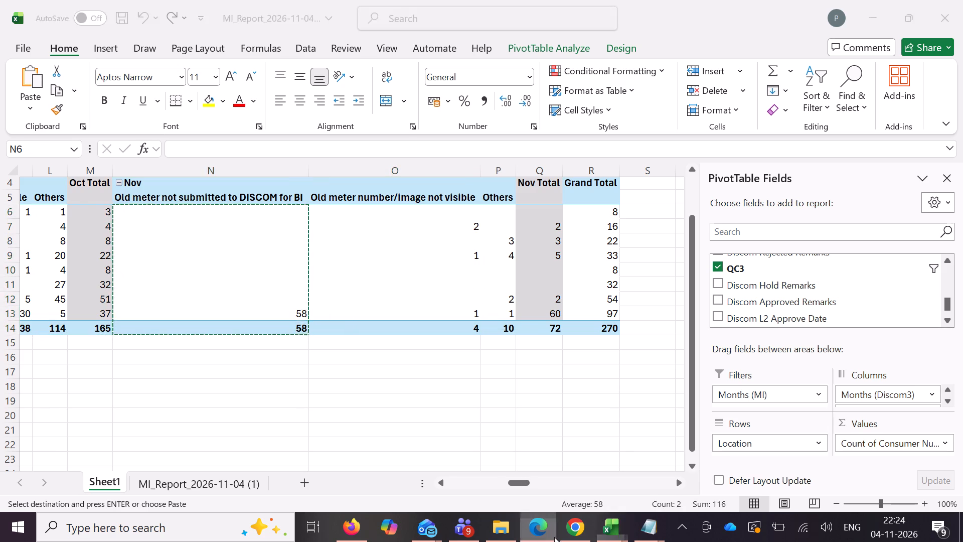
click(552, 529)
click(592, 525)
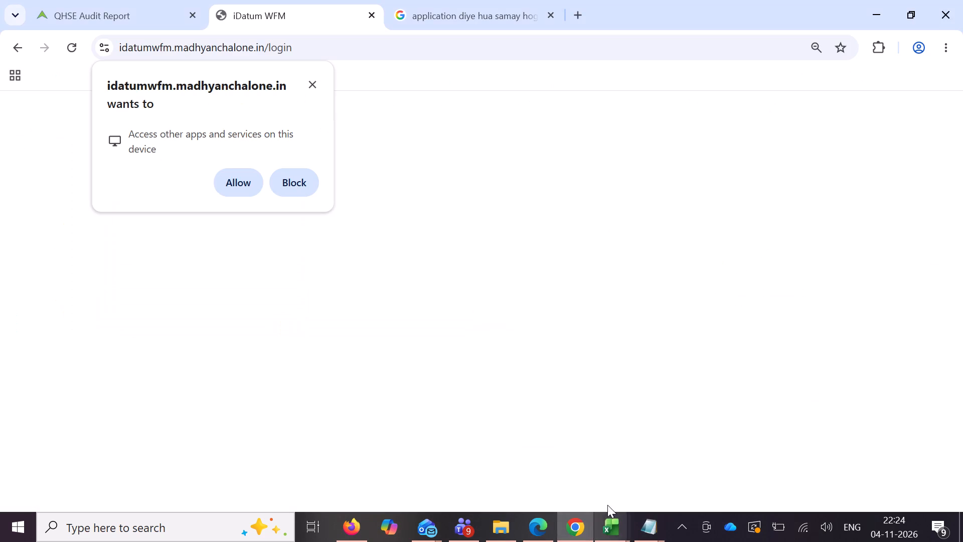
click(607, 519)
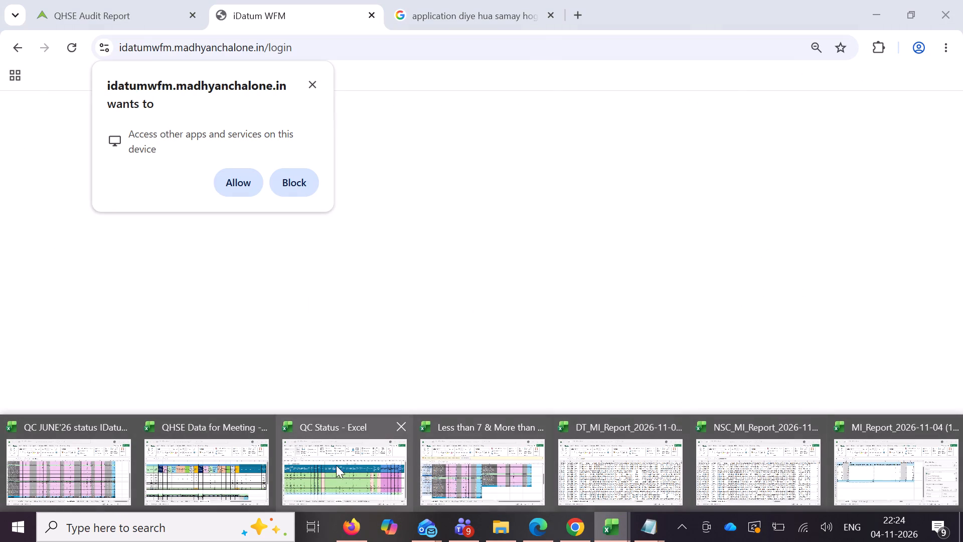
click(237, 471)
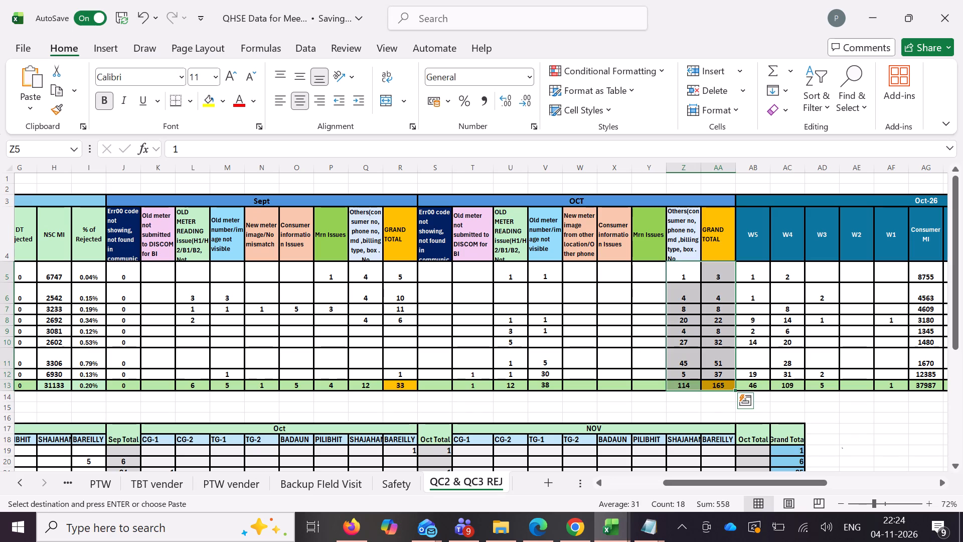
drag(582, 198, 595, 393)
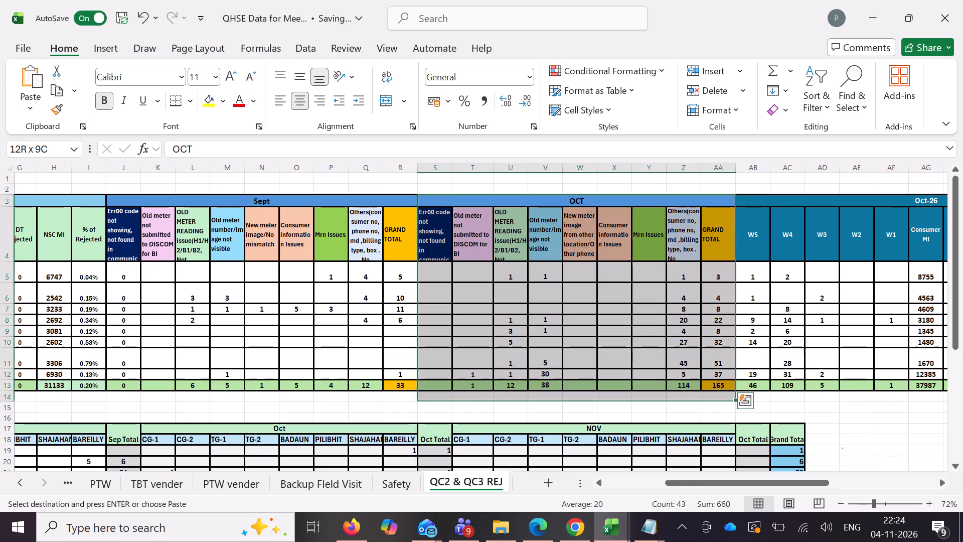
drag(595, 393, 599, 378)
key(ctrl+c)
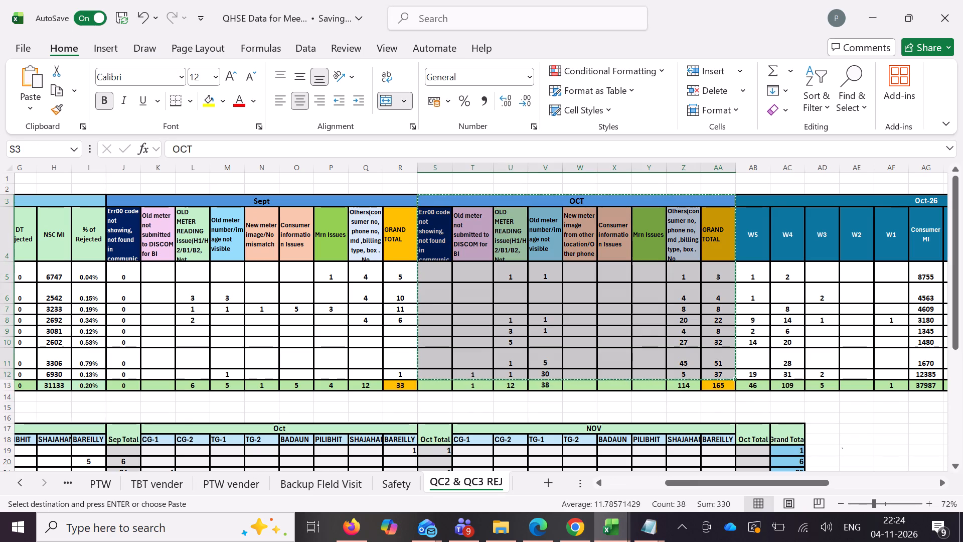
click(776, 195)
right_click(774, 199)
click(801, 211)
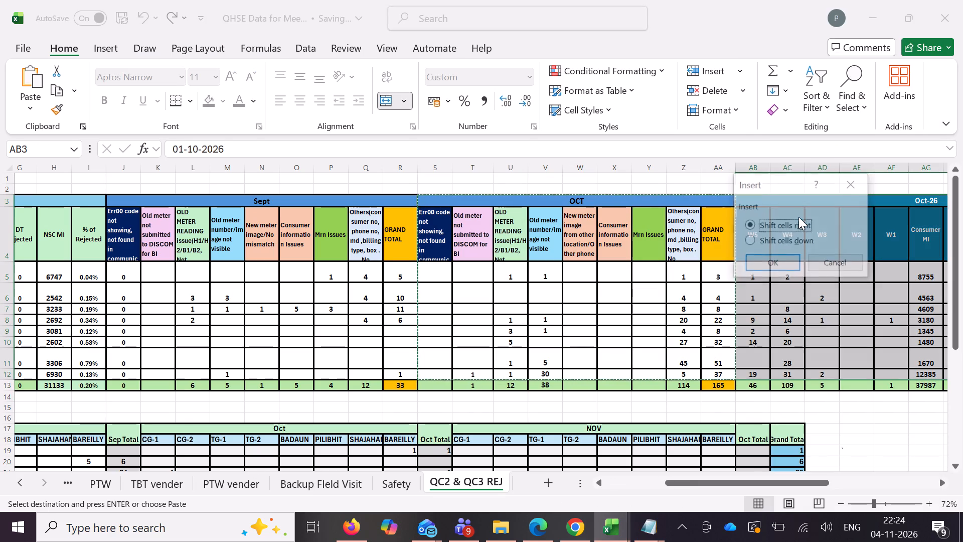
click(775, 257)
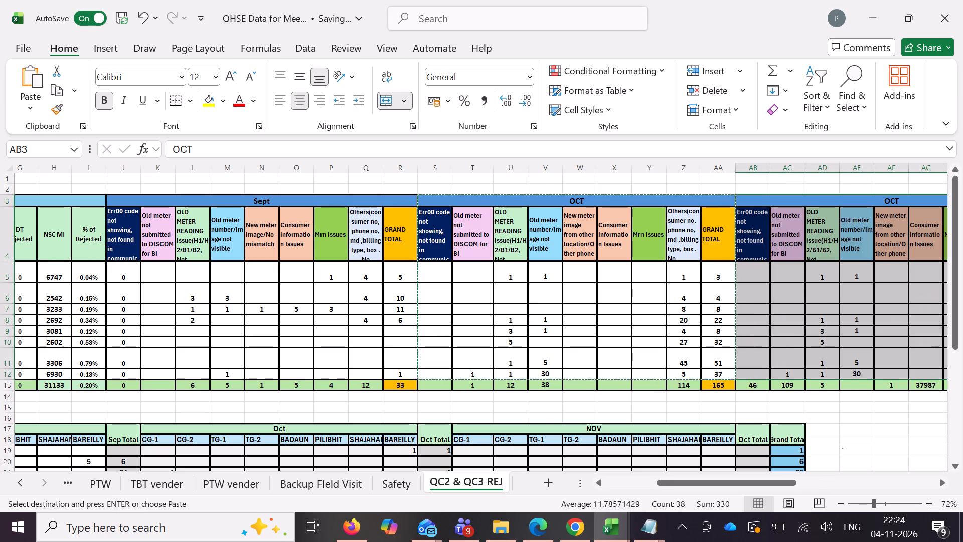
Change the header of the inserted block in AB3 to NOV.
scroll(784, 259, left, 4)
click(601, 203)
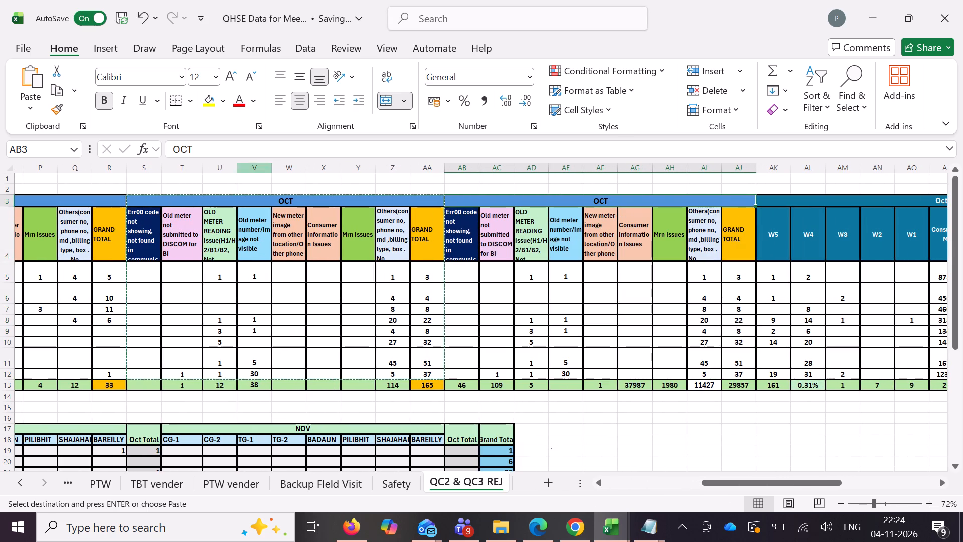
click(189, 149)
key(Right)
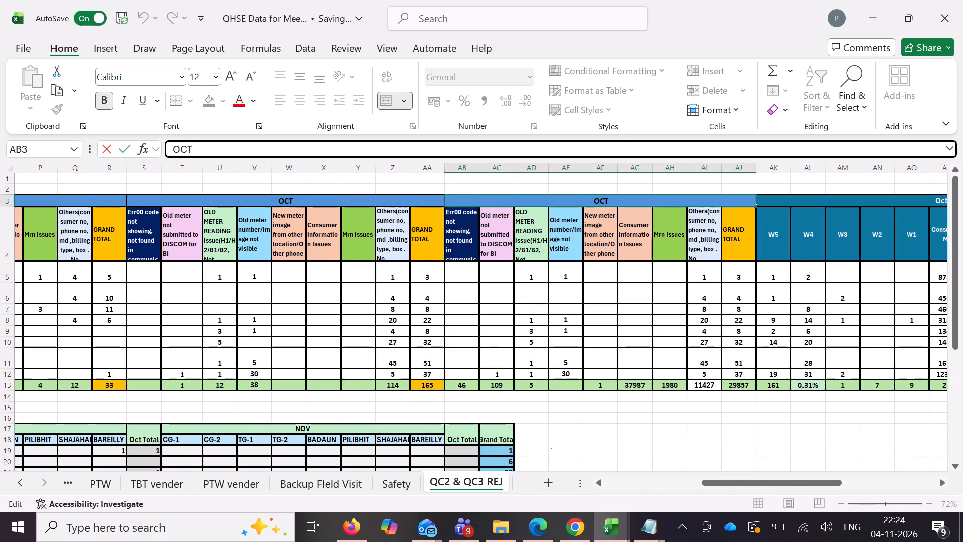
key(BackSpace)
key(BackSpace)
key(BackSpace)
key(BackSpace)
text(NOV)
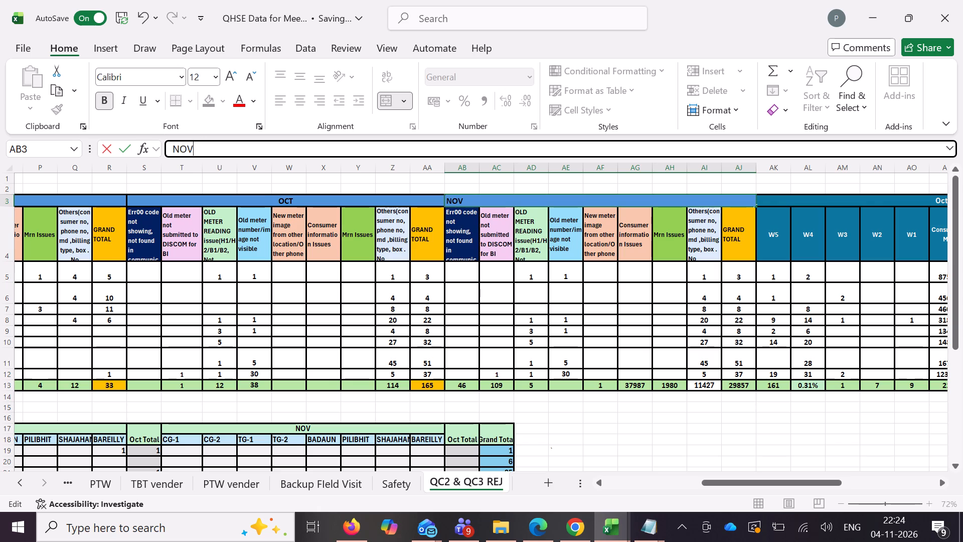
Check the NOV block's counts and the total row across the adjoining Oct-26 and Sep-26 sections.
drag(460, 267, 700, 383)
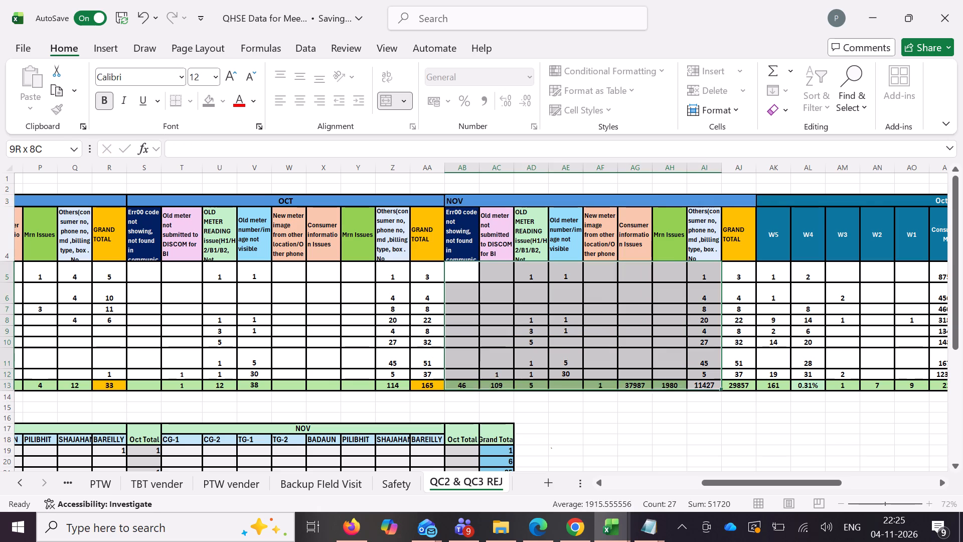
drag(700, 383, 703, 383)
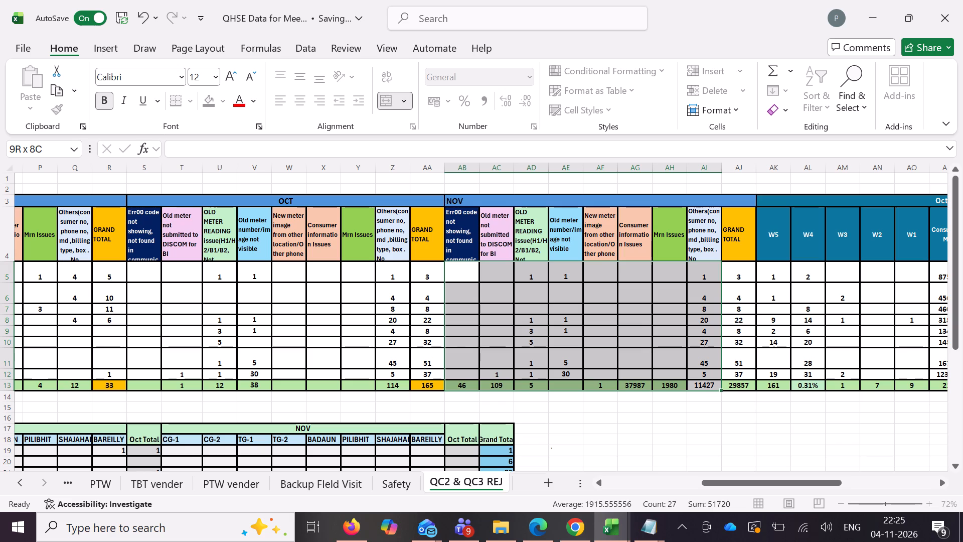
drag(703, 383, 711, 381)
drag(711, 381, 711, 377)
click(708, 274)
click(738, 269)
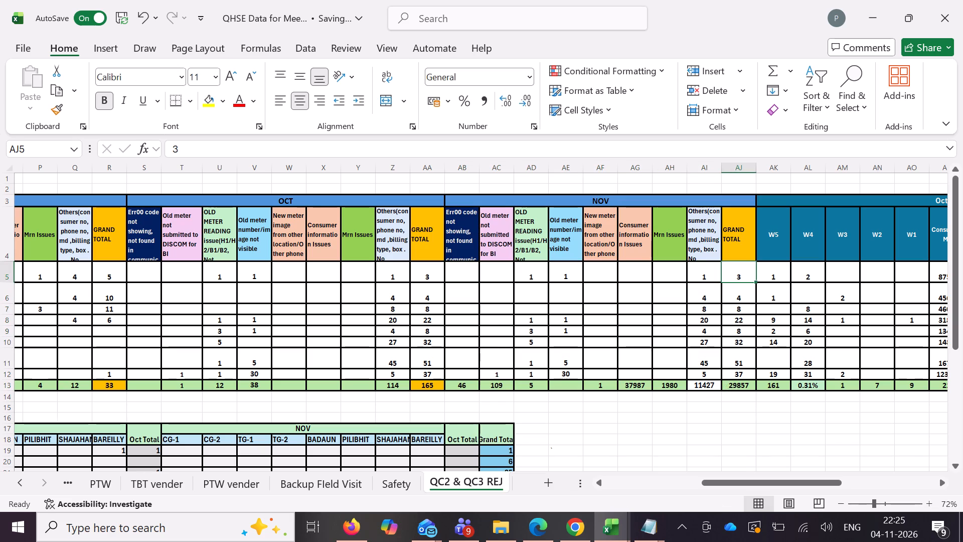
scroll(718, 348, left, 5)
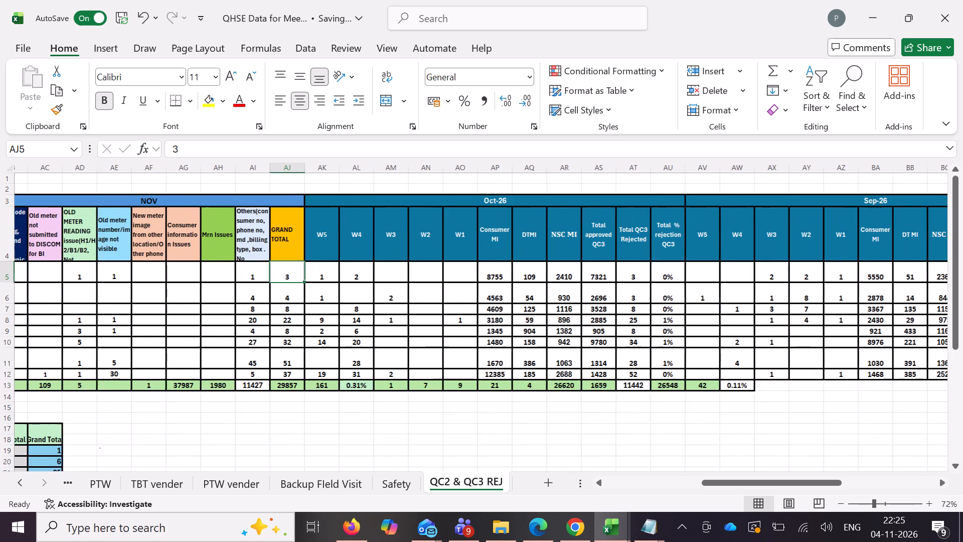
scroll(718, 347, left, 1)
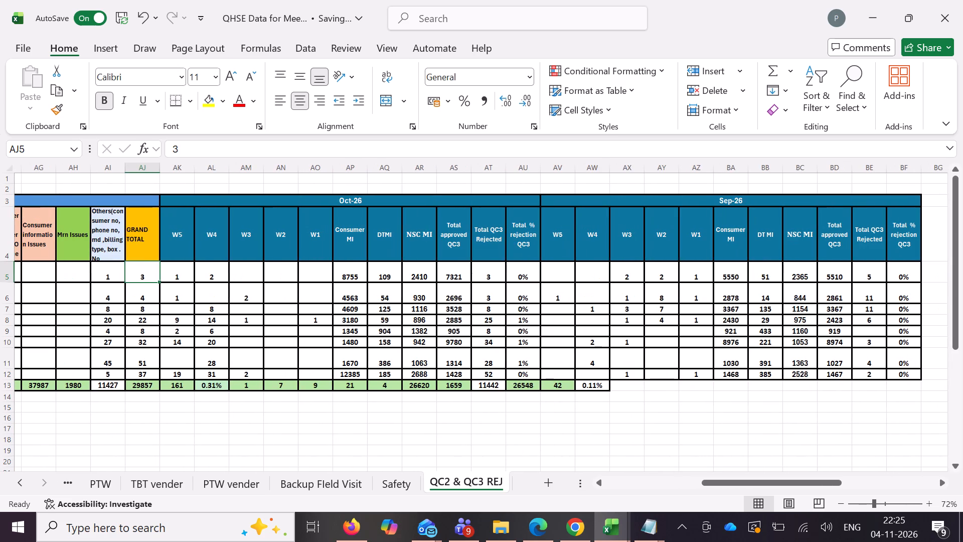
Review the Sept, OCT and NOV blocks and their total row against the adjoining Oct-26 section.
scroll(718, 346, left, 2)
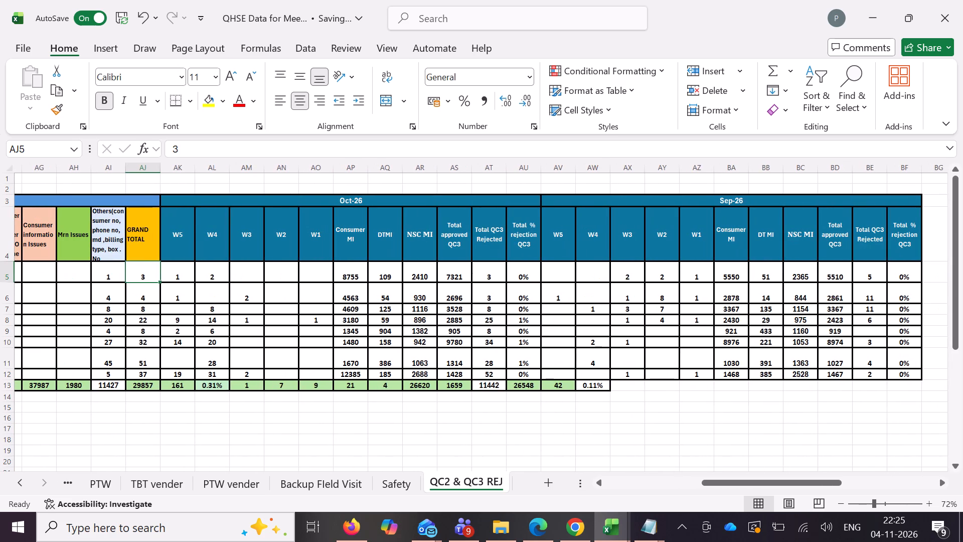
scroll(718, 345, left, 2)
scroll(718, 345, right, 3)
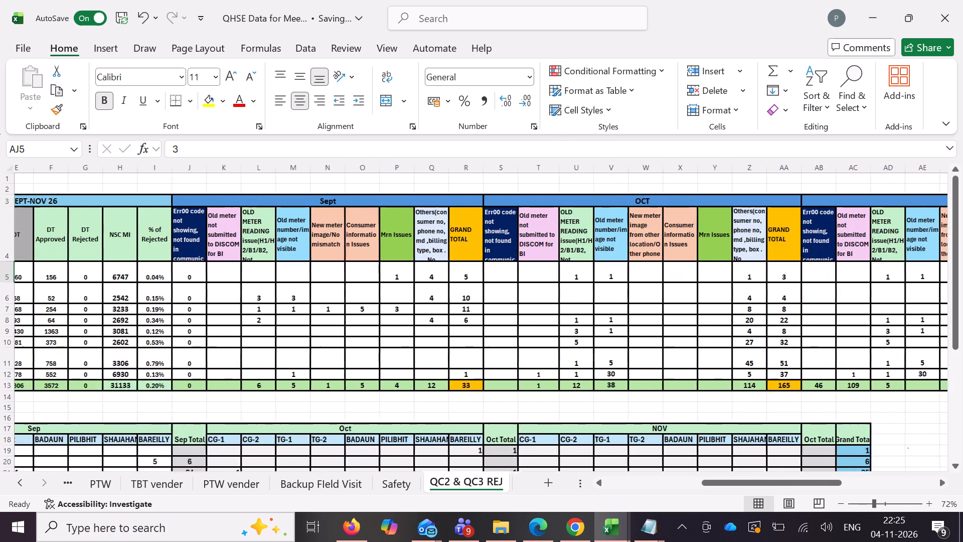
scroll(718, 345, left, 2)
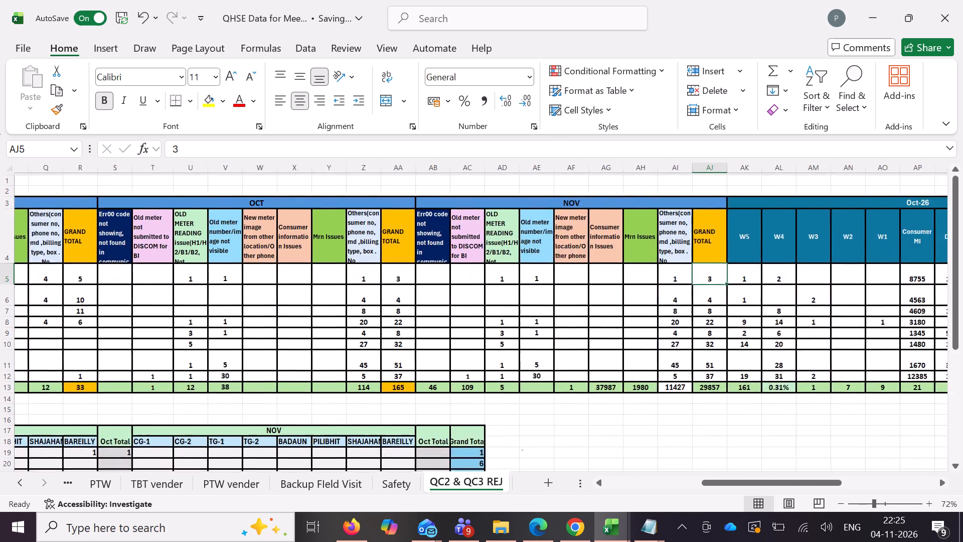
scroll(717, 344, left, 2)
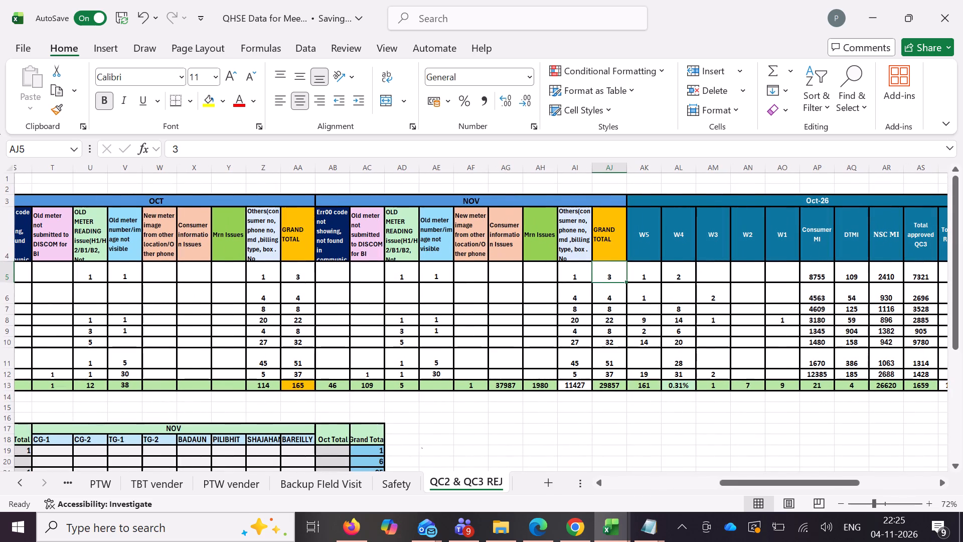
Undo the NOV header change and the insertion of the copied block at AB3.
key(ctrl+z)
key(ctrl+z)
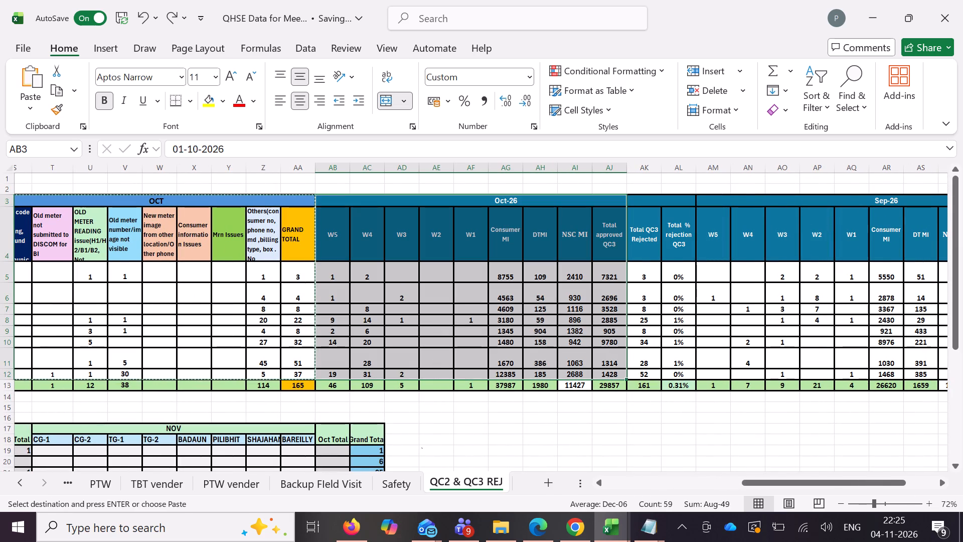
Copy the OCT block including its total row, S3:AA13, and insert it at AB3 before Oct-26, shifting cells right.
drag(267, 200, 286, 382)
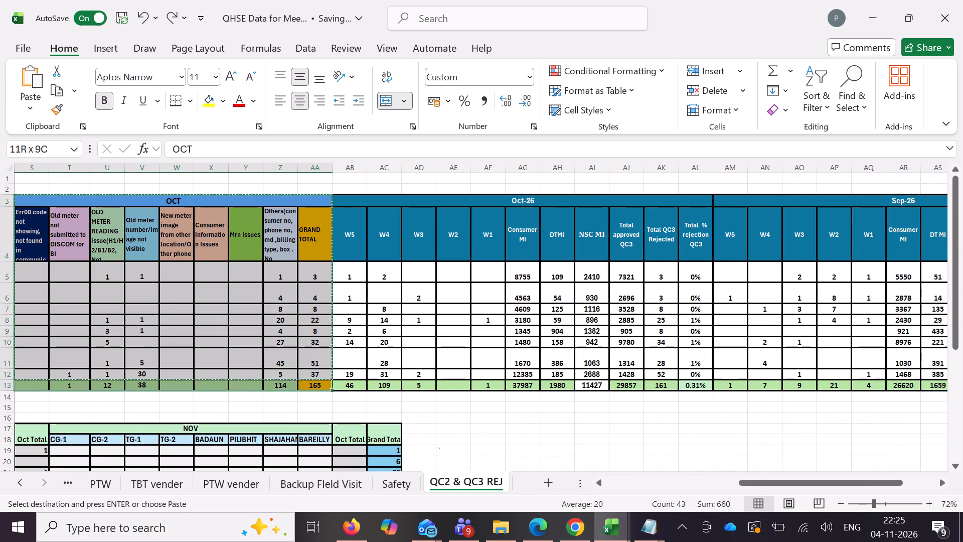
drag(286, 382, 288, 383)
key(ctrl+c)
click(399, 201)
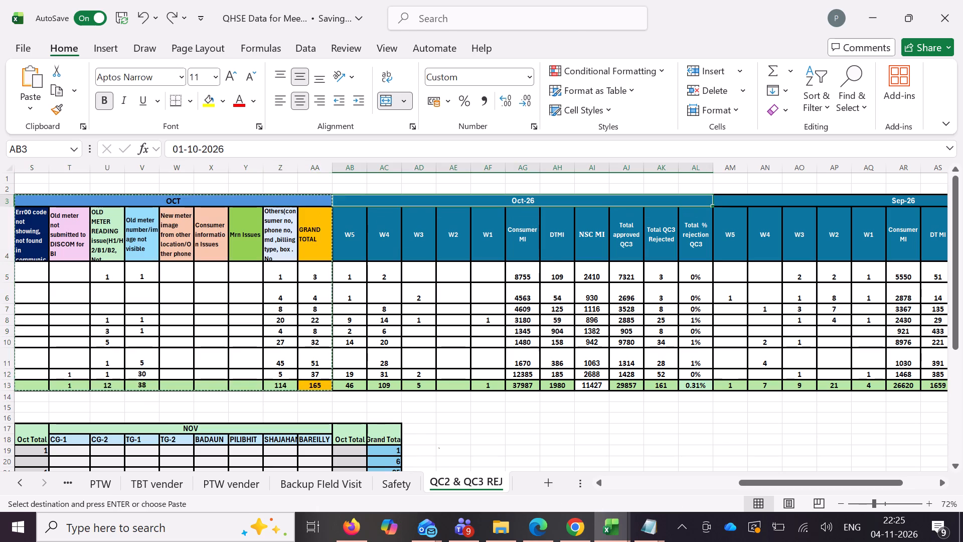
right_click(399, 201)
click(459, 207)
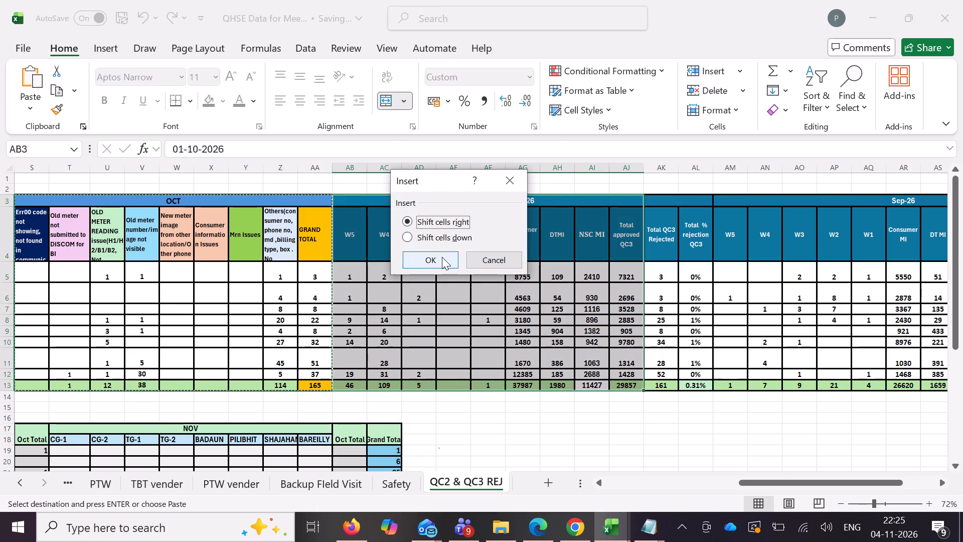
click(442, 257)
Clear the copied counts and totals in AB5:AJ13 of the inserted block.
drag(348, 273, 578, 348)
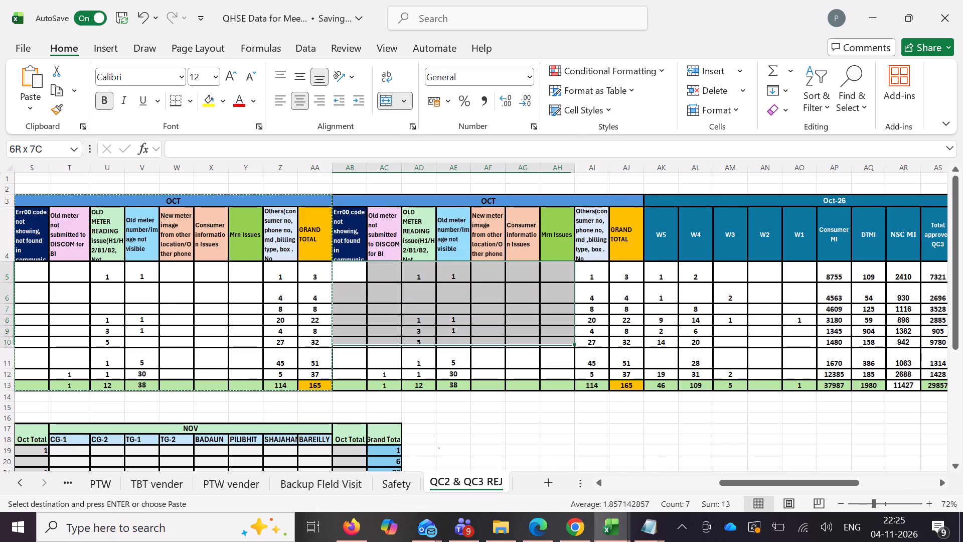
drag(578, 348, 620, 385)
key(Delete)
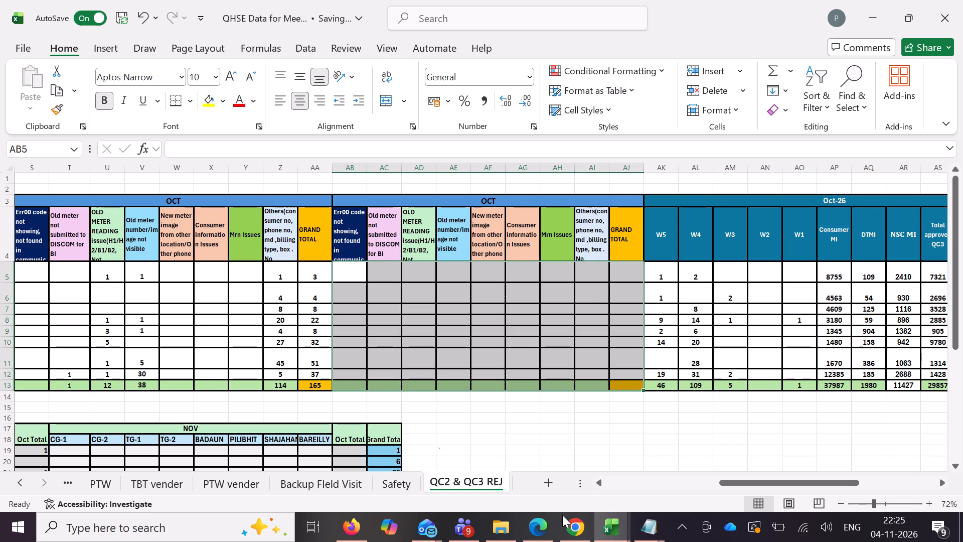
Copy November's "Old meter not submitted to DISCOM for BI" counts with the total from the MI_Report PivotTable and paste them as values at AC5.
click(603, 527)
click(887, 466)
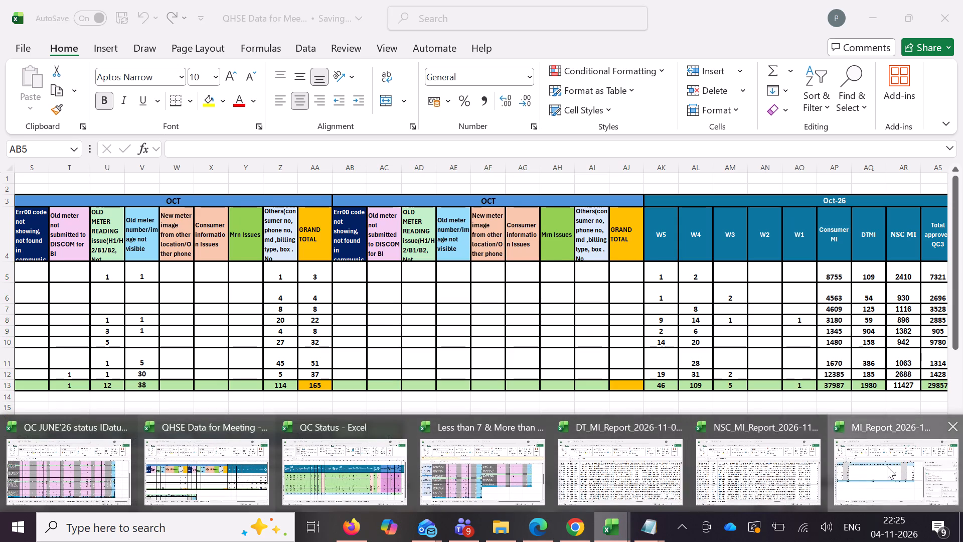
drag(274, 214, 409, 300)
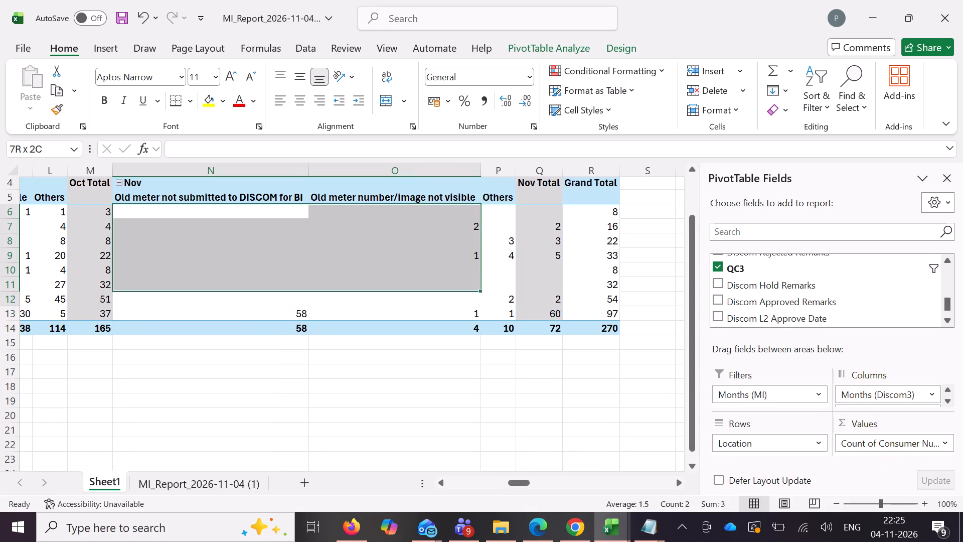
drag(409, 300, 407, 323)
click(606, 525)
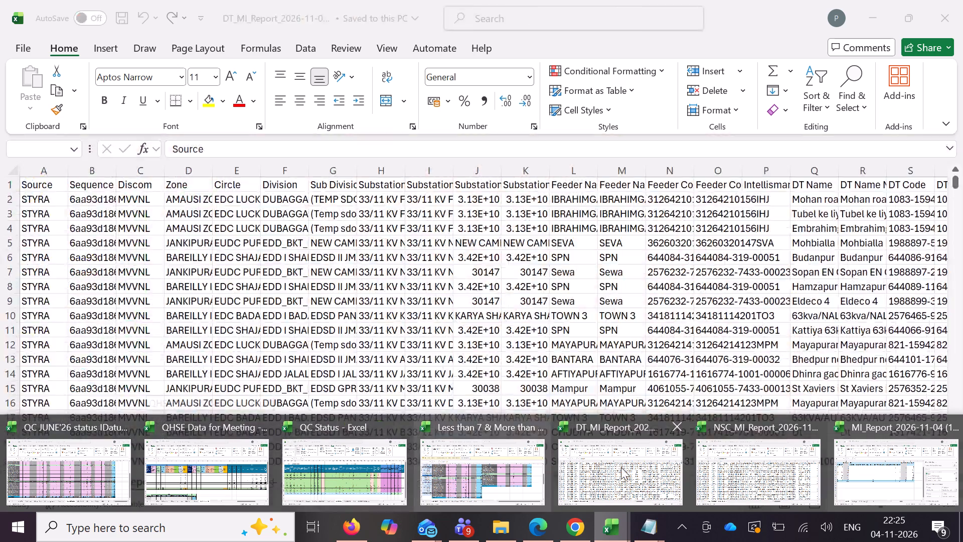
click(909, 463)
drag(278, 206, 279, 313)
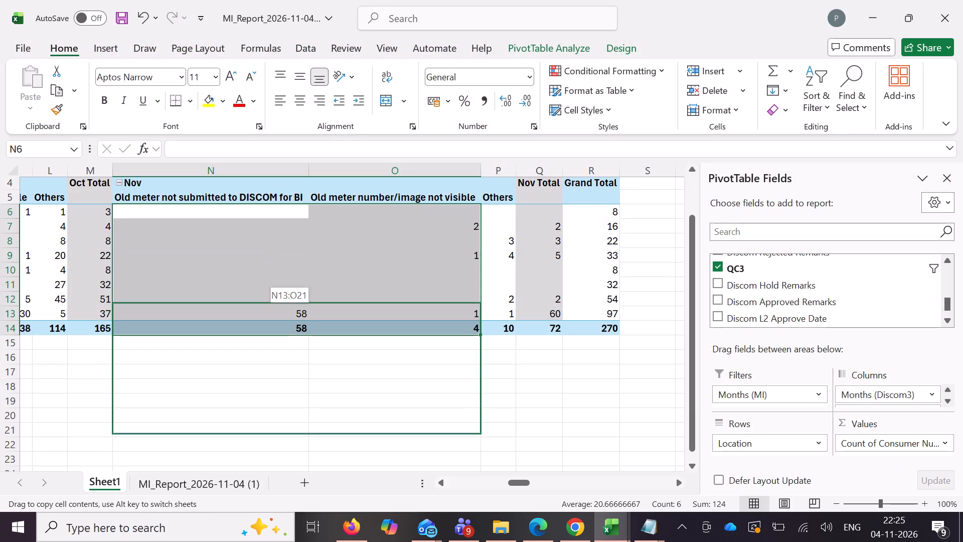
drag(279, 313, 295, 212)
drag(292, 210, 291, 302)
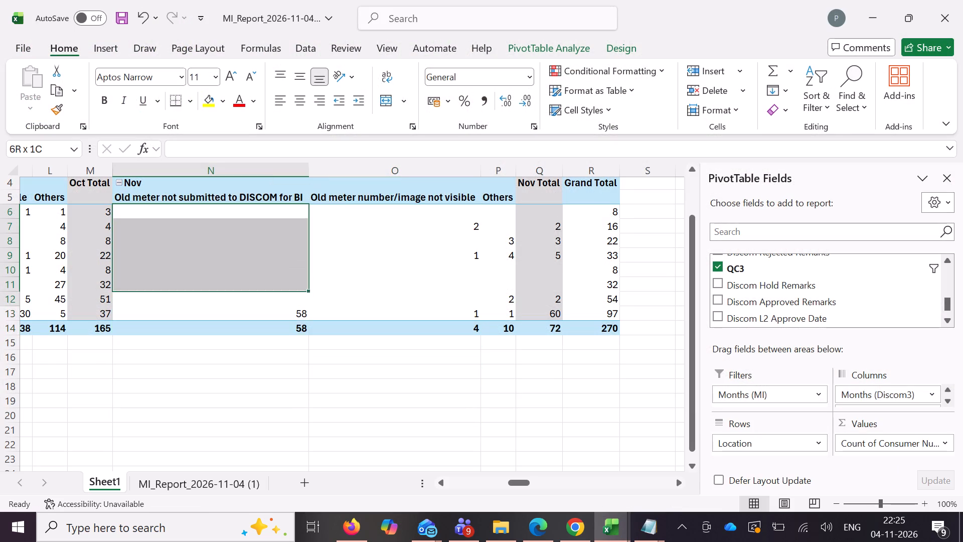
drag(291, 302, 294, 325)
key(ctrl+c)
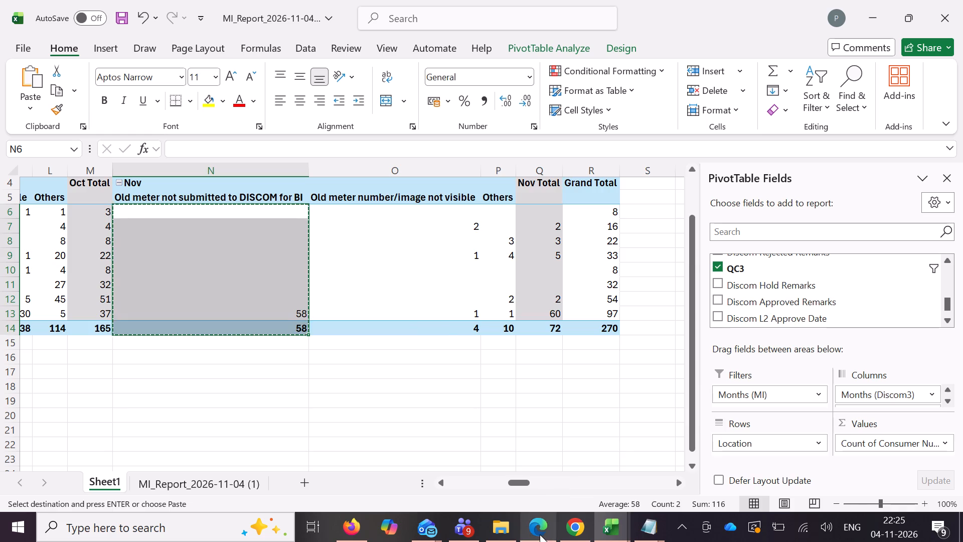
click(540, 534)
click(603, 532)
click(244, 469)
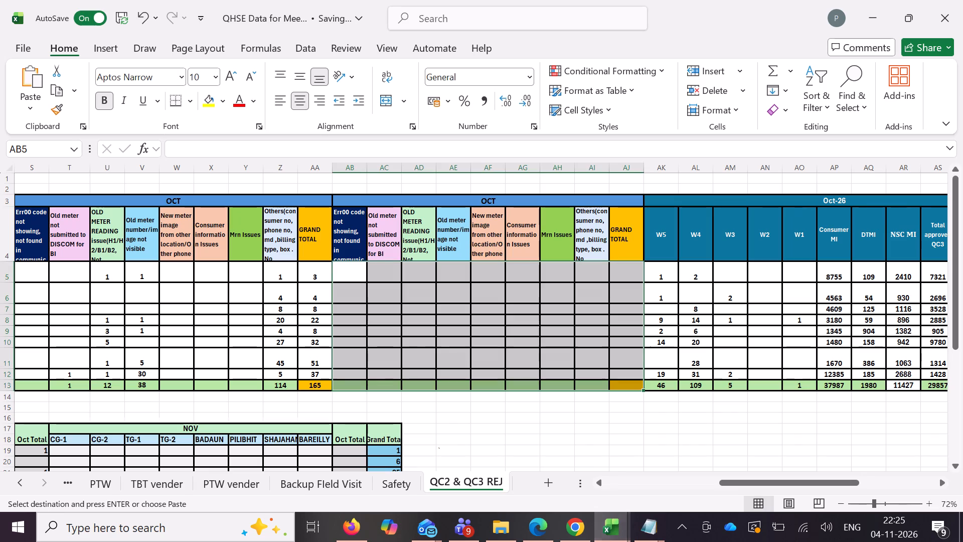
click(382, 267)
key(ctrl+shift+v)
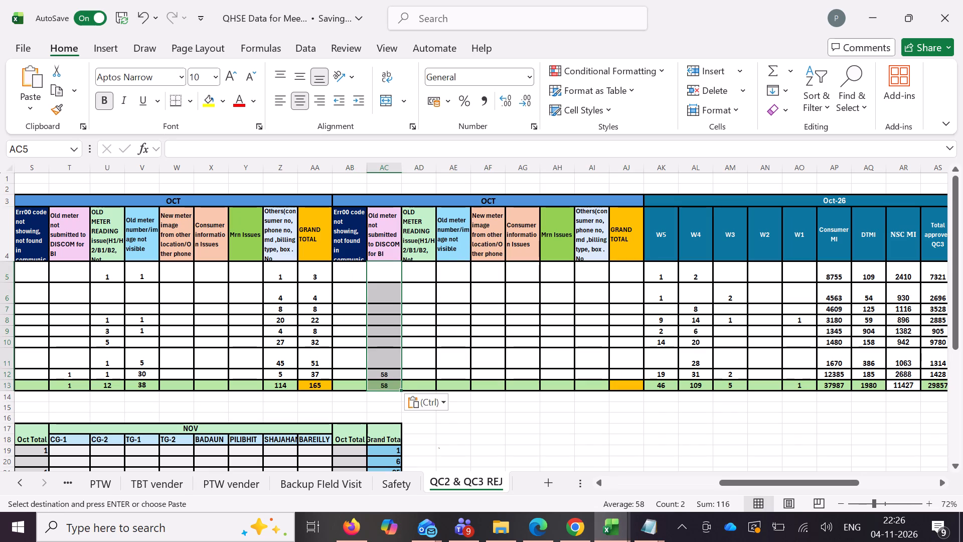
Copy November's "Old meter number/image not visible" counts with the total from the MI_Report PivotTable and paste them as values at AE5.
click(629, 540)
click(611, 530)
click(885, 459)
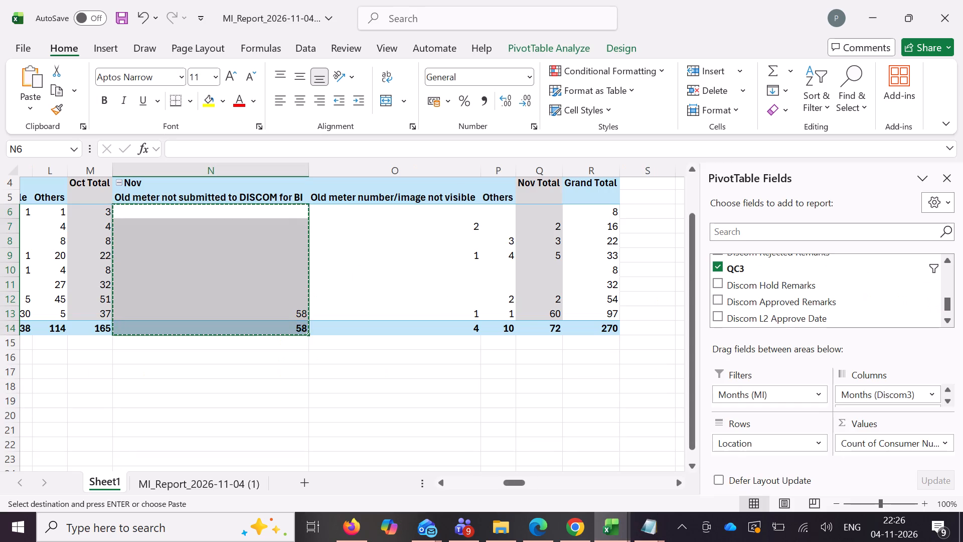
drag(448, 211, 452, 330)
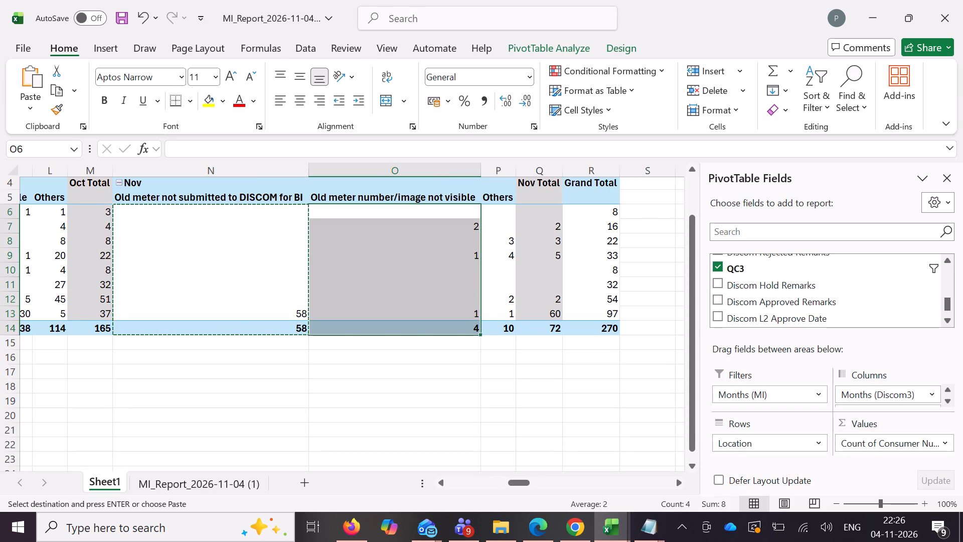
key(ctrl+c)
click(601, 523)
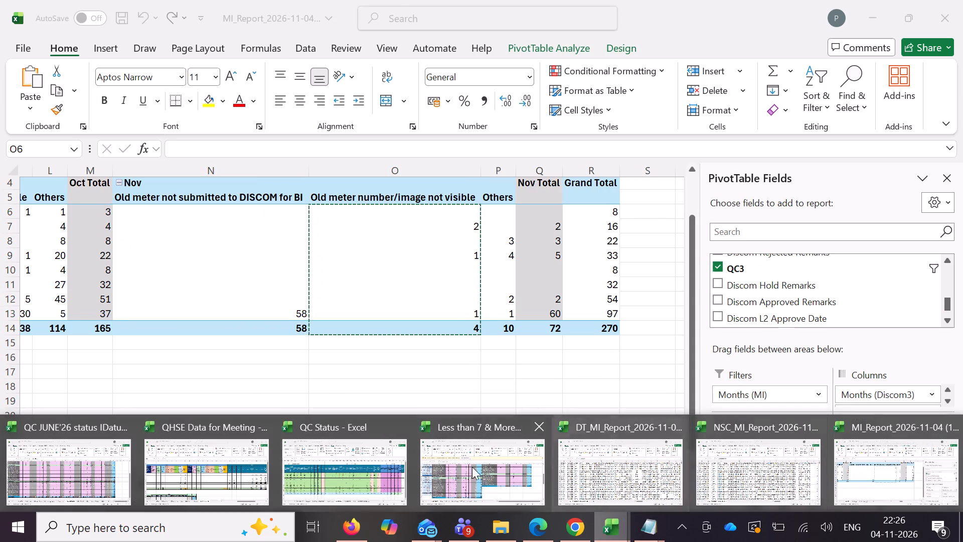
click(253, 468)
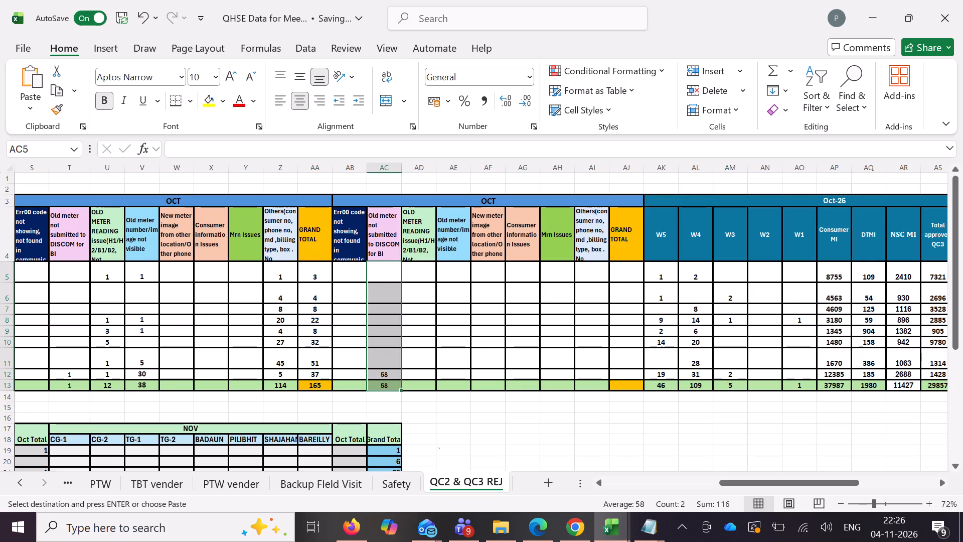
click(453, 265)
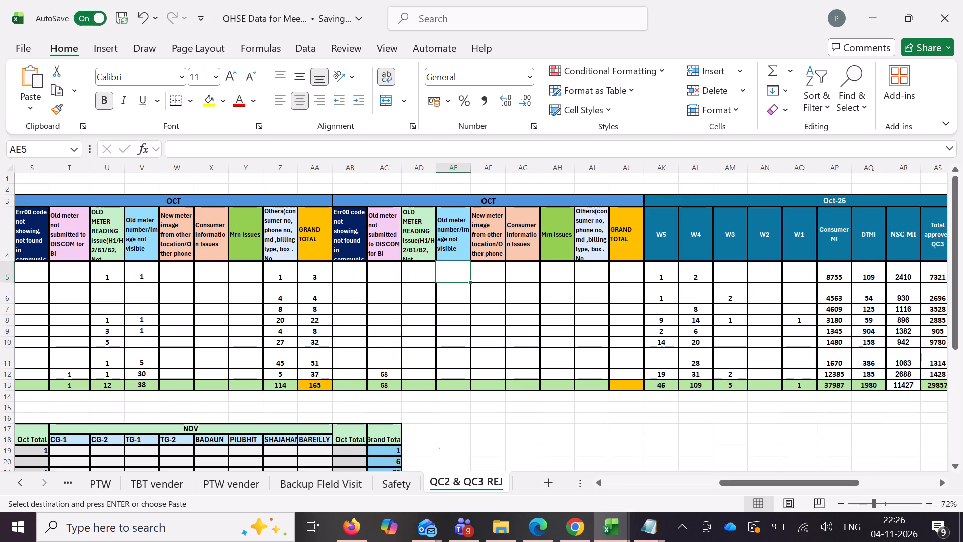
key(ctrl+shift+v)
Copy November's Others and Nov Total columns with the total row from the MI_Report PivotTable and paste them as values at AI5.
click(622, 539)
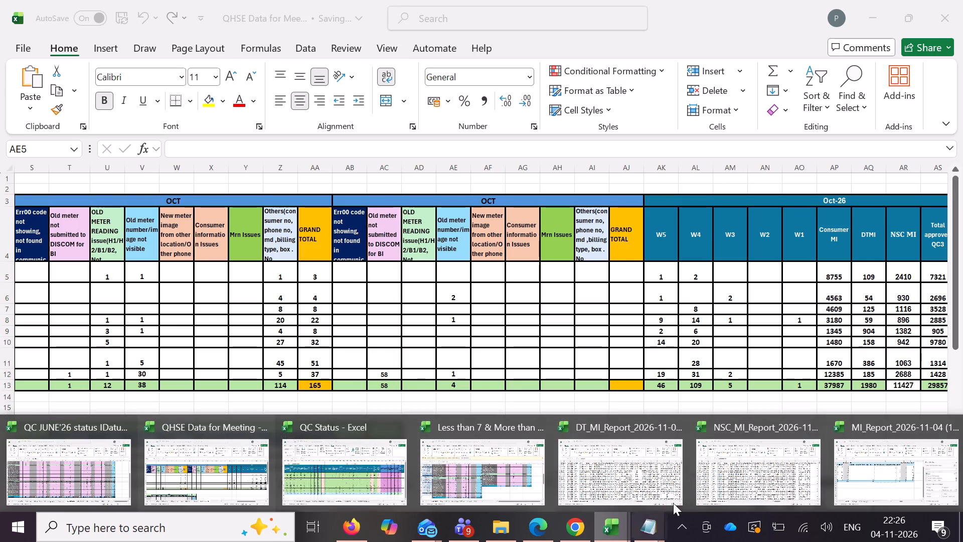
click(852, 472)
drag(503, 212, 522, 287)
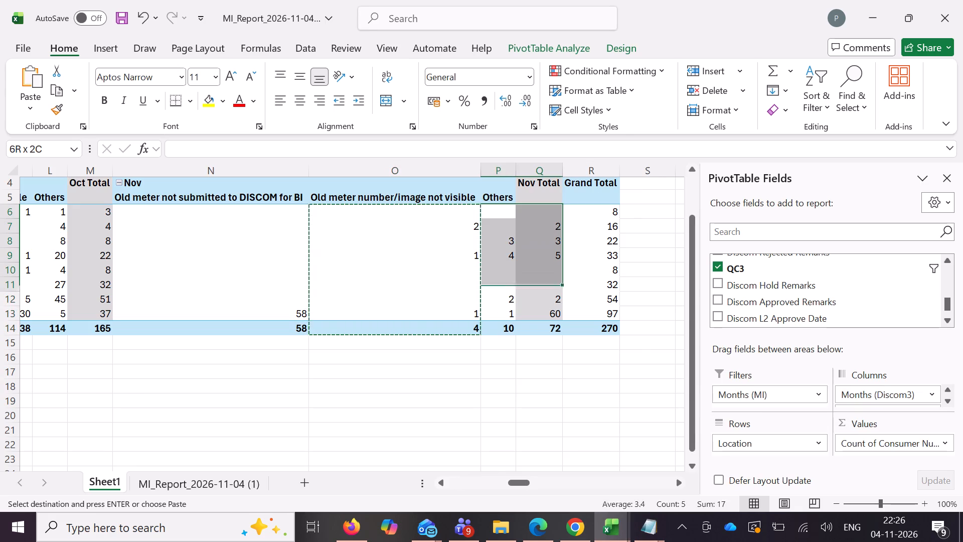
drag(522, 287, 535, 325)
key(ctrl+c)
click(610, 524)
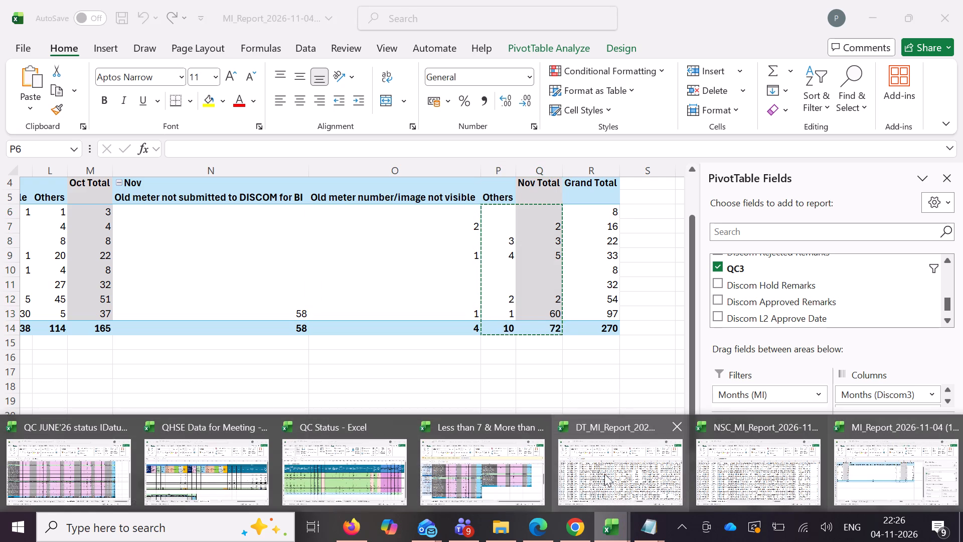
click(204, 473)
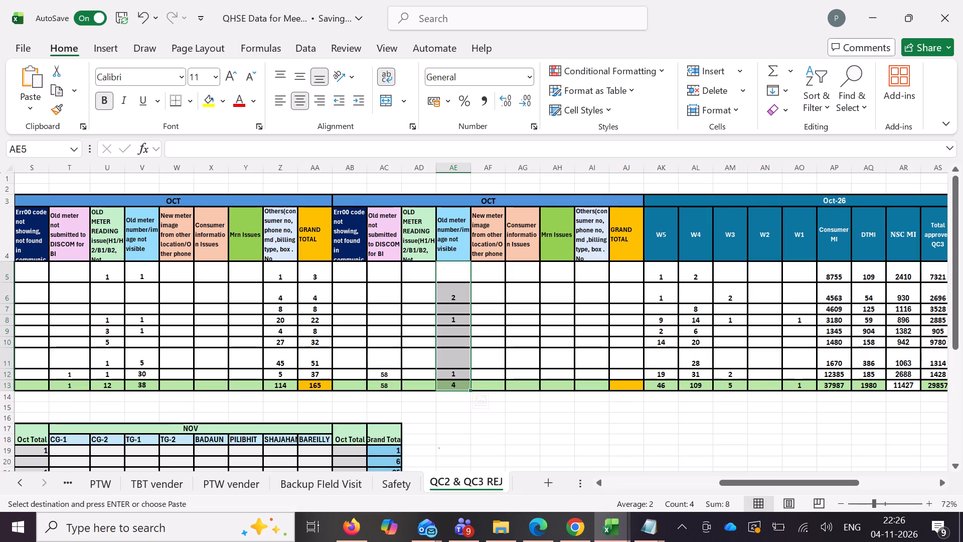
click(583, 268)
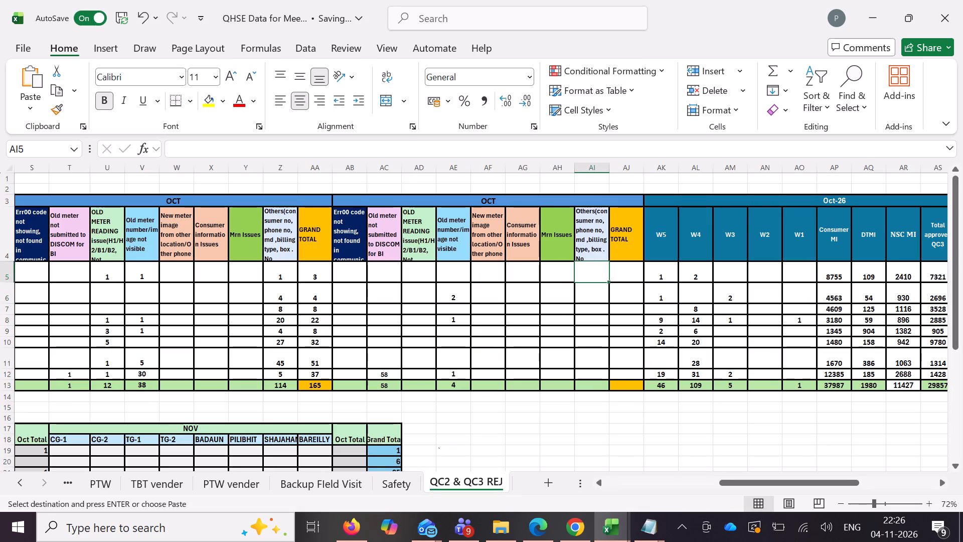
key(ctrl+shift+v)
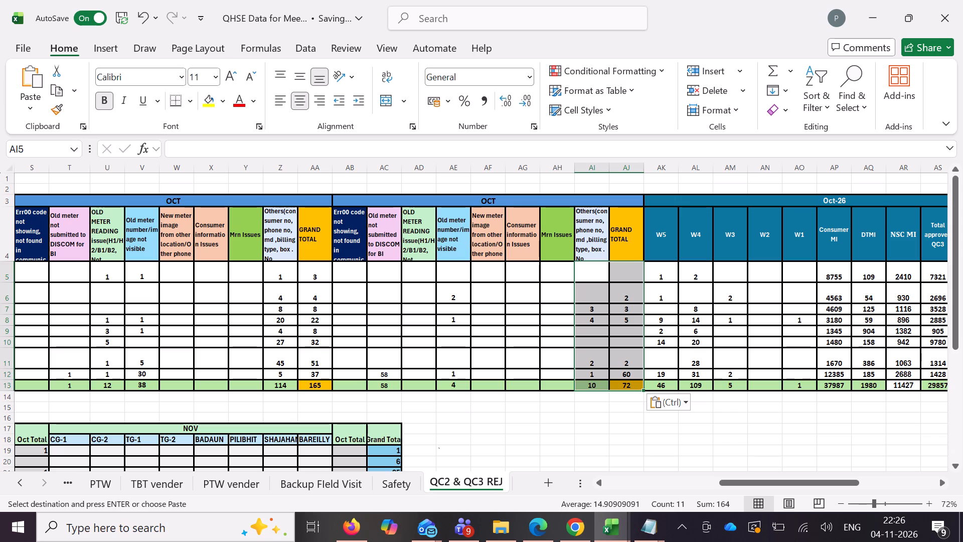
Review the QC3 rejection table from the SEPT-NOV 26 summary through the monthly blocks and the Oct-26 section.
scroll(716, 298, right, 1)
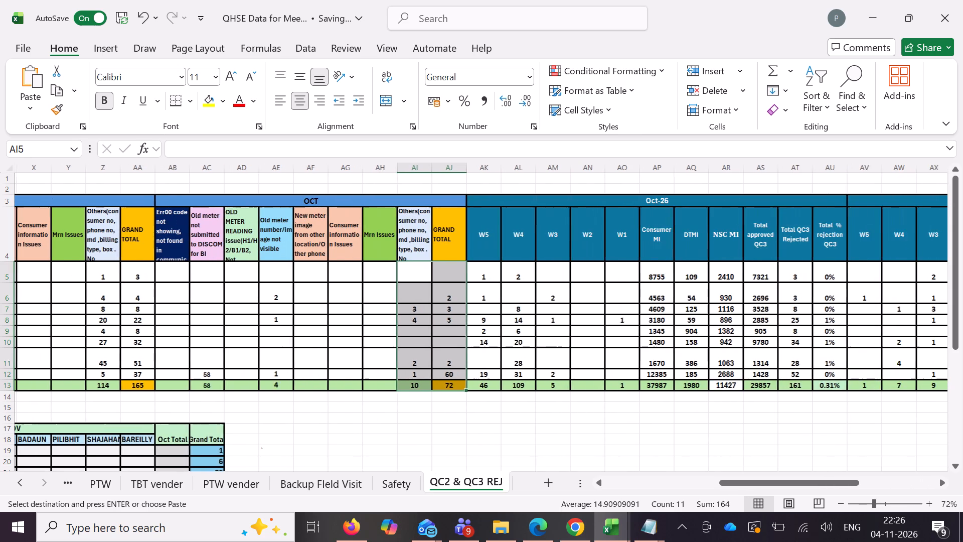
scroll(715, 298, right, 2)
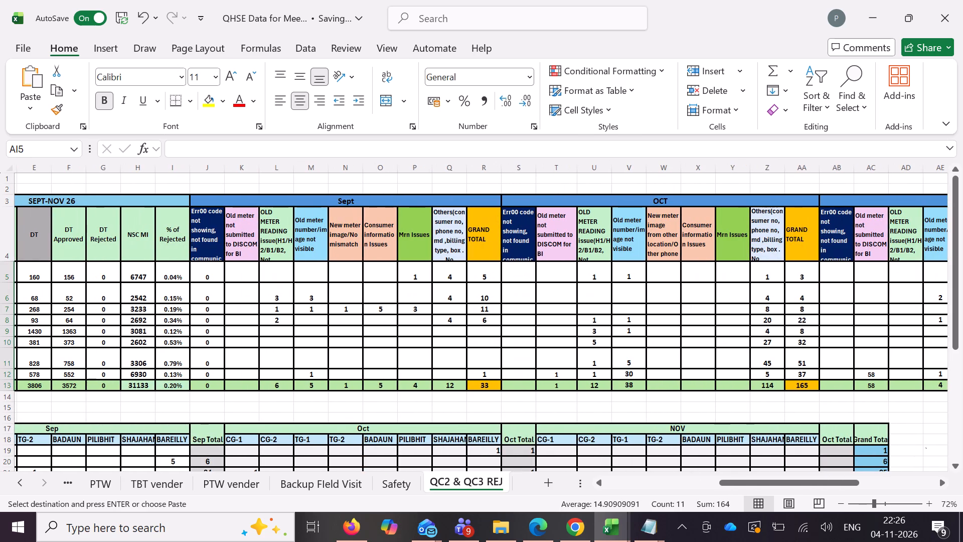
scroll(710, 295, right, 3)
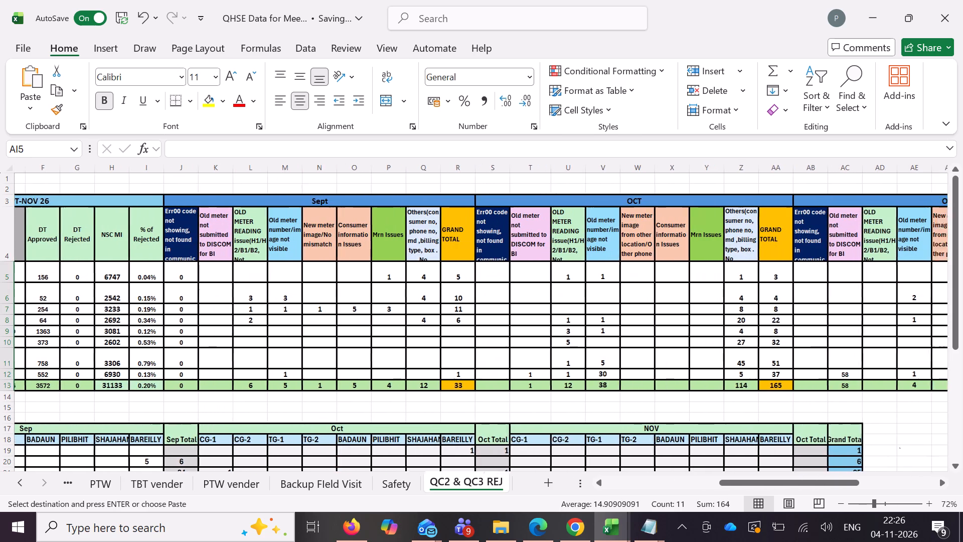
scroll(710, 295, right, 3)
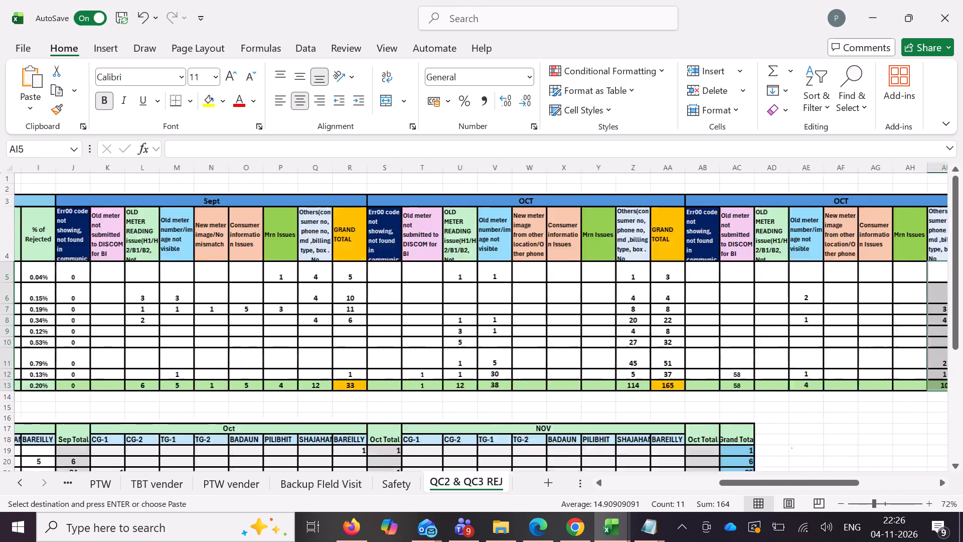
scroll(709, 295, right, 1)
scroll(709, 295, left, 1)
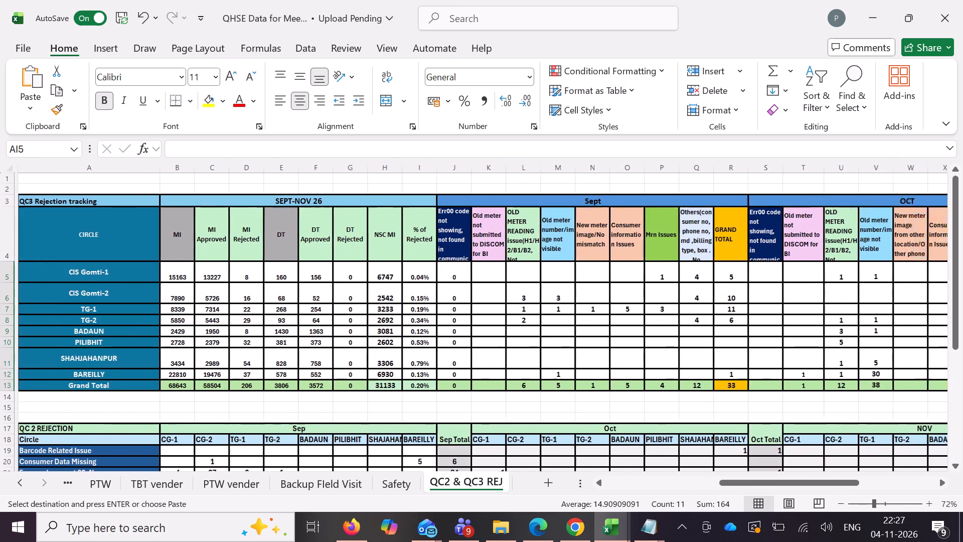
scroll(709, 295, left, 1)
Switch to the MI_Report workbook and remove the QC3 field from the PivotTable's columns, keeping Months (Discom3).
click(622, 529)
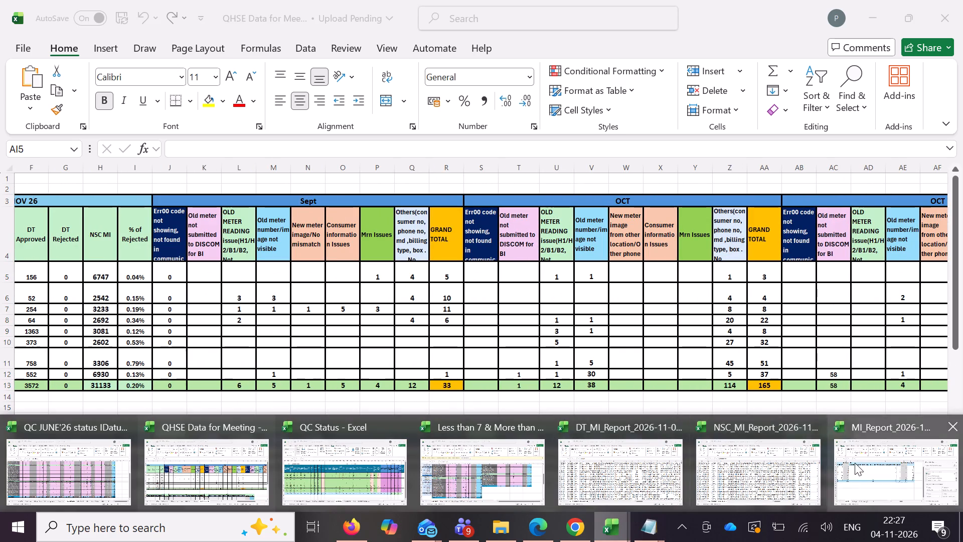
click(855, 463)
click(599, 524)
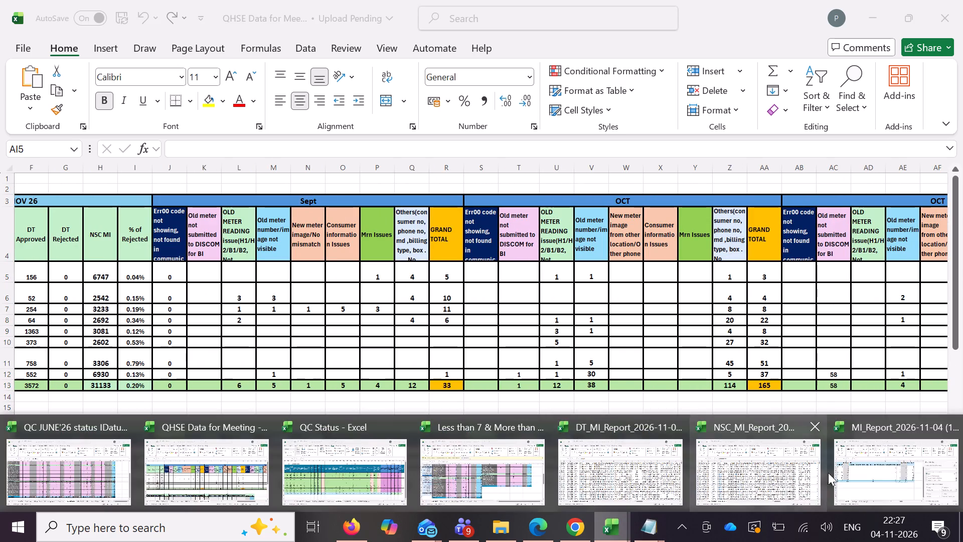
click(875, 464)
scroll(567, 278, up, 1)
click(604, 527)
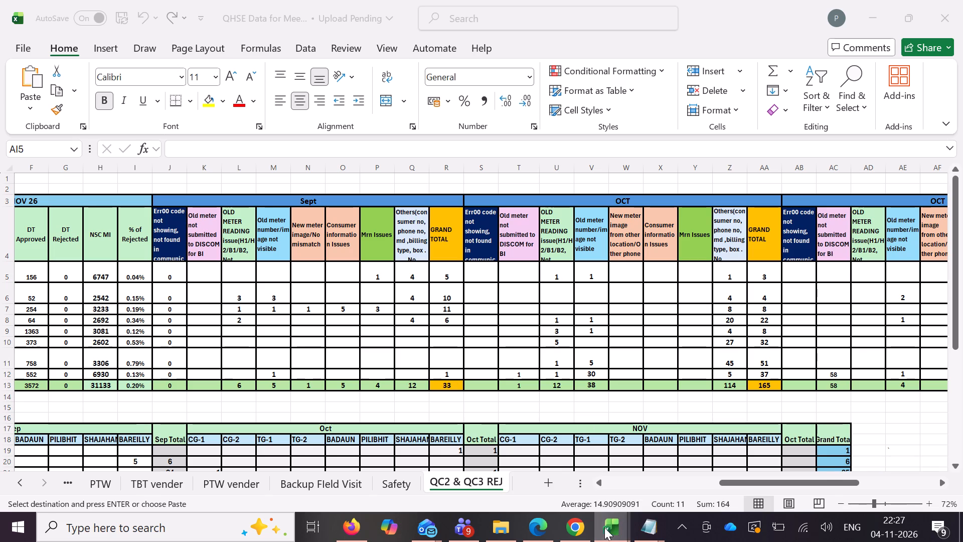
click(873, 449)
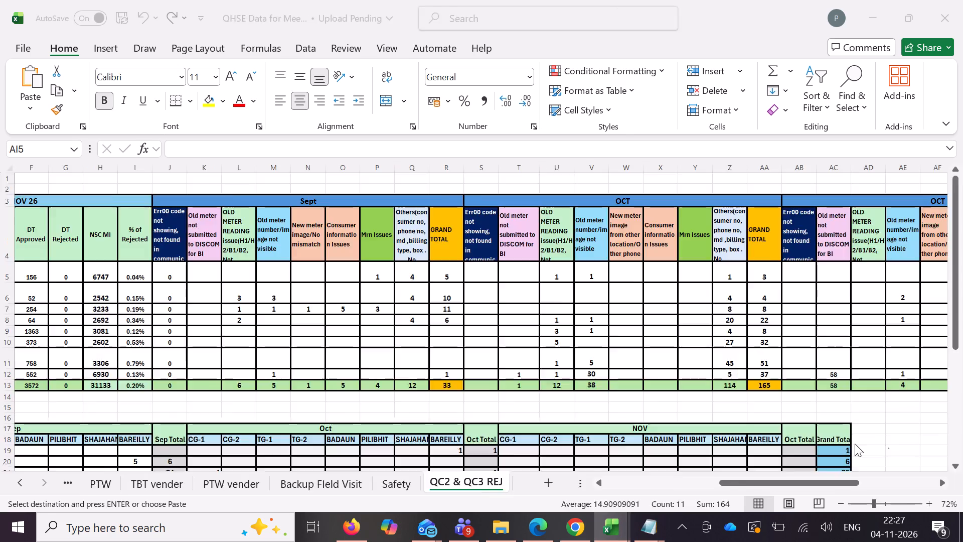
scroll(537, 344, right, 2)
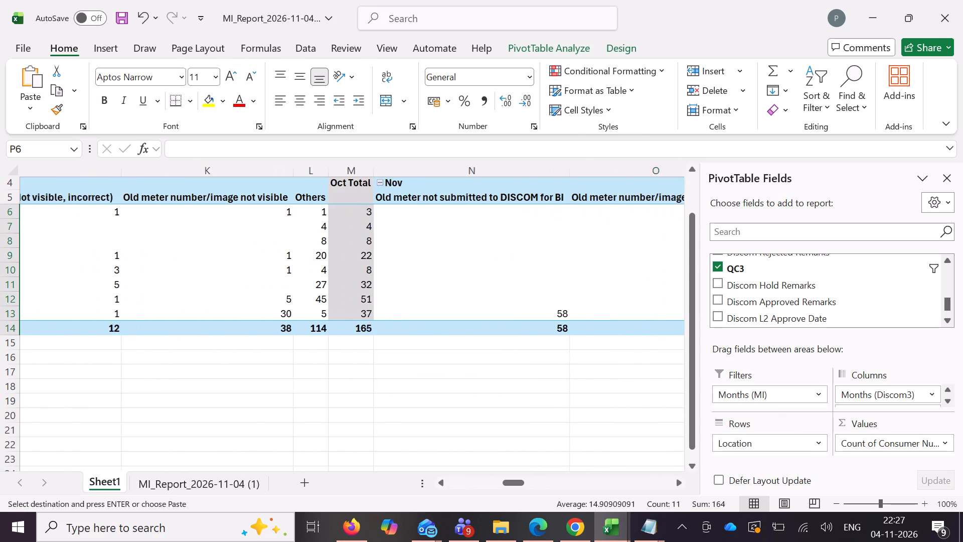
scroll(523, 345, right, 2)
scroll(522, 345, up, 1)
scroll(523, 345, right, 1)
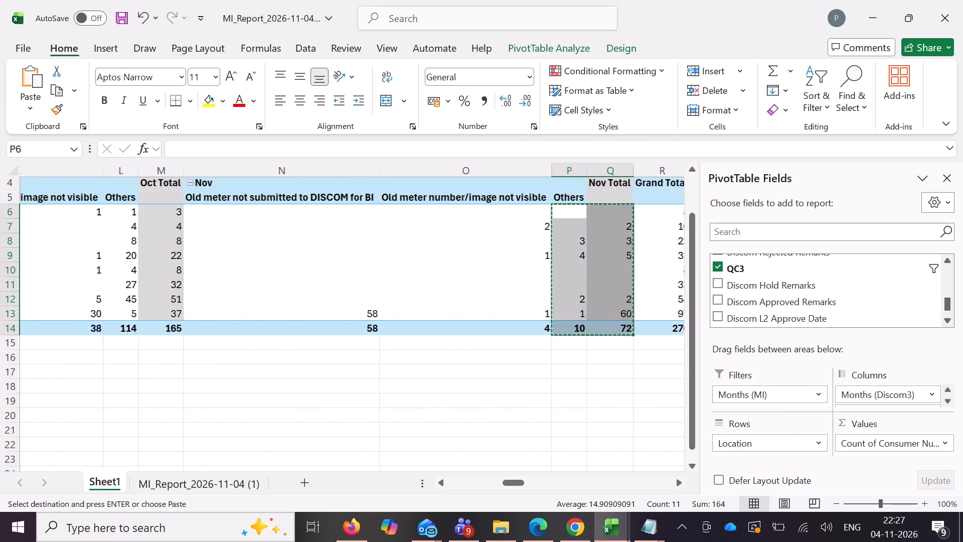
scroll(523, 345, right, 12)
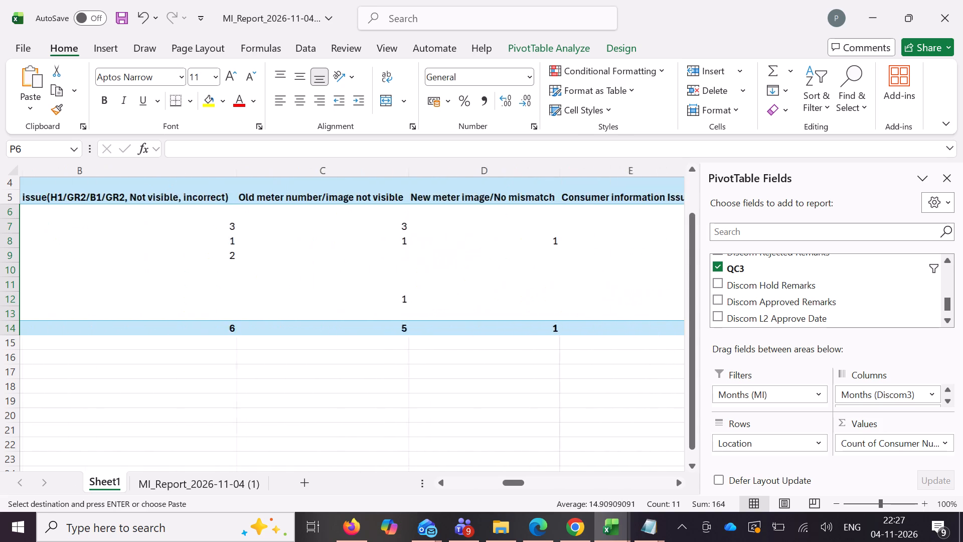
click(879, 394)
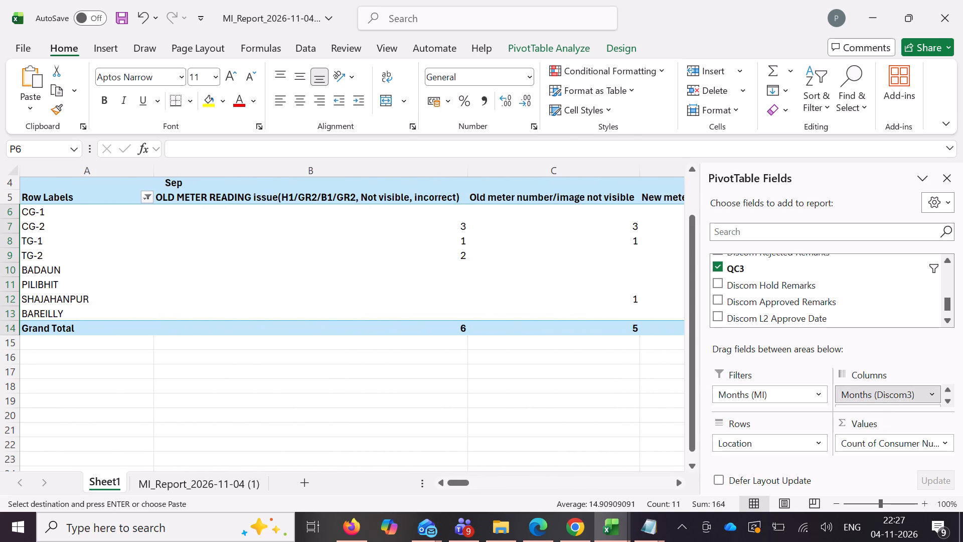
click(754, 351)
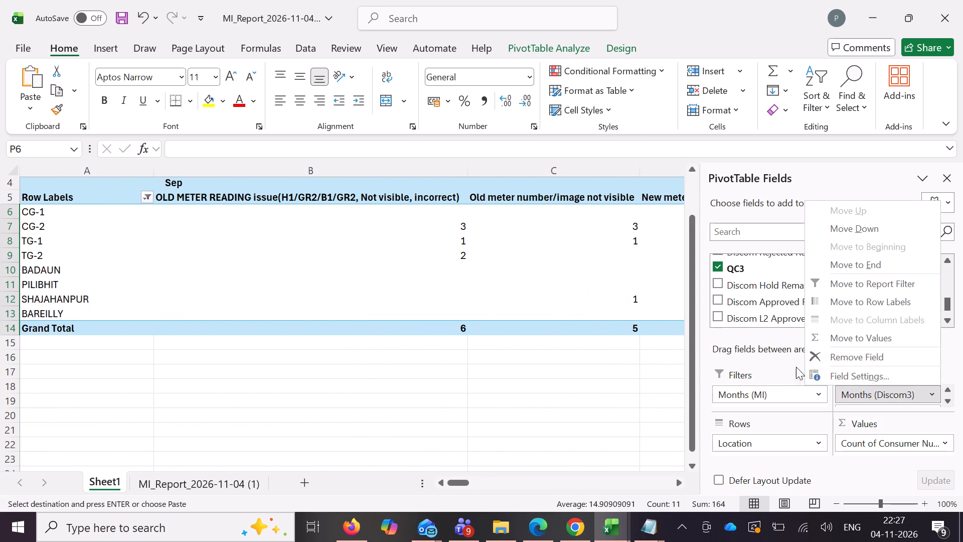
scroll(881, 392, down, 2)
drag(872, 368, 865, 286)
drag(866, 398, 864, 386)
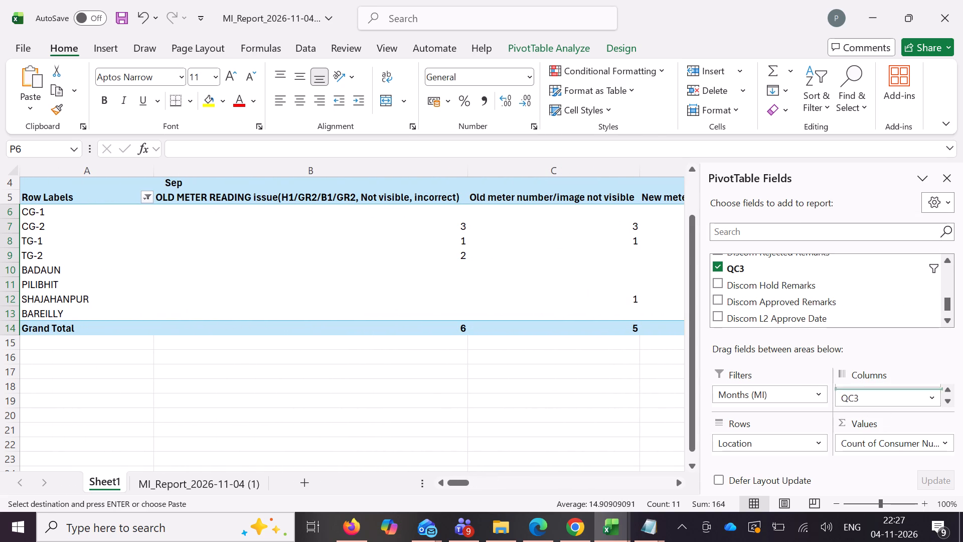
drag(864, 386, 854, 303)
scroll(799, 294, up, 4)
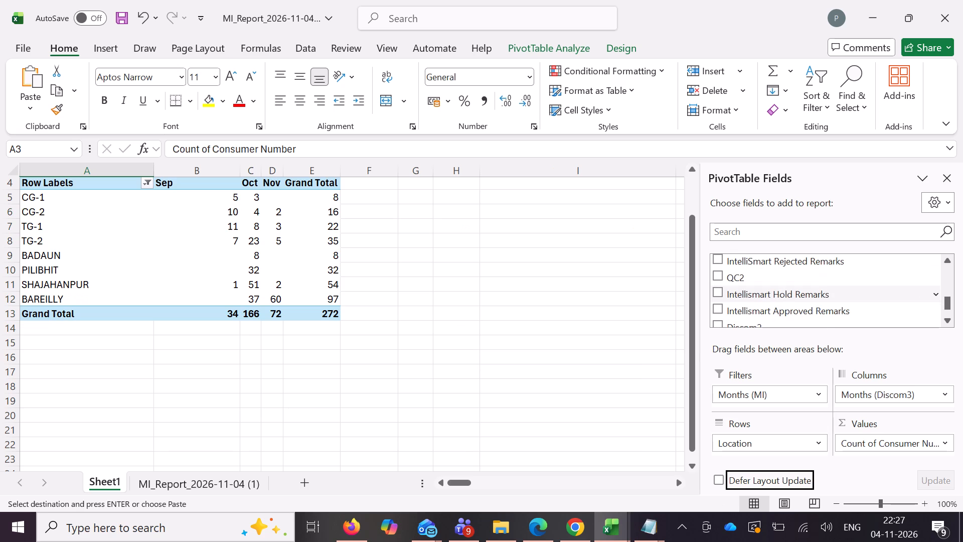
On the MI_Report_2026-11-04 (1) sheet, insert a column before Discom L2 Rejection Date and head it Week.
click(233, 484)
drag(620, 483, 644, 479)
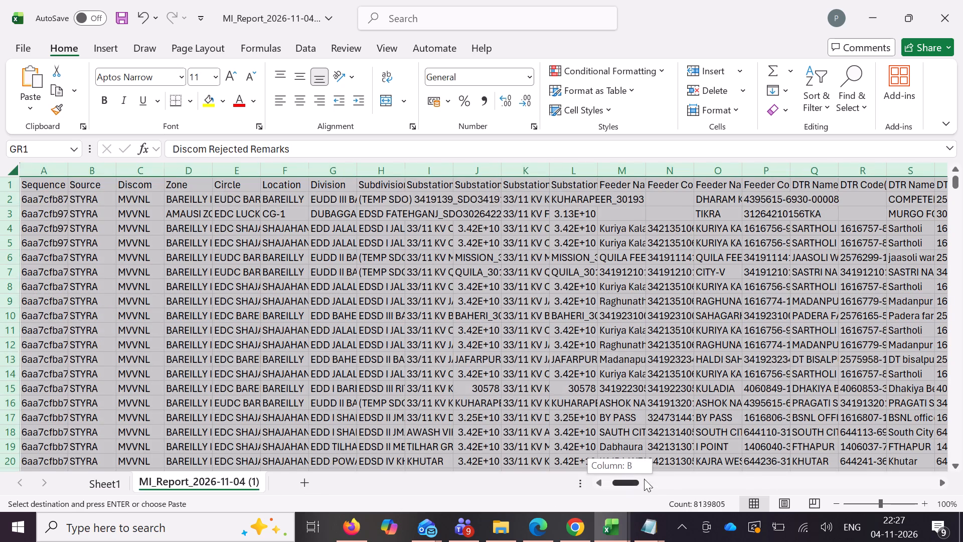
drag(644, 479, 926, 464)
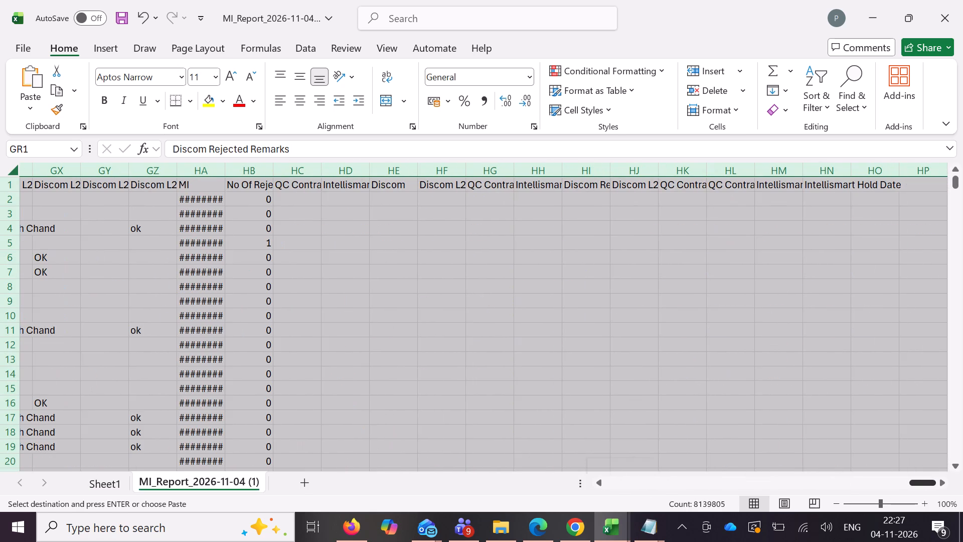
click(406, 187)
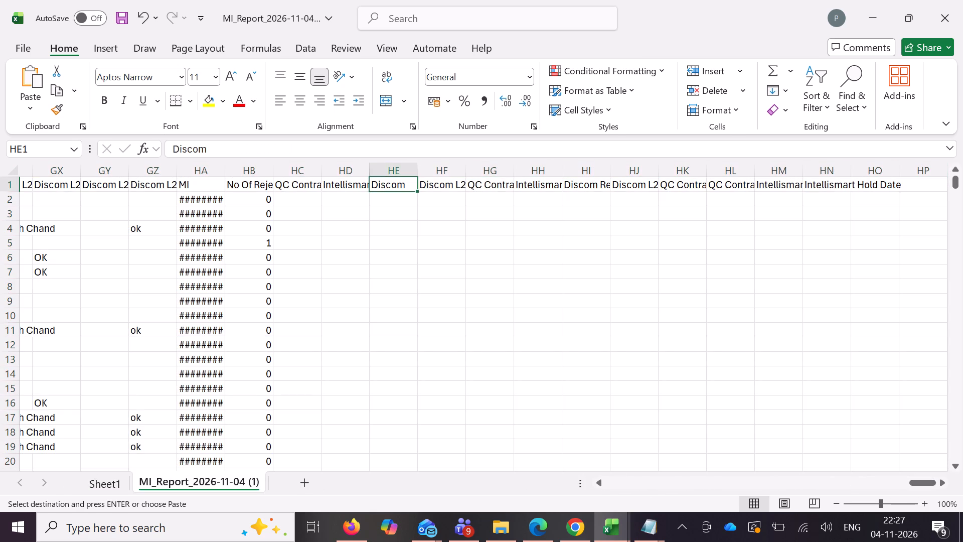
click(437, 172)
right_click(437, 171)
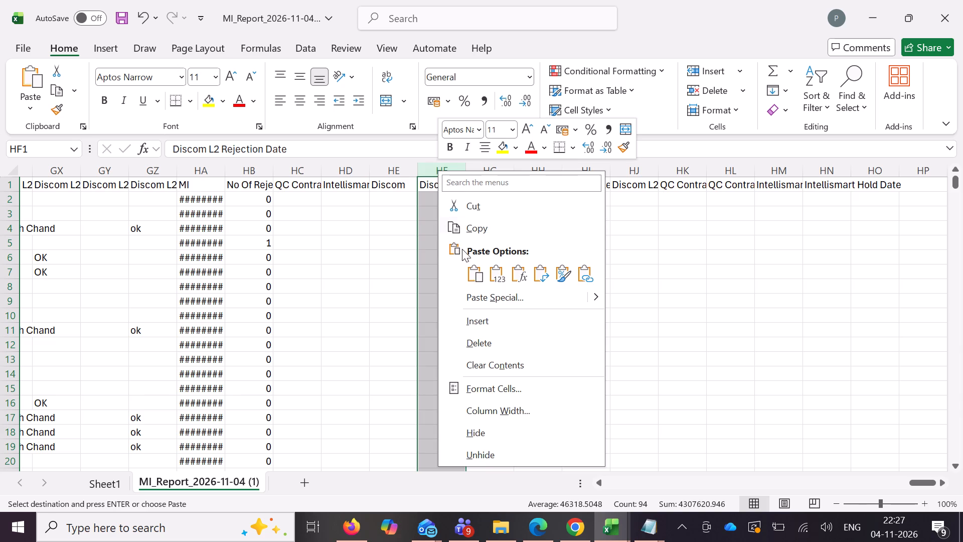
click(485, 321)
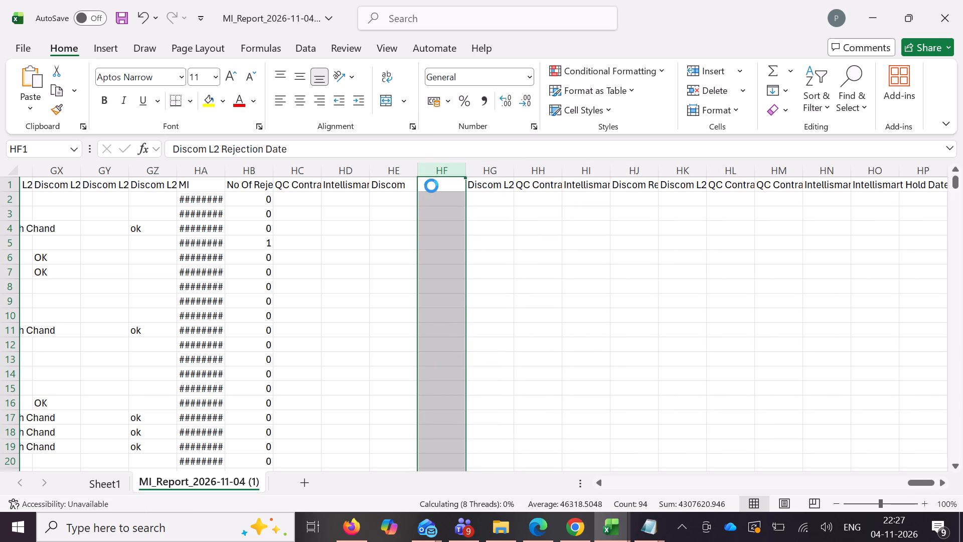
click(431, 186)
key(shift+w)
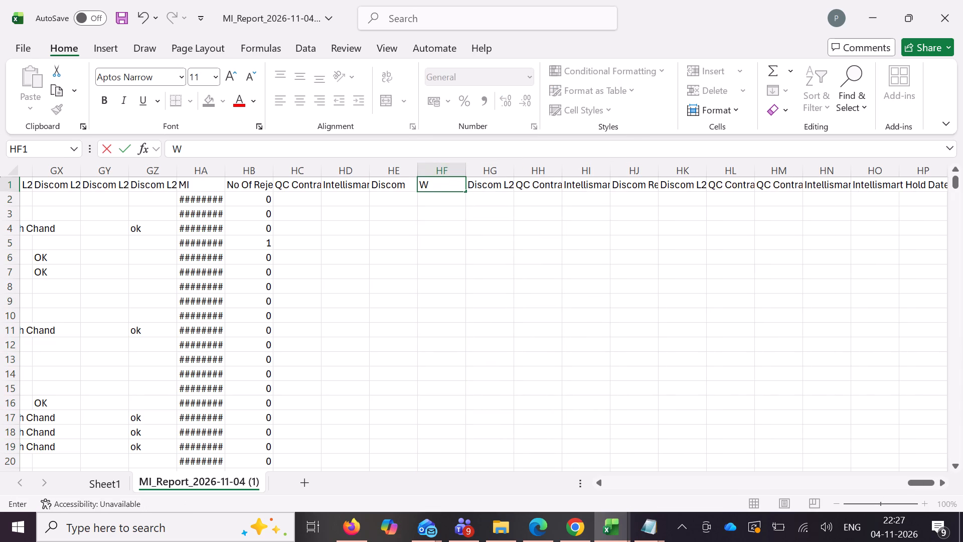
text(eek)
click(427, 200)
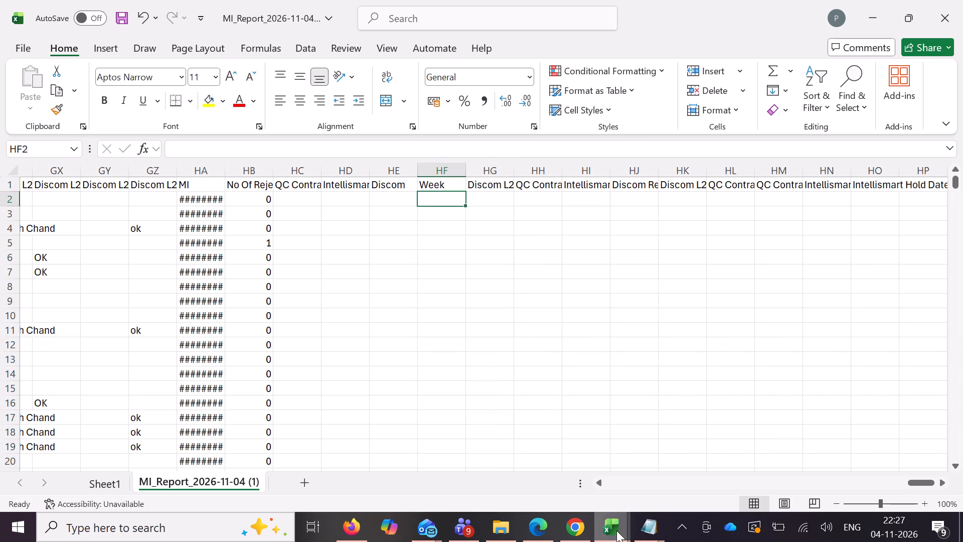
Copy the Week formula from the discom rejected formula note into HF2, make it ="Week " & ROUNDUP(DAY(HE2)/7, 0), and fill it down the column.
click(644, 537)
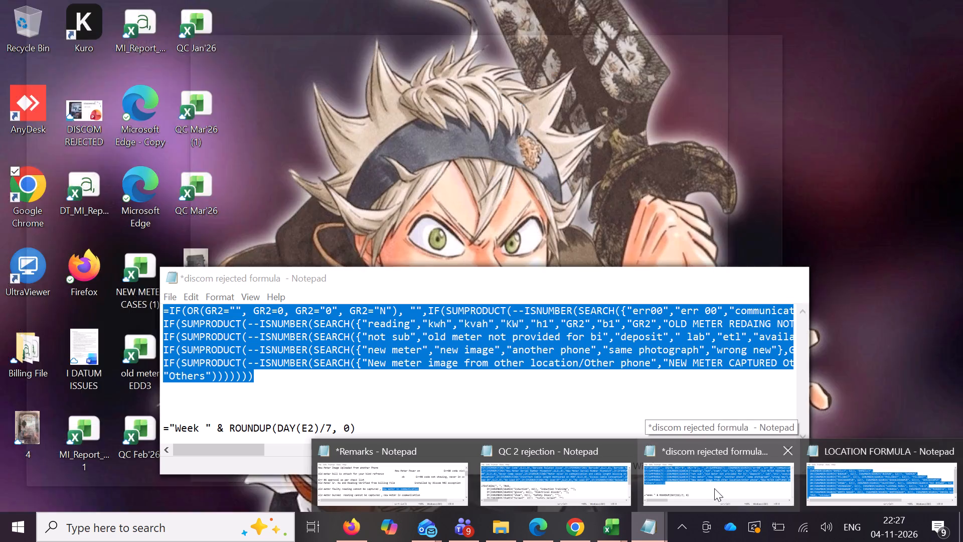
click(715, 488)
drag(370, 429, 144, 427)
key(ctrl+c)
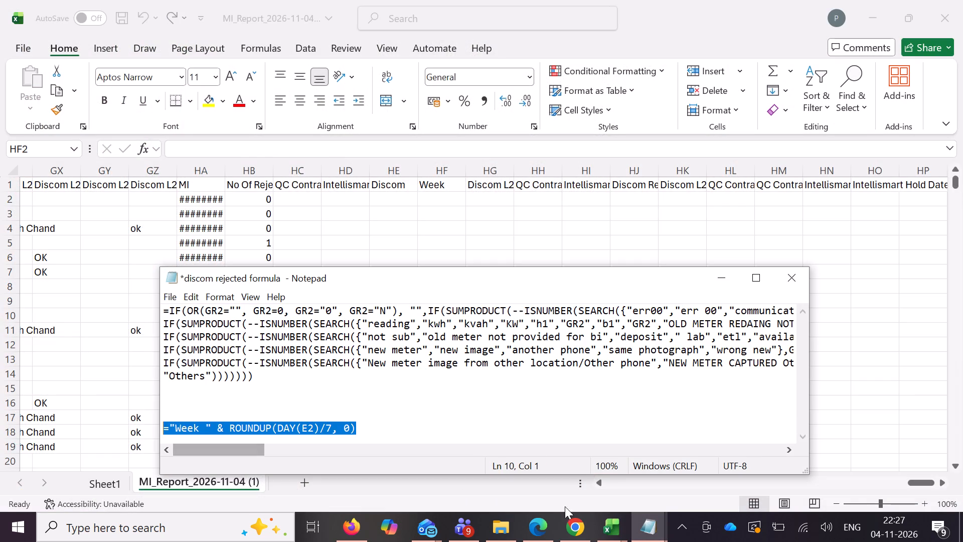
click(420, 204)
double_click(429, 196)
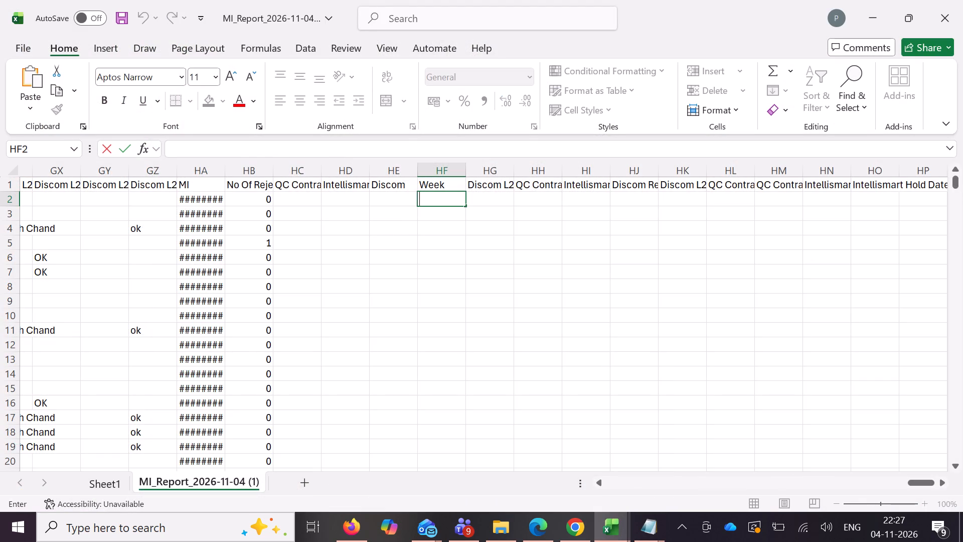
key(ctrl+v)
click(542, 198)
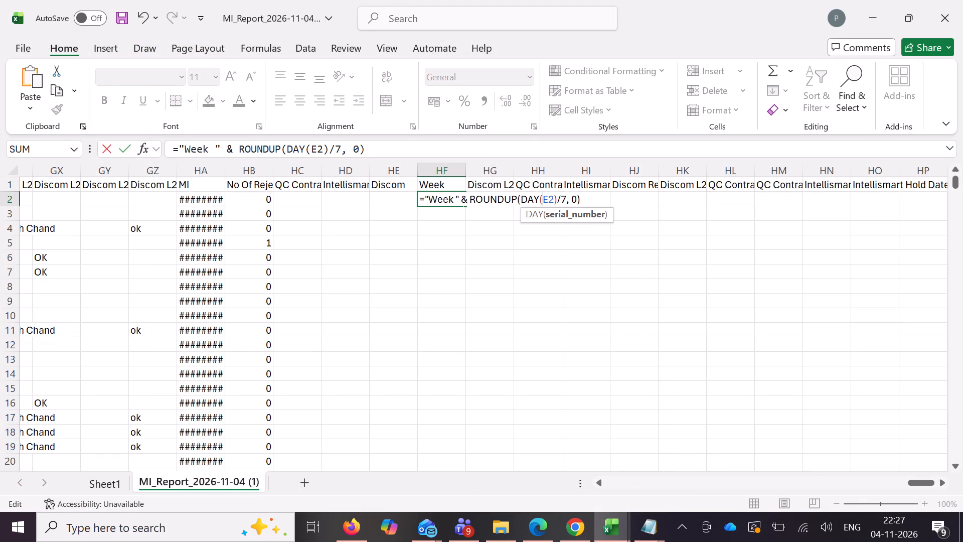
key(shift+h)
key(Return)
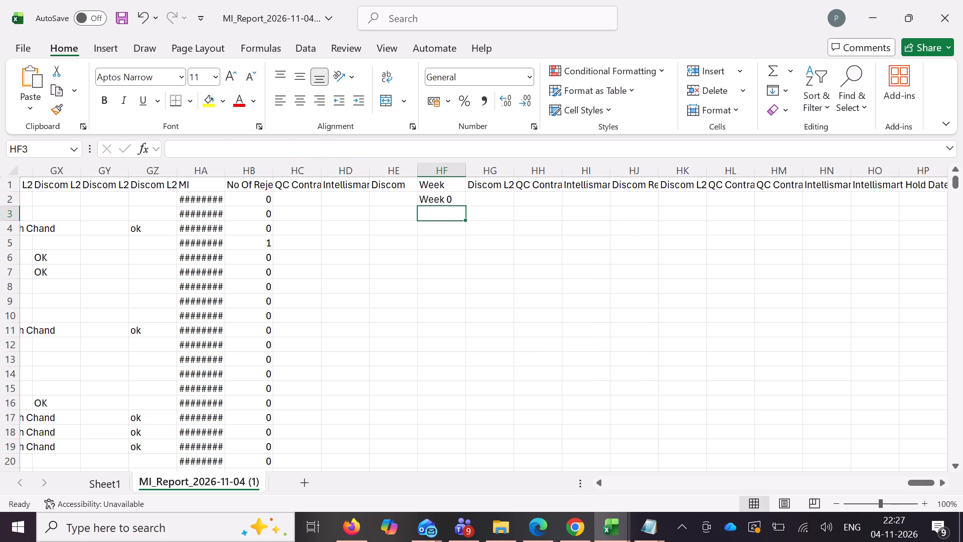
click(453, 201)
double_click(468, 204)
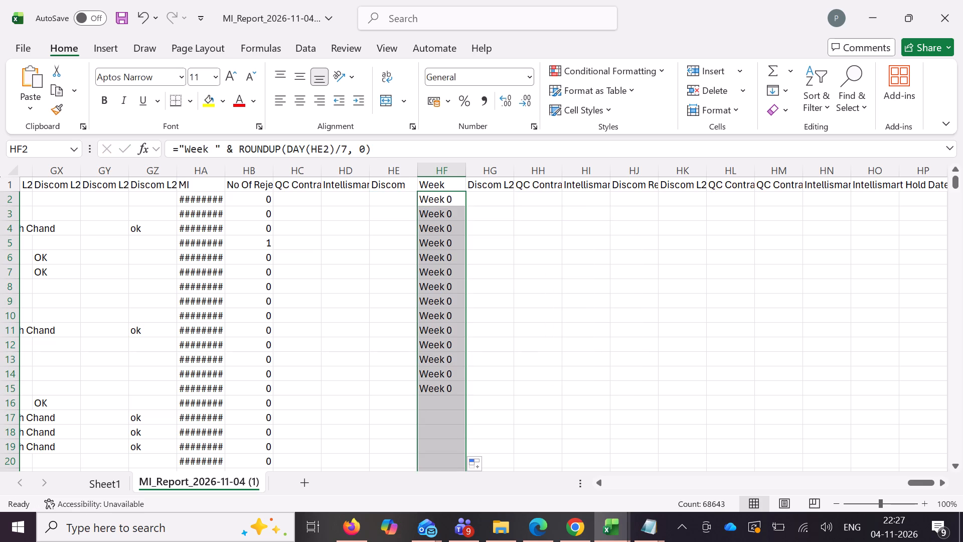
Refresh the PivotTable on Sheet1 so it includes the added Week column.
click(121, 483)
right_click(284, 250)
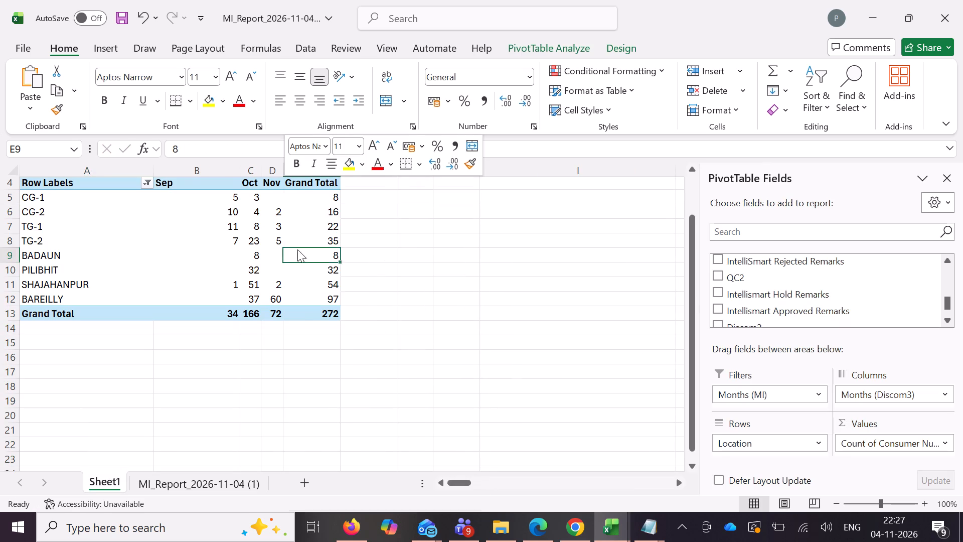
click(330, 292)
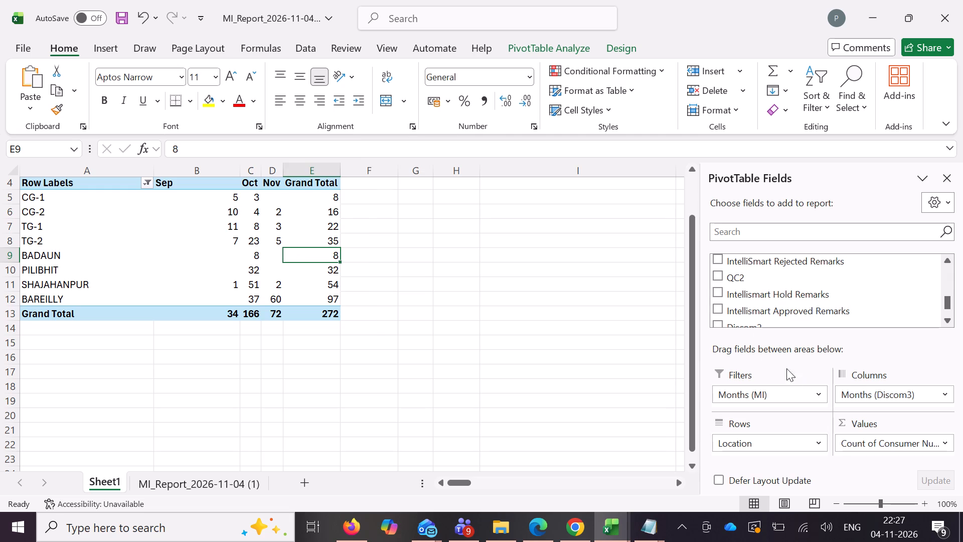
Add the Week field to the PivotTable's columns beneath Months (Discom3).
scroll(786, 271, down, 5)
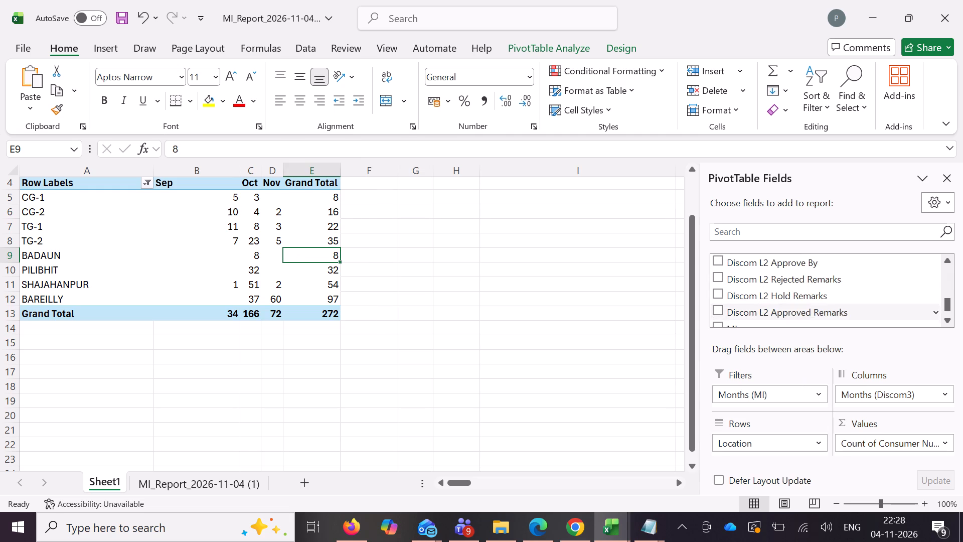
scroll(776, 307, down, 10)
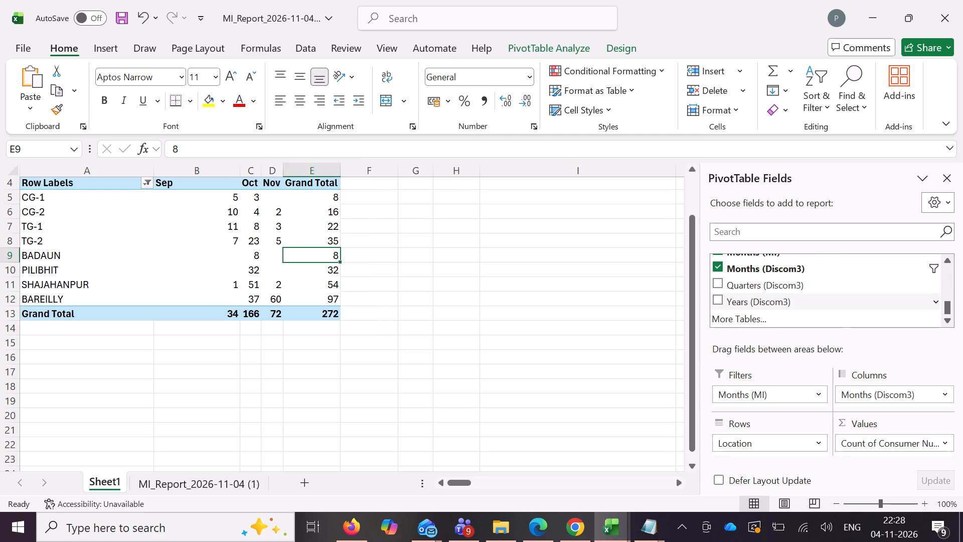
scroll(775, 301, up, 6)
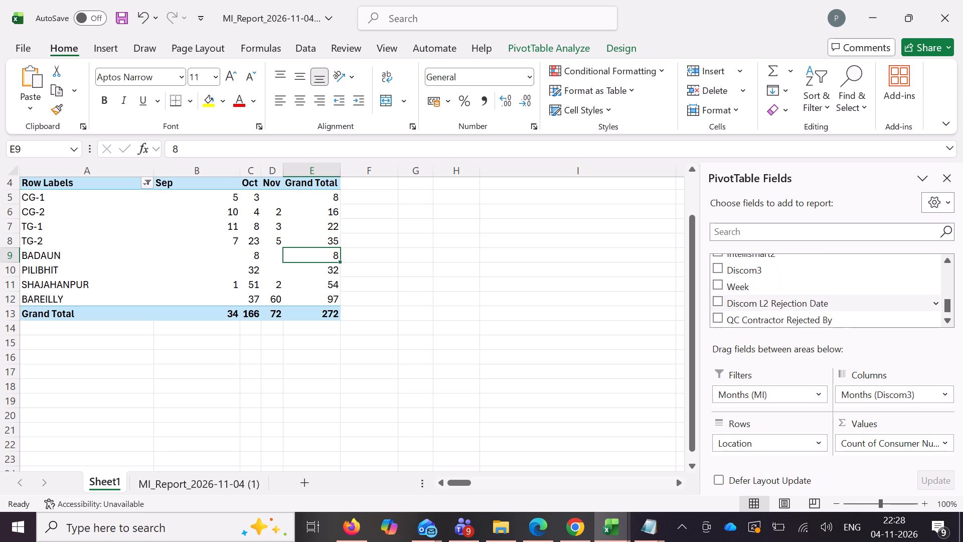
drag(761, 287, 880, 400)
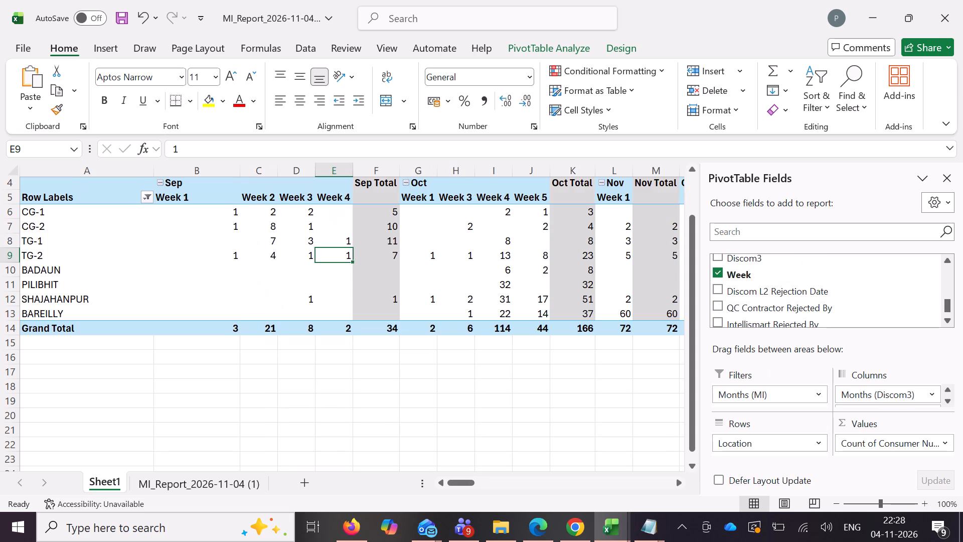
Sort the PivotTable's week columns in descending order.
click(475, 201)
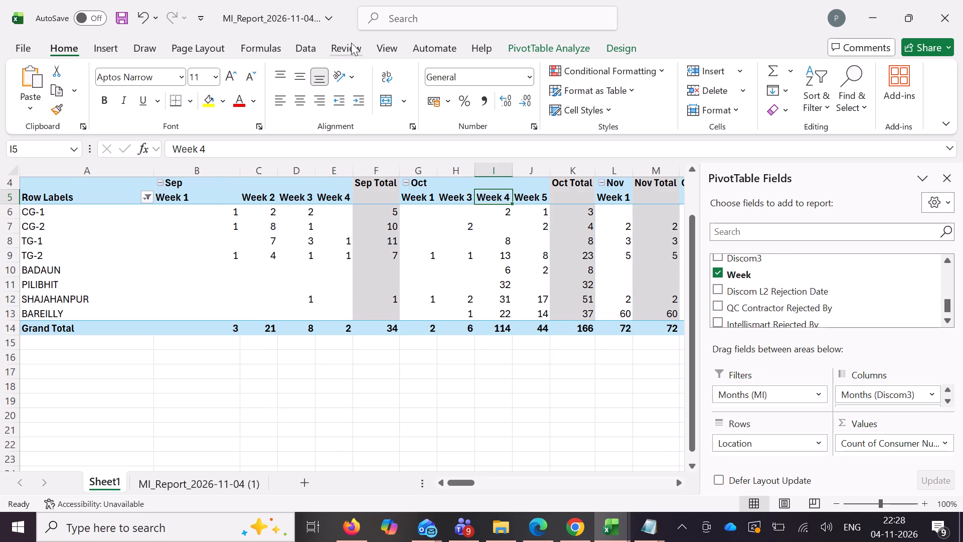
click(289, 44)
click(433, 105)
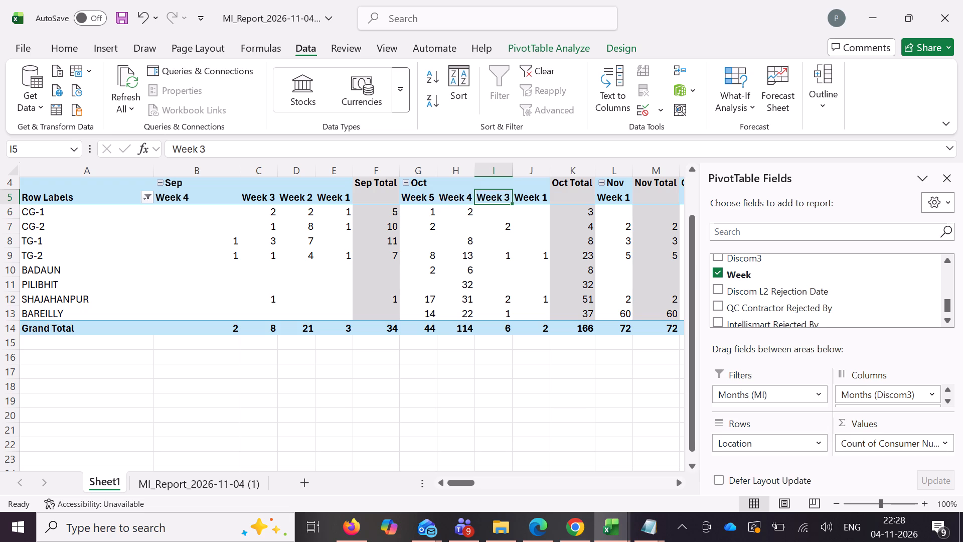
Copy the October week counts from the MI report PivotTable and switch to the rejection blocks on the QHSE workbook's QC2 & QC3 REJ sheet.
drag(420, 209, 497, 249)
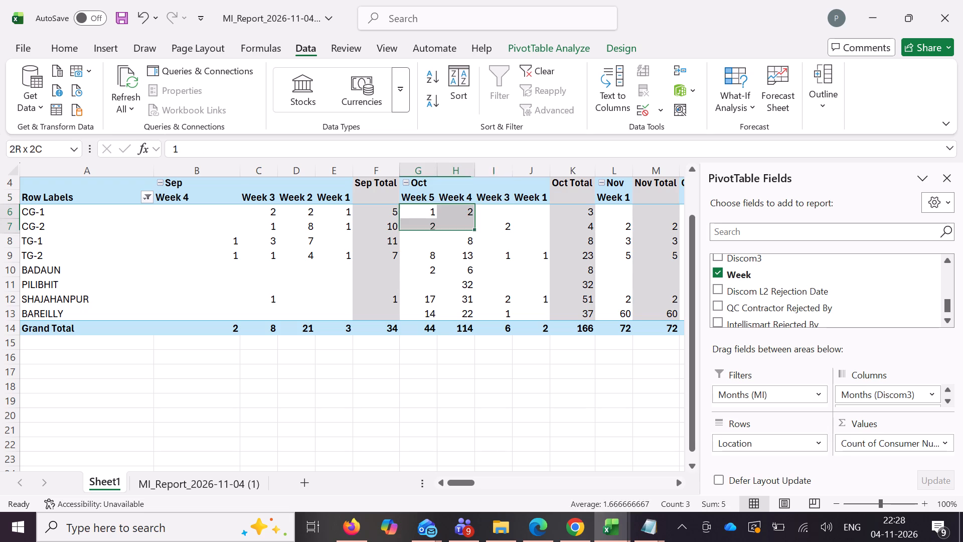
drag(497, 249, 532, 327)
key(ctrl+c)
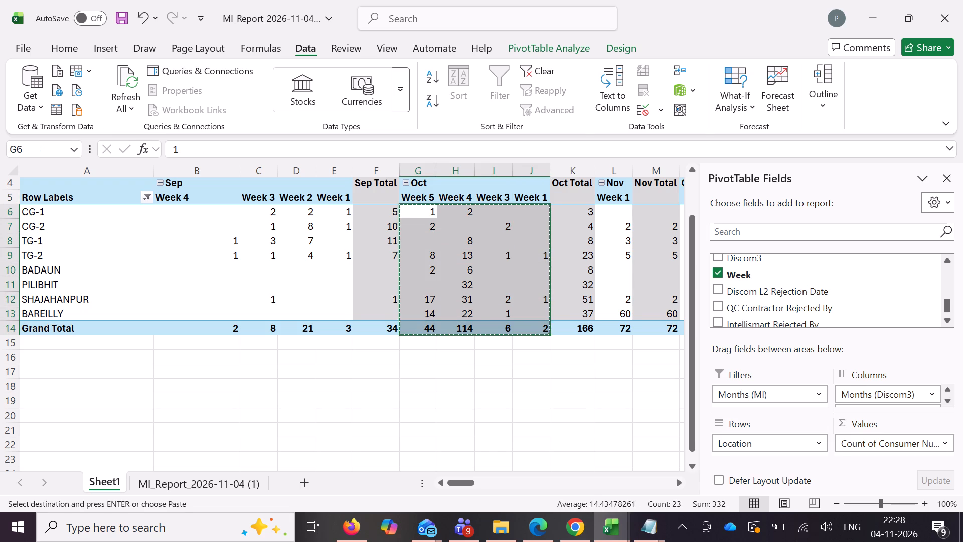
click(542, 537)
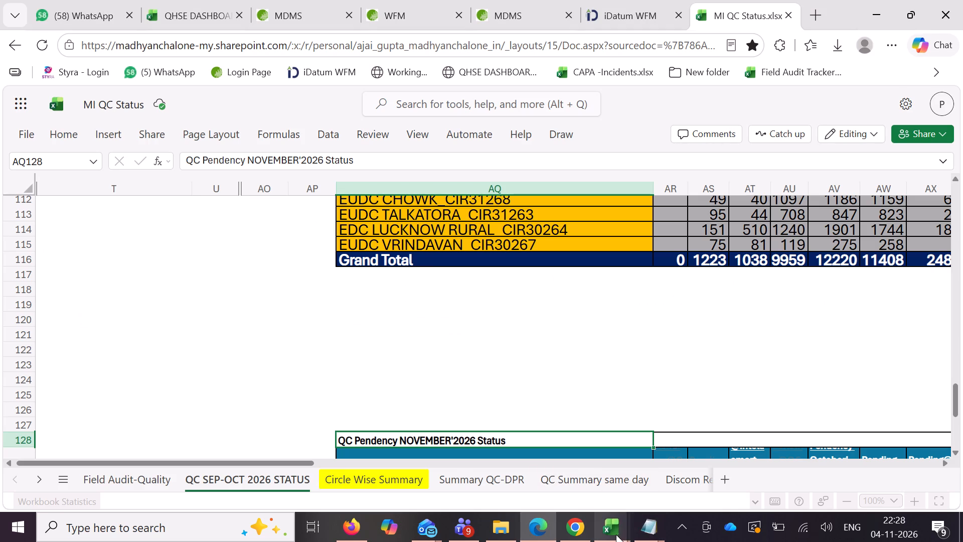
click(616, 534)
click(235, 464)
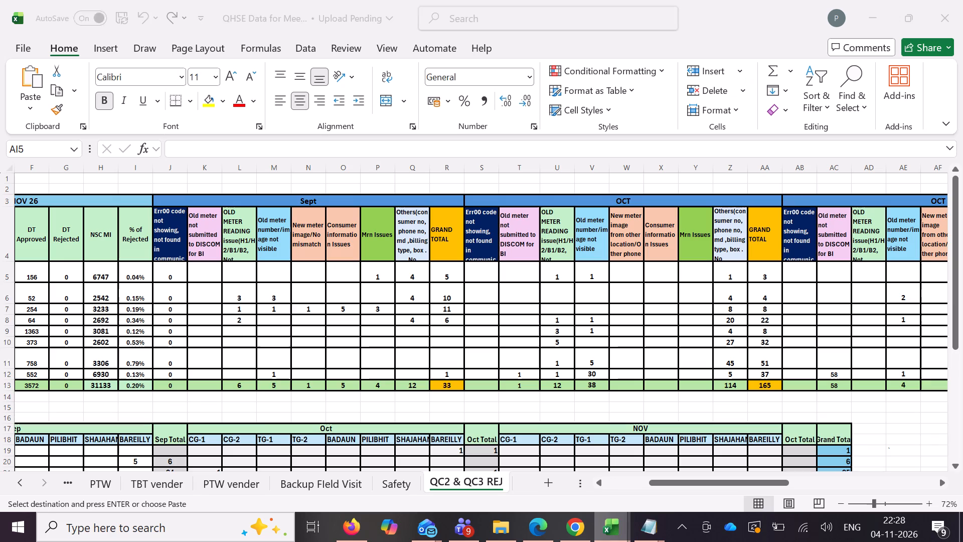
scroll(777, 269, left, 9)
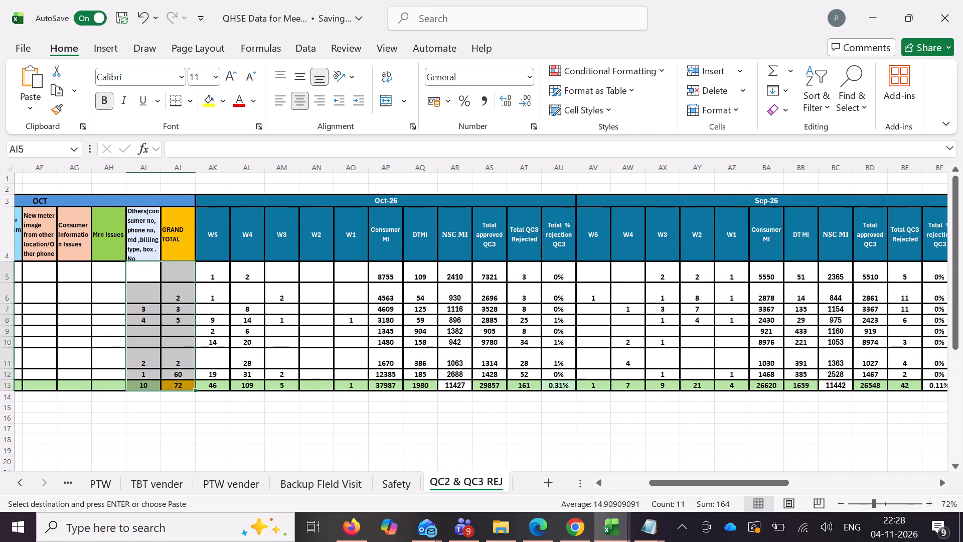
scroll(718, 269, left, 1)
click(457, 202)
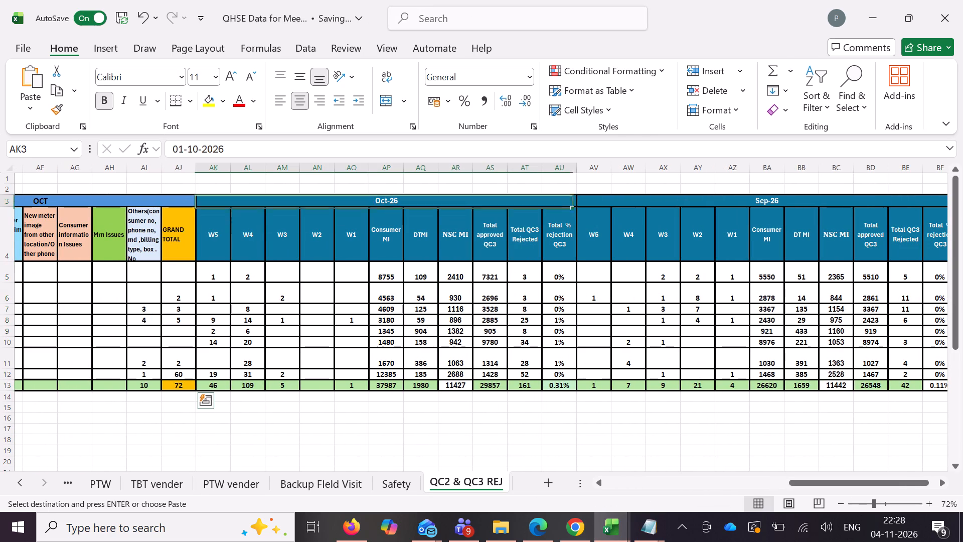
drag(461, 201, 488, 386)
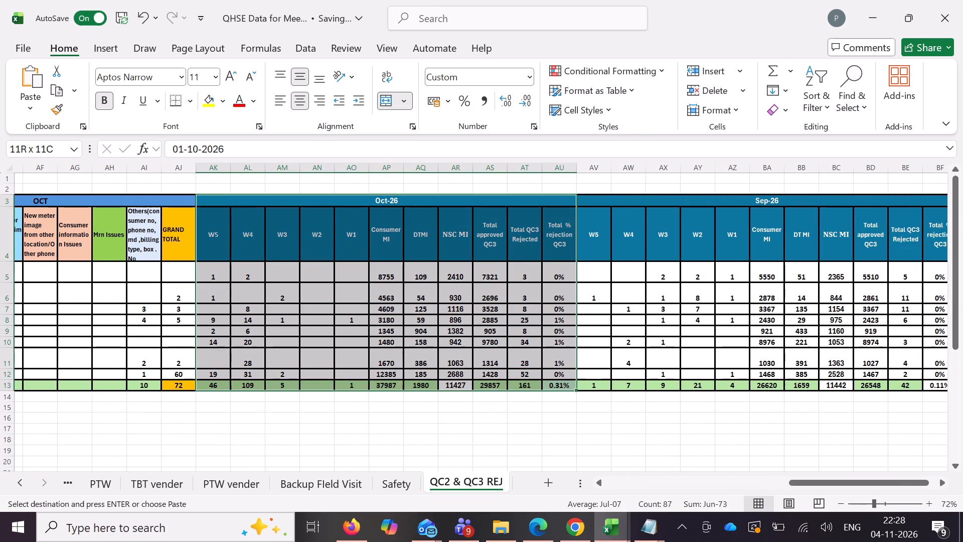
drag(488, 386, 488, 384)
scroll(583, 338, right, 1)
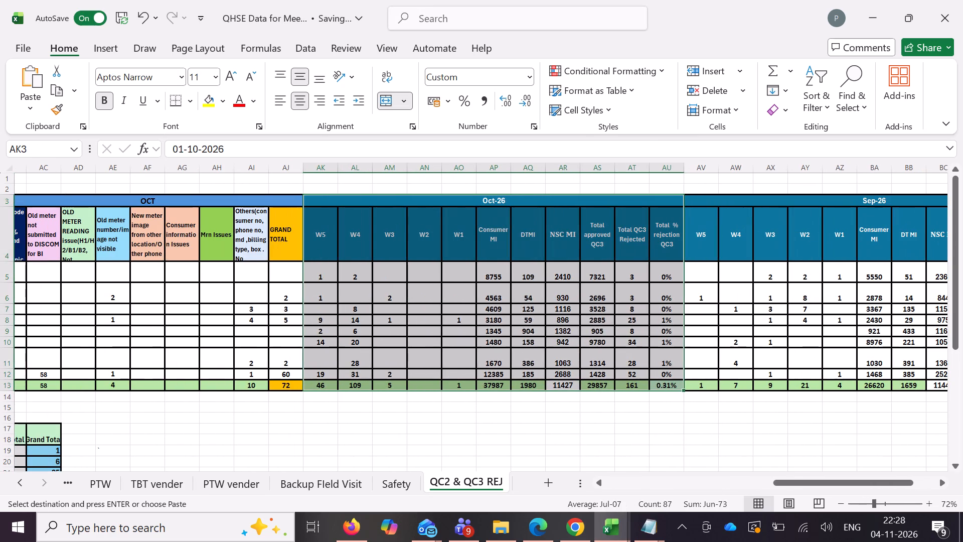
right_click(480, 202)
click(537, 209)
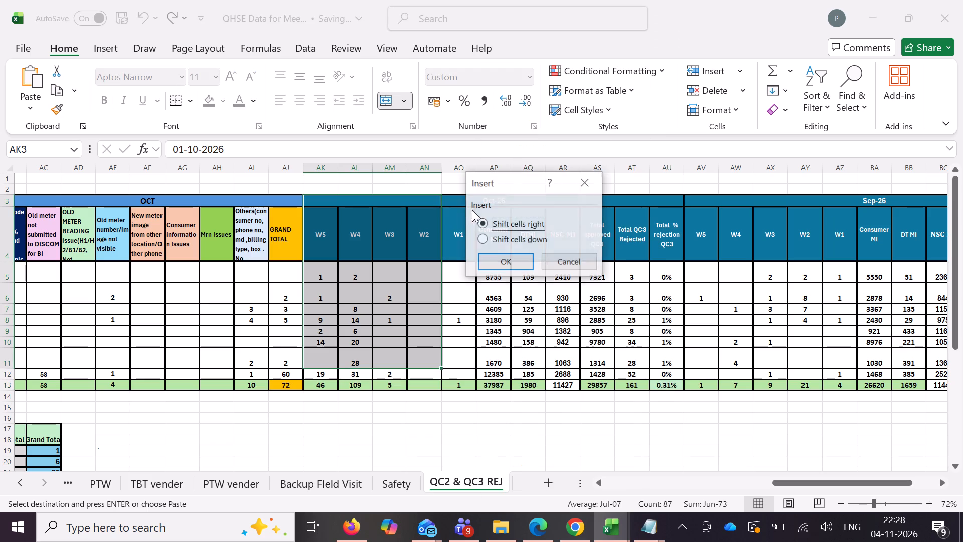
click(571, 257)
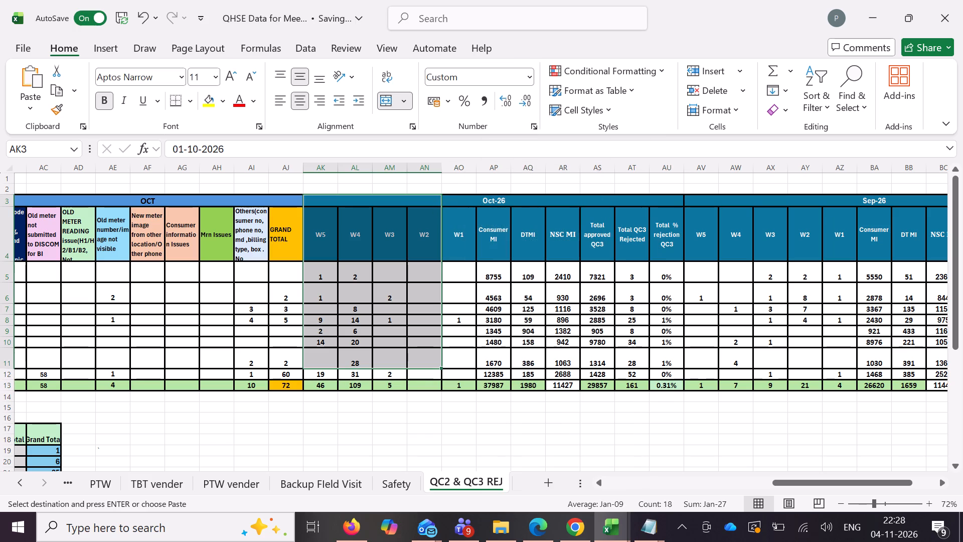
Duplicate the Oct-26 block AK3:AU13 by inserting its copied cells at AK3, shifting the existing cells right.
drag(428, 201, 597, 384)
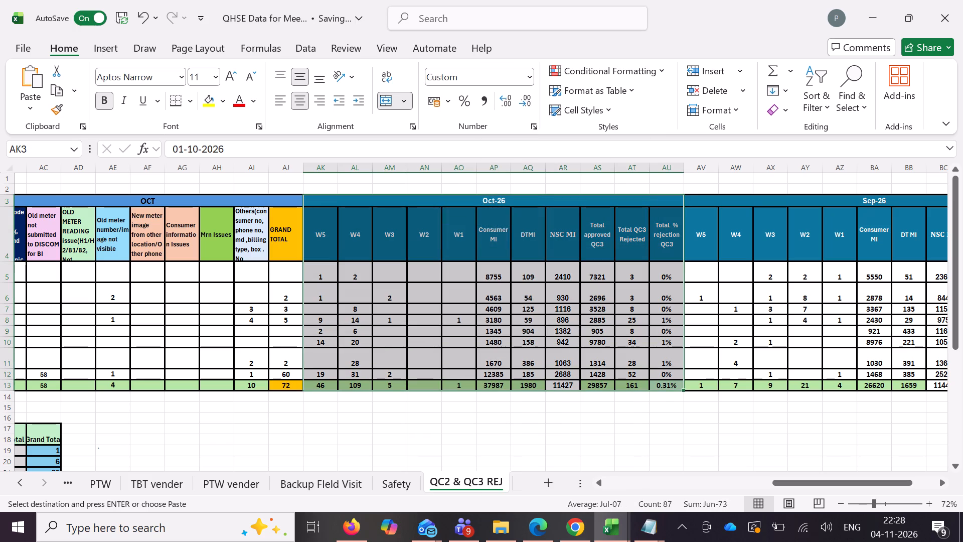
key(ctrl+c)
click(495, 202)
right_click(495, 202)
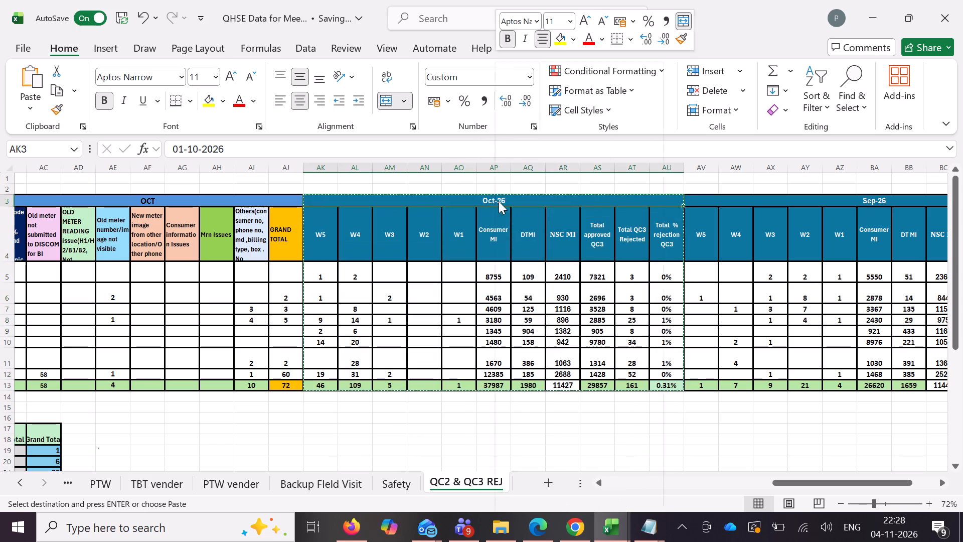
click(549, 209)
click(528, 261)
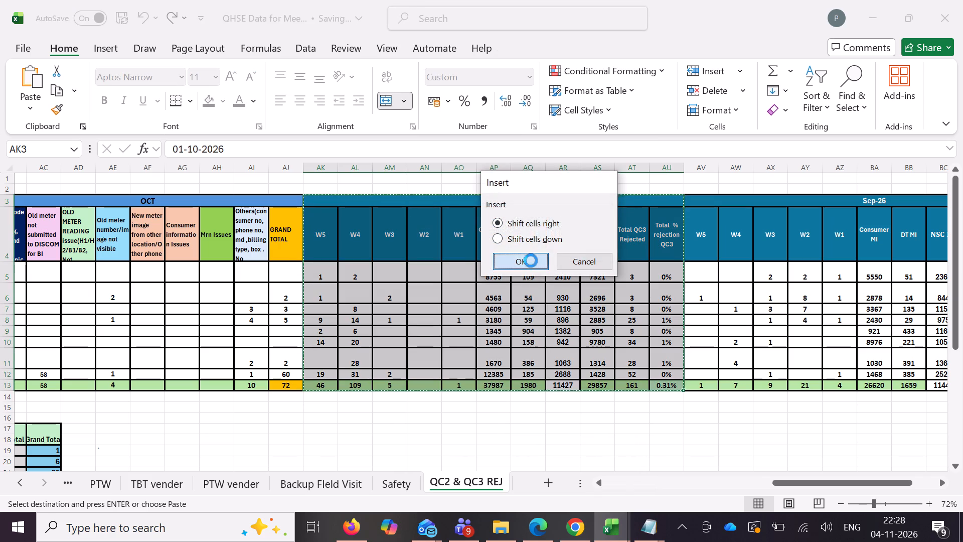
Change the header date of the first of the two Oct-26 blocks, in AK3, to 01-11-2026.
click(506, 203)
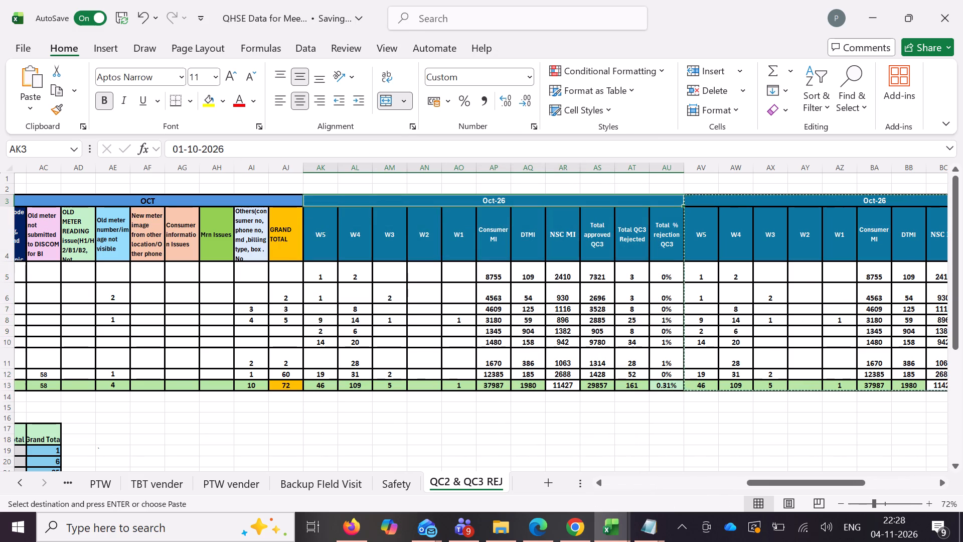
click(196, 148)
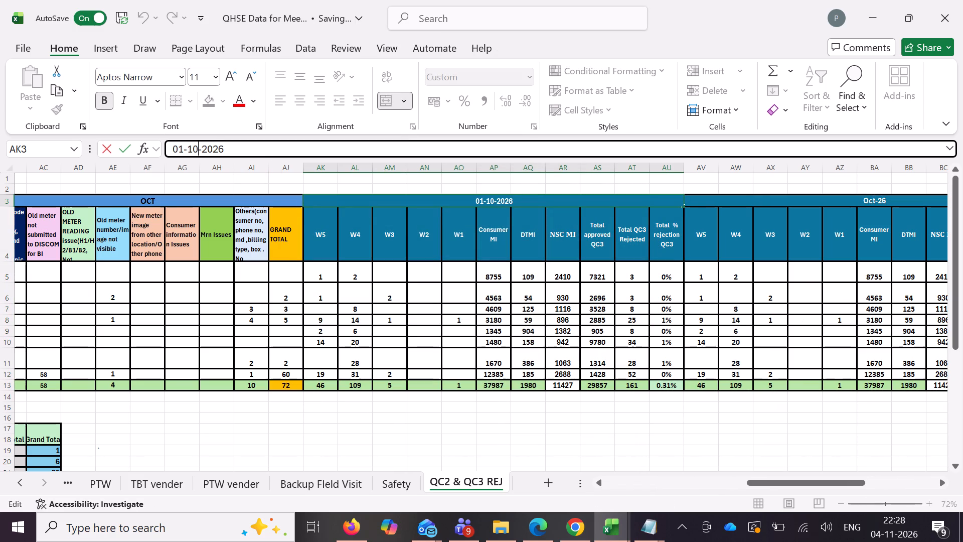
key(BackSpace)
key(1)
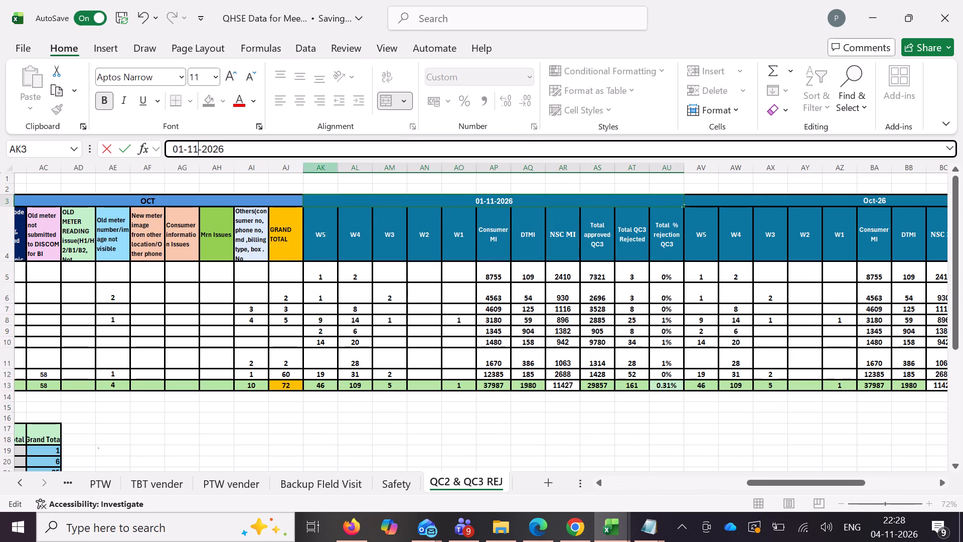
click(487, 427)
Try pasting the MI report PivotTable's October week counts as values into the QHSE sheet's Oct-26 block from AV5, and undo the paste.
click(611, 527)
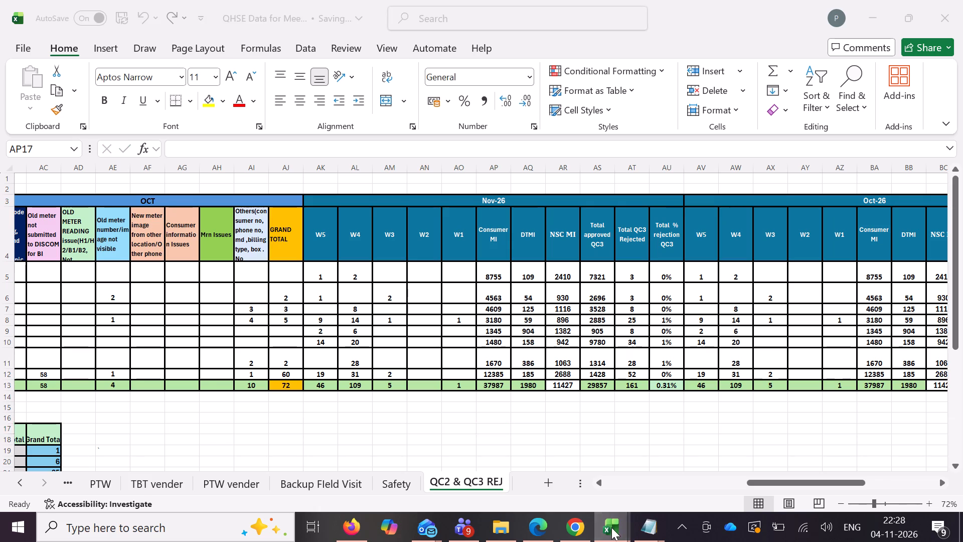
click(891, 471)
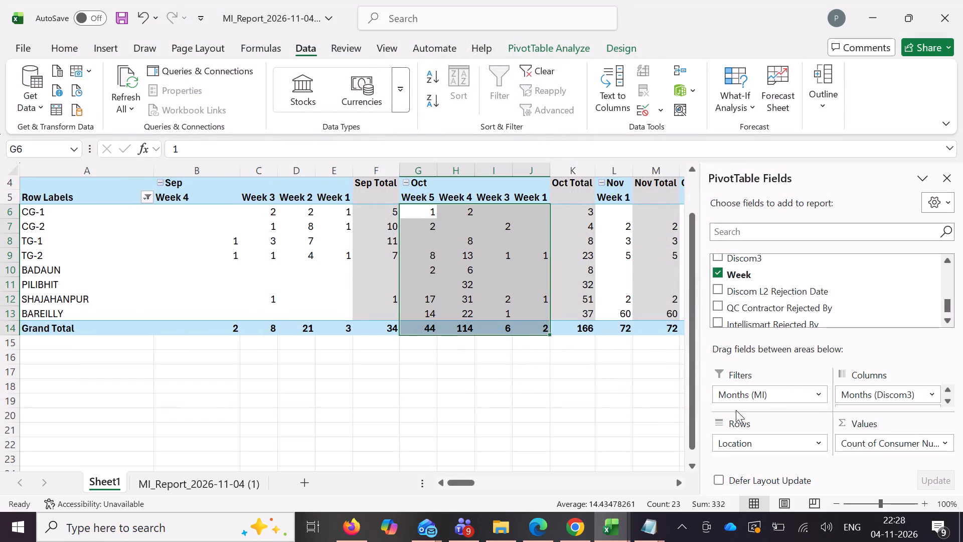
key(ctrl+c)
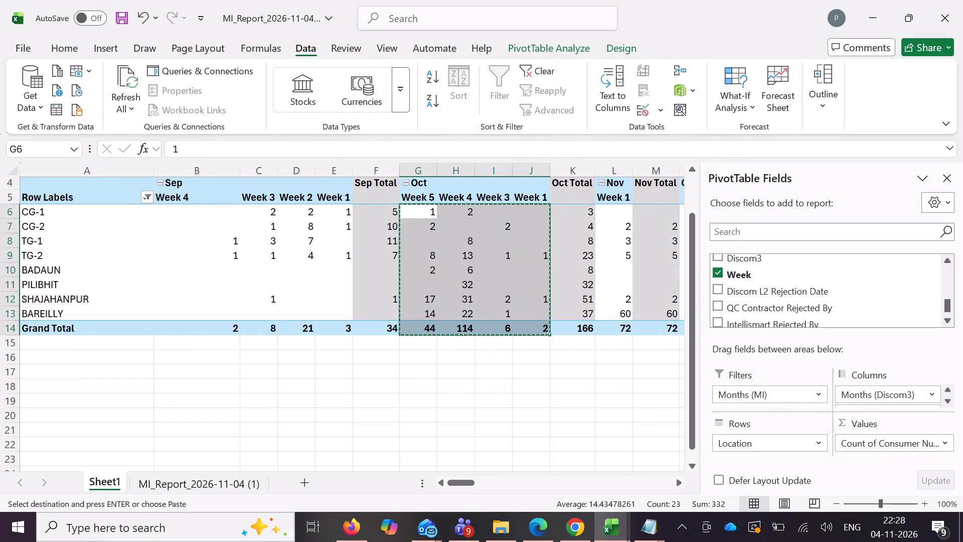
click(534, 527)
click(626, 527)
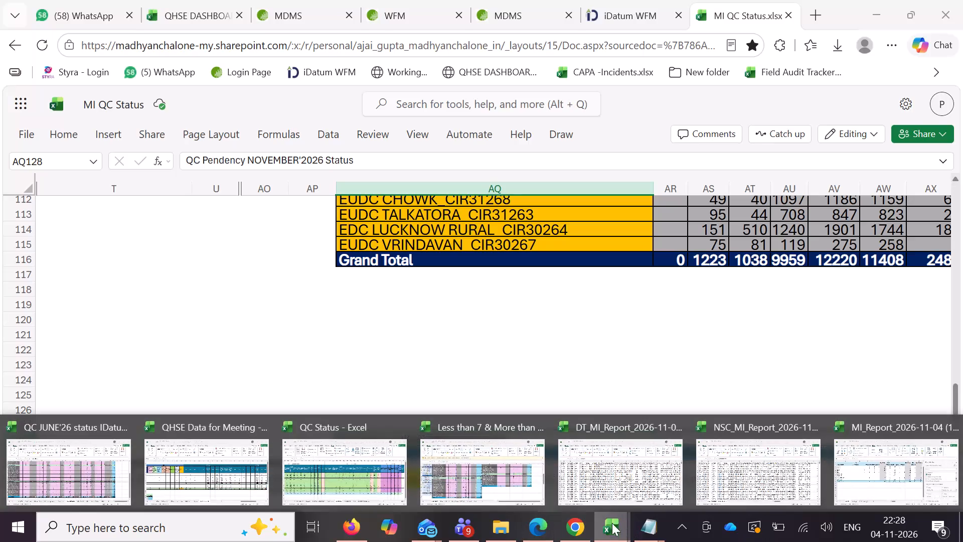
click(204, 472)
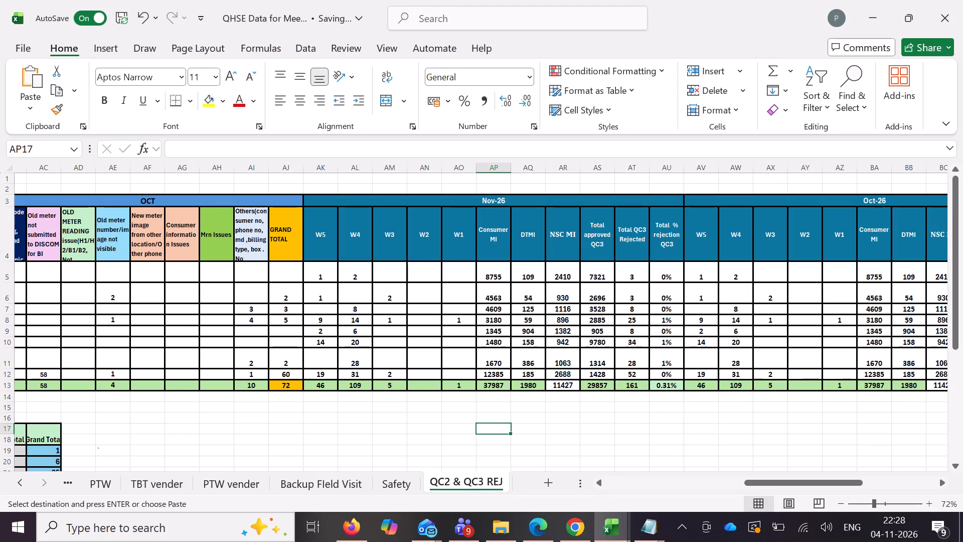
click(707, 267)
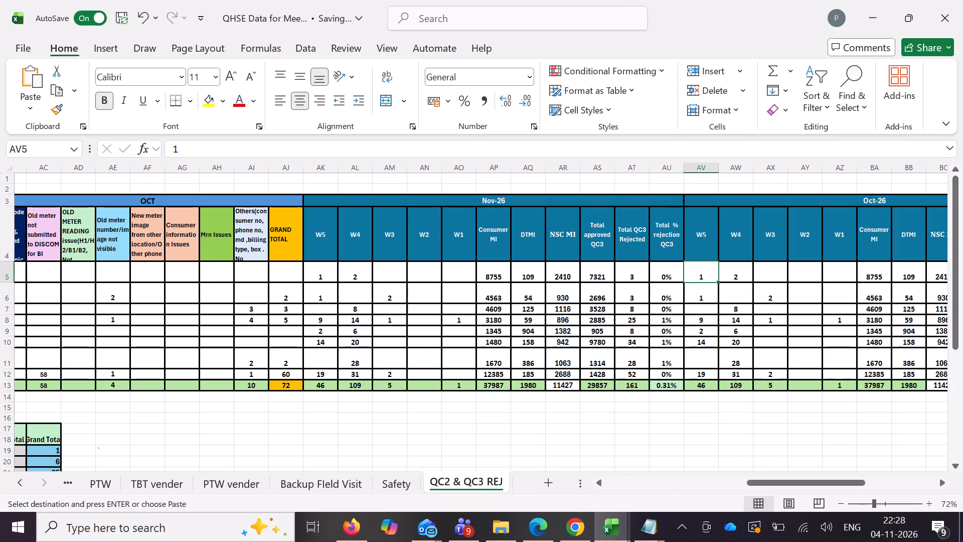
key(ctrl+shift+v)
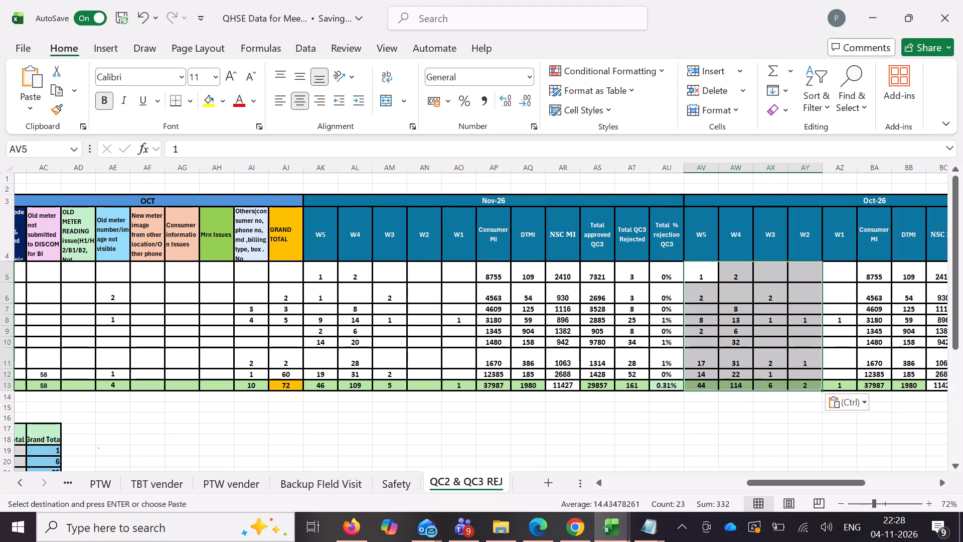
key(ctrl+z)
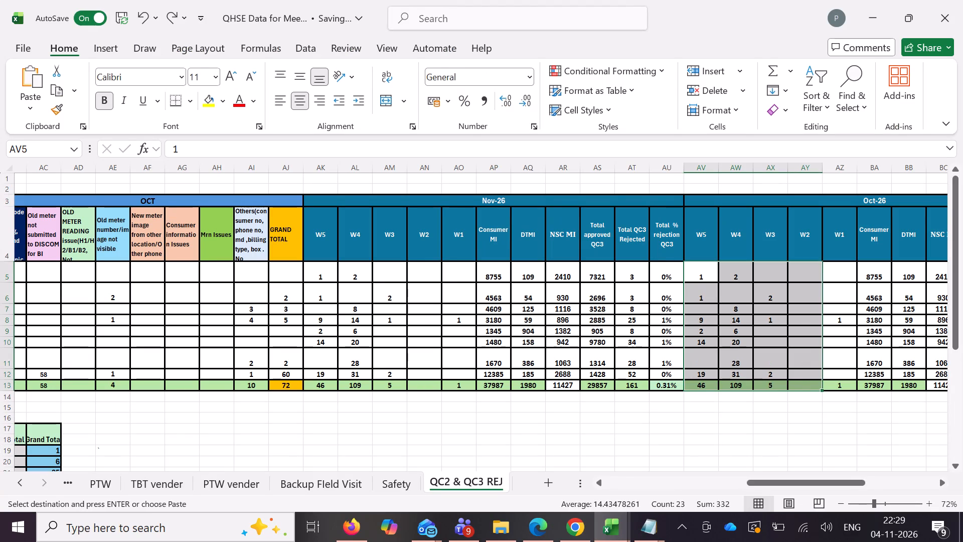
Check the sum of the W5 to W1 totals in row 13 of the Oct-26 block.
drag(706, 387, 771, 383)
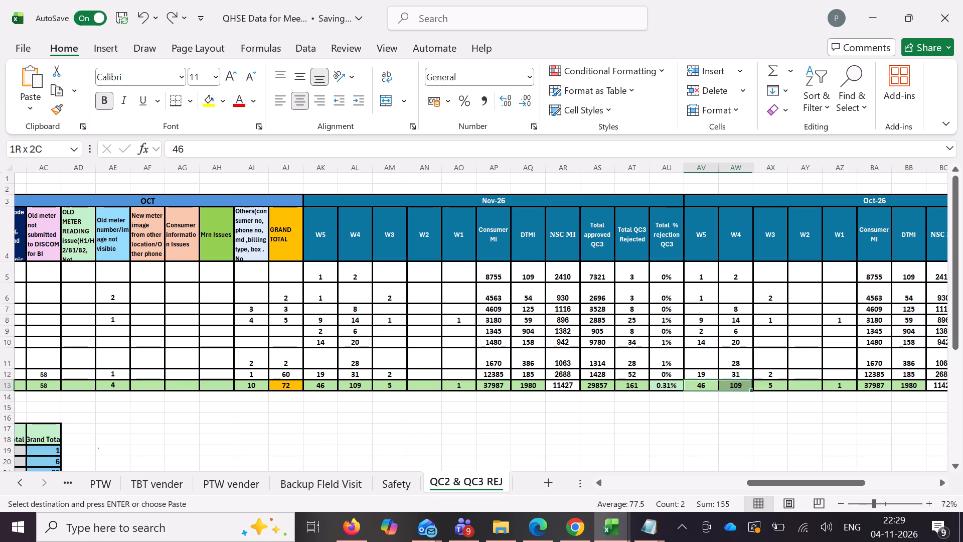
drag(771, 383, 829, 382)
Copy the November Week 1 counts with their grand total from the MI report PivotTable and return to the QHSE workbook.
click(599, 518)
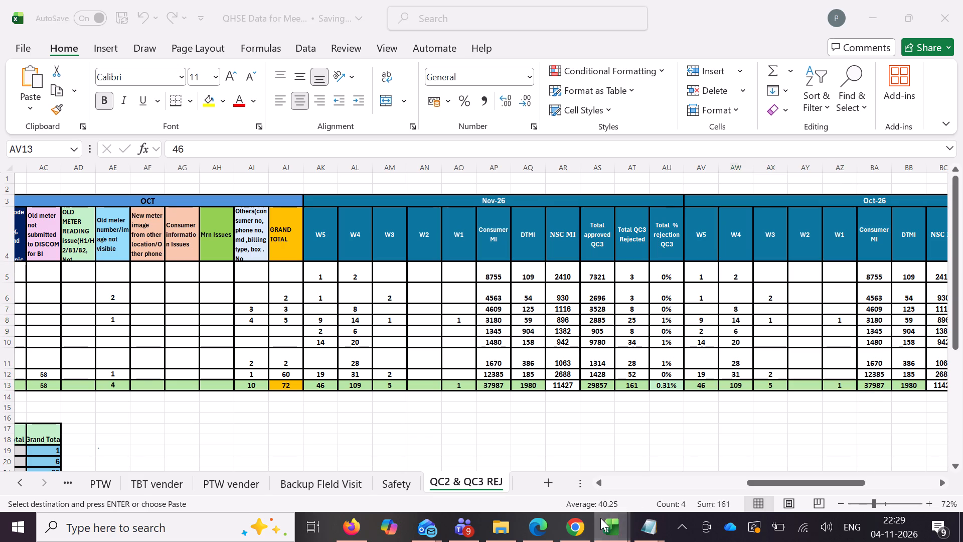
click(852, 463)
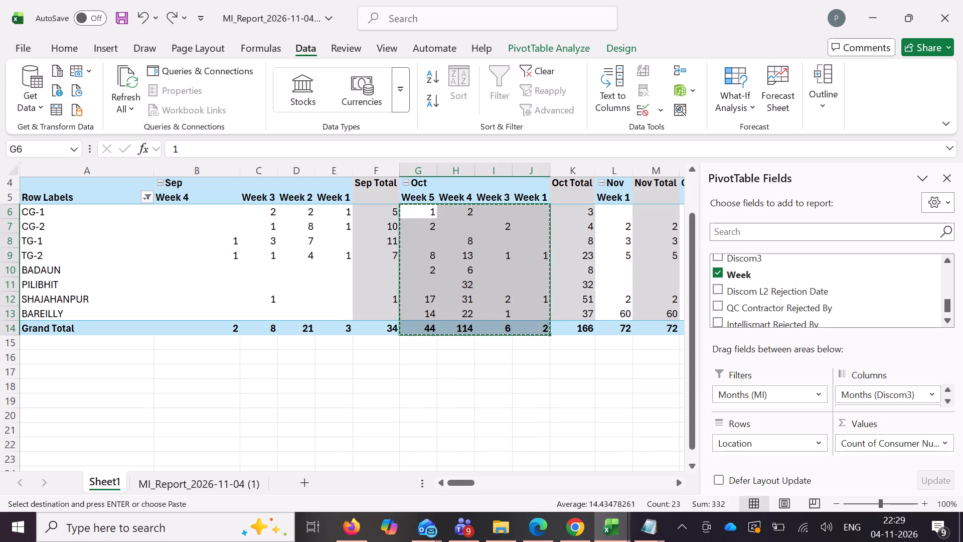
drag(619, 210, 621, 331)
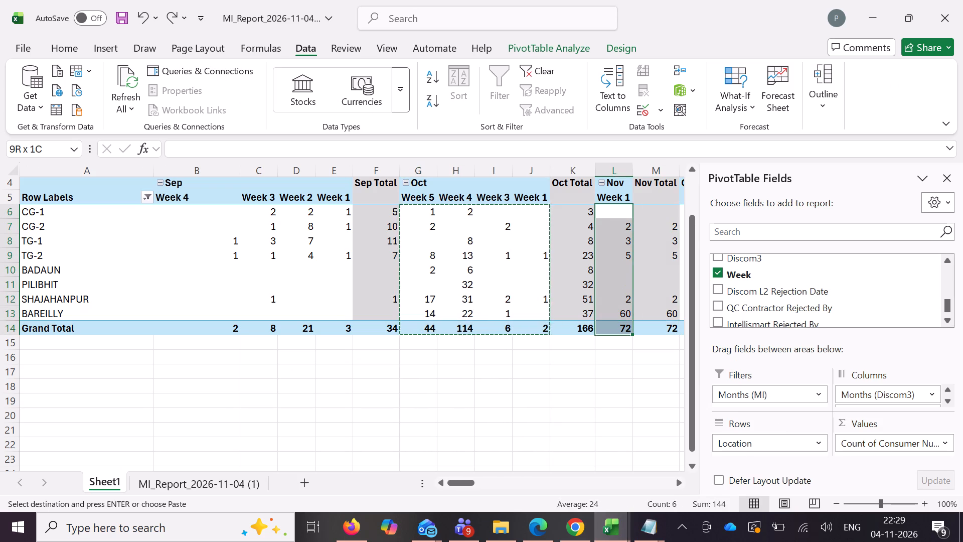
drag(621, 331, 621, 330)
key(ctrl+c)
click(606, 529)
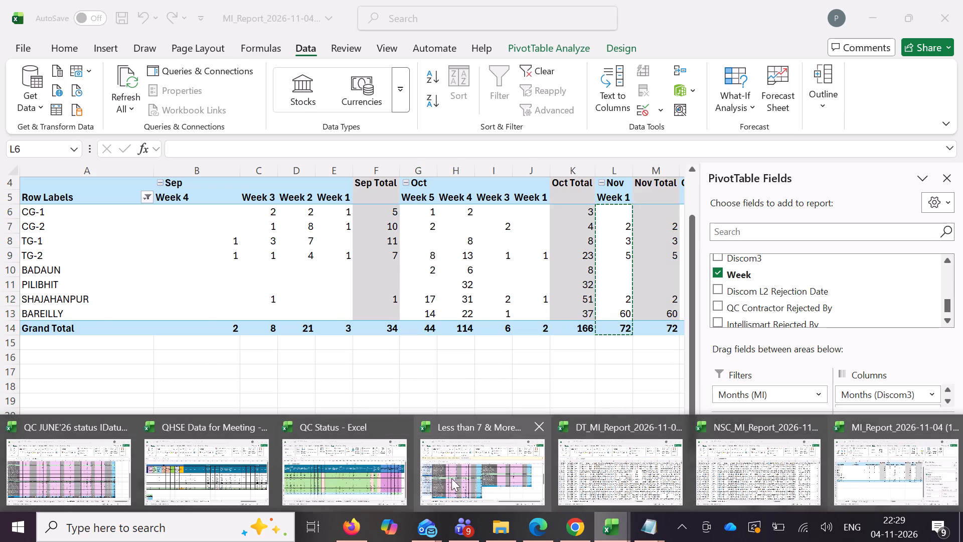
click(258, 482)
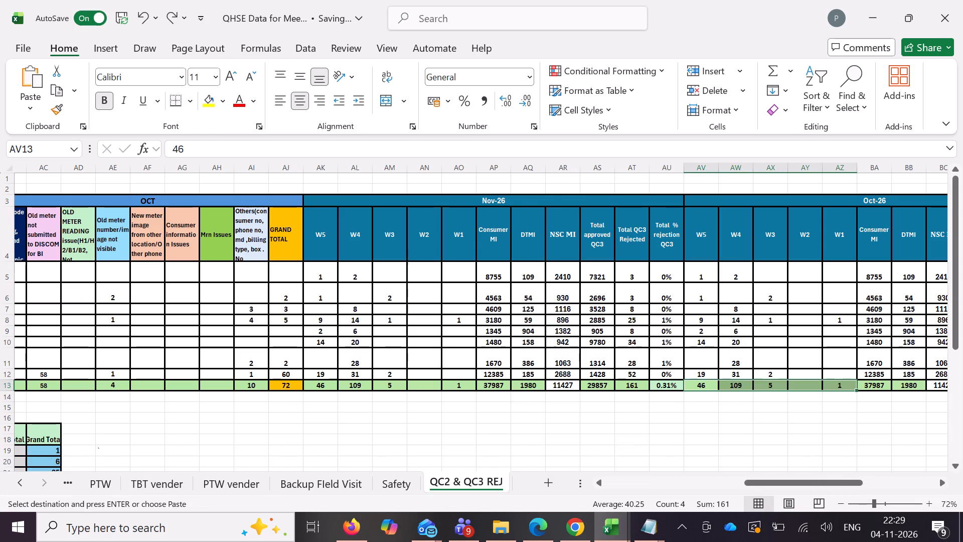
Clear the W5 to W1 counts in rows 5 to 13 of the Nov-26 block.
drag(319, 269, 453, 386)
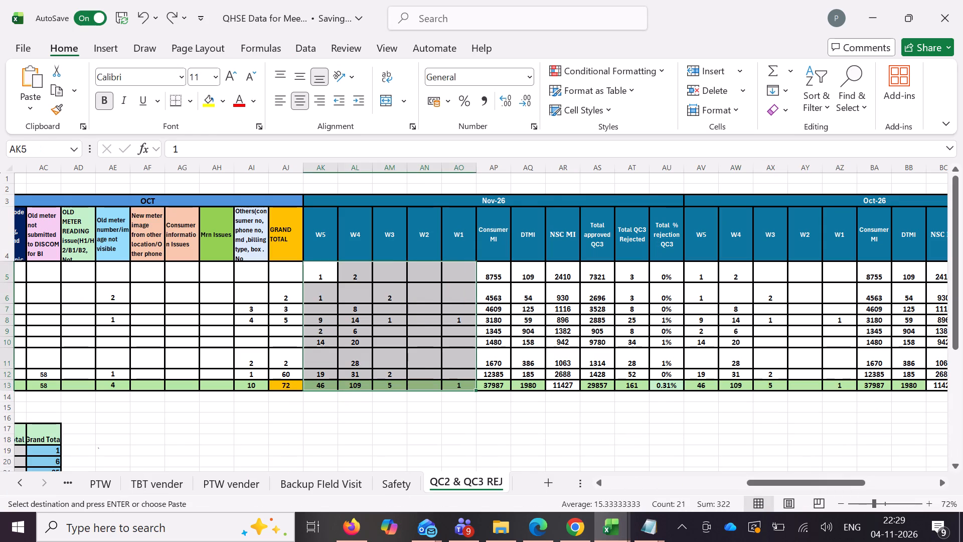
key(Delete)
Copy the MI report PivotTable's November Week 1 counts and grand total as values into the Nov-26 block's W1 column, starting at AO5.
click(460, 269)
key(ctrl+shift+v)
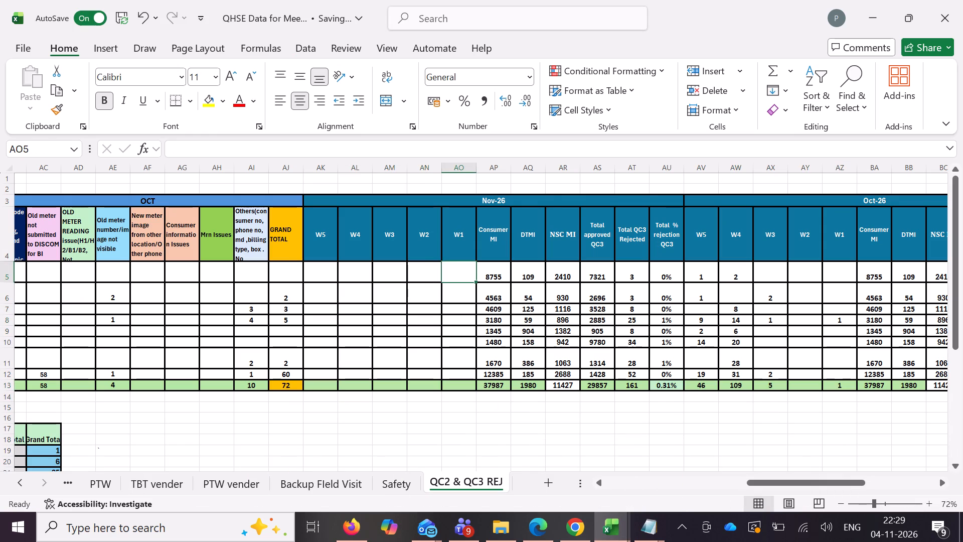
click(609, 519)
click(871, 461)
key(ctrl+c)
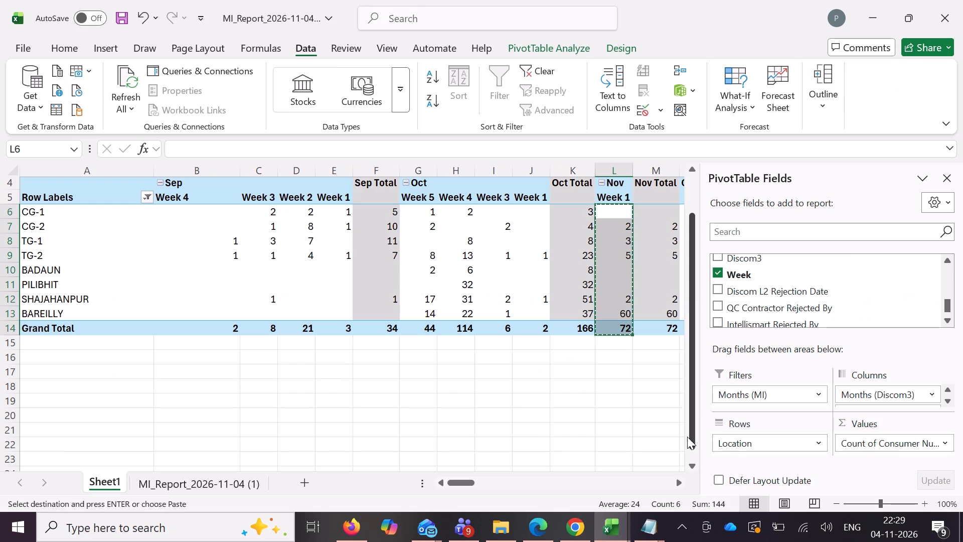
click(616, 537)
click(245, 478)
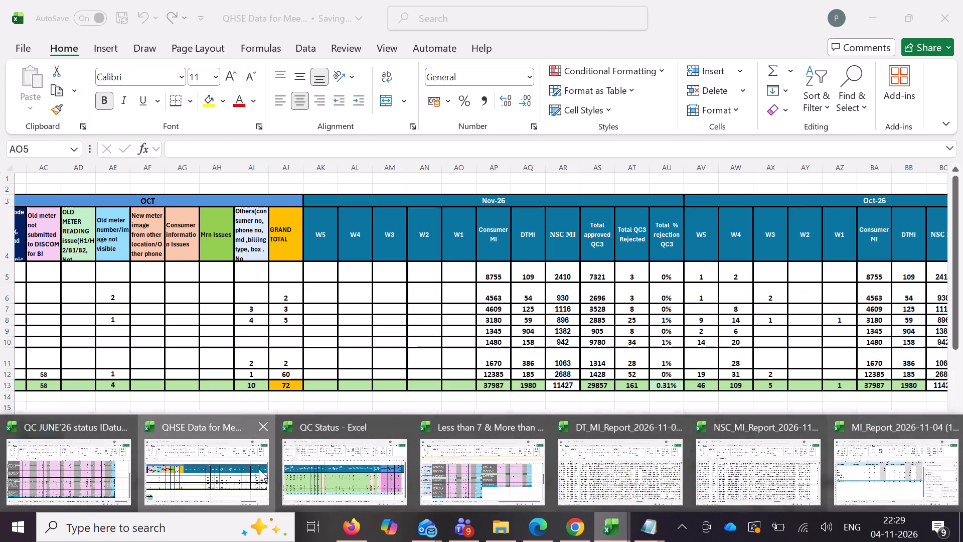
key(ctrl+shift+v)
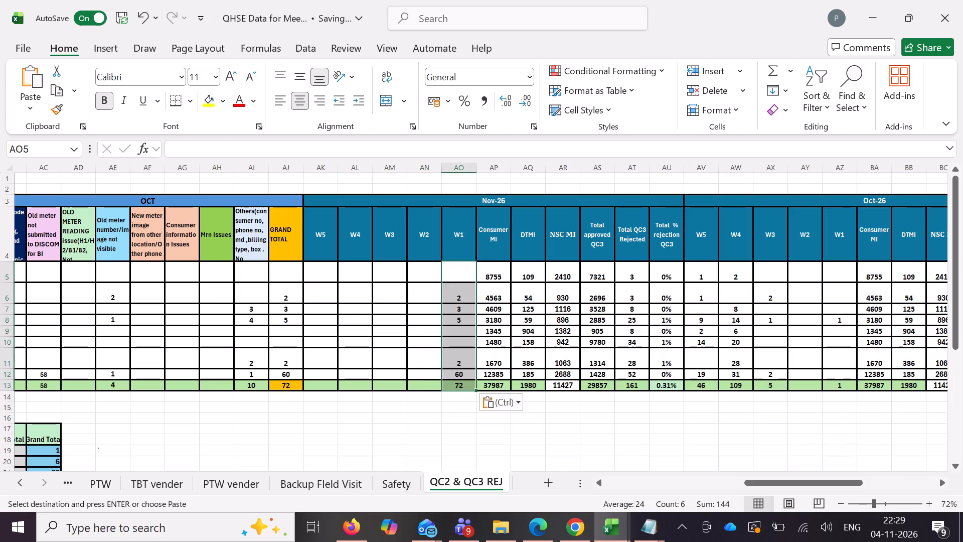
Switch to the MI report workbook and remove the Week field from the PivotTable's columns, leaving only Months (Discom3).
click(413, 425)
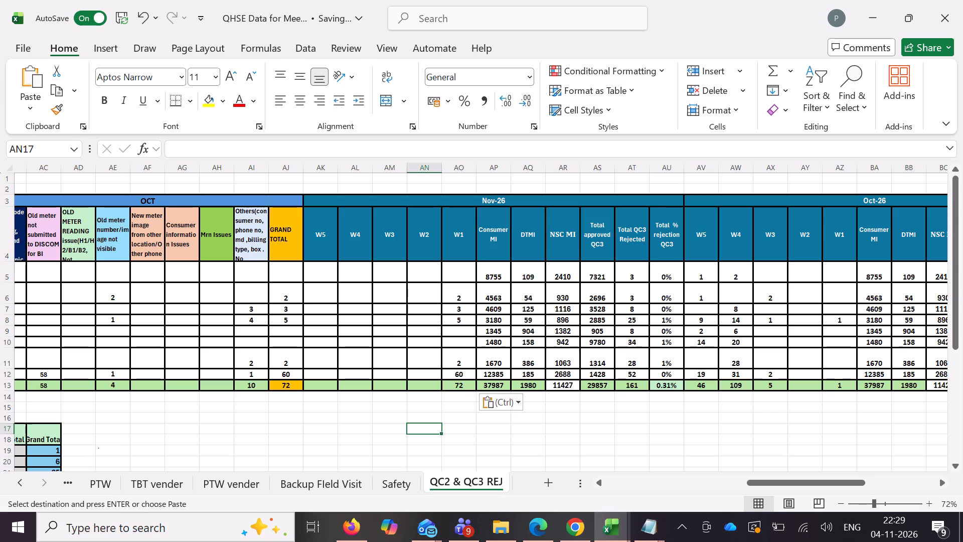
click(606, 540)
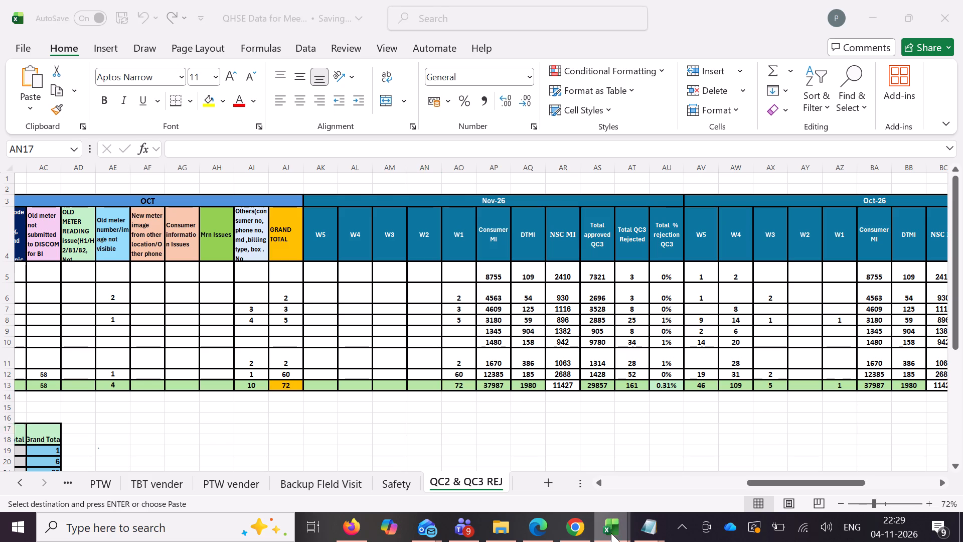
click(882, 475)
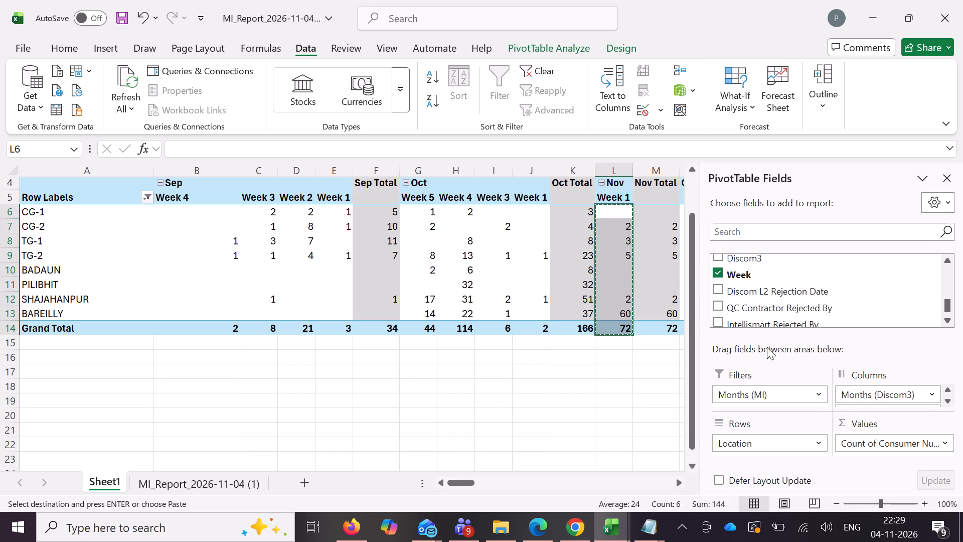
scroll(876, 394, down, 3)
drag(876, 394, 850, 275)
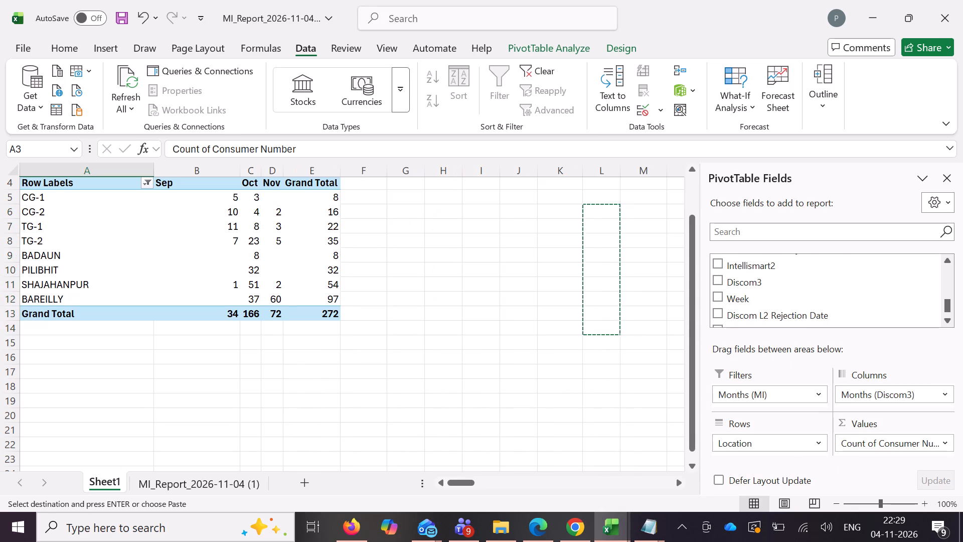
Copy the PivotTable's Nov rejection counts and grand total as values into the Nov-26 block's Total QC3 Rejected column, starting at AT5.
drag(276, 194, 283, 314)
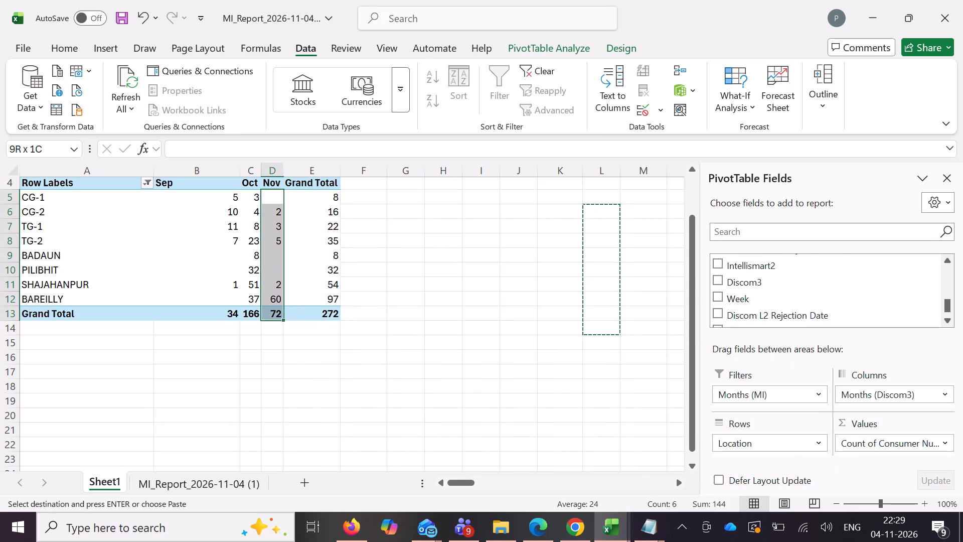
drag(283, 314, 282, 311)
key(ctrl+c)
click(599, 530)
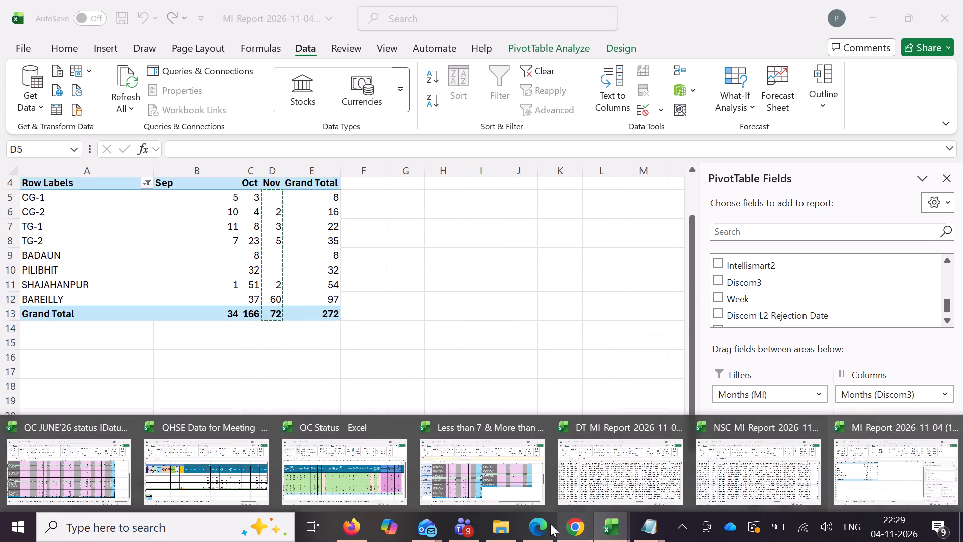
click(257, 478)
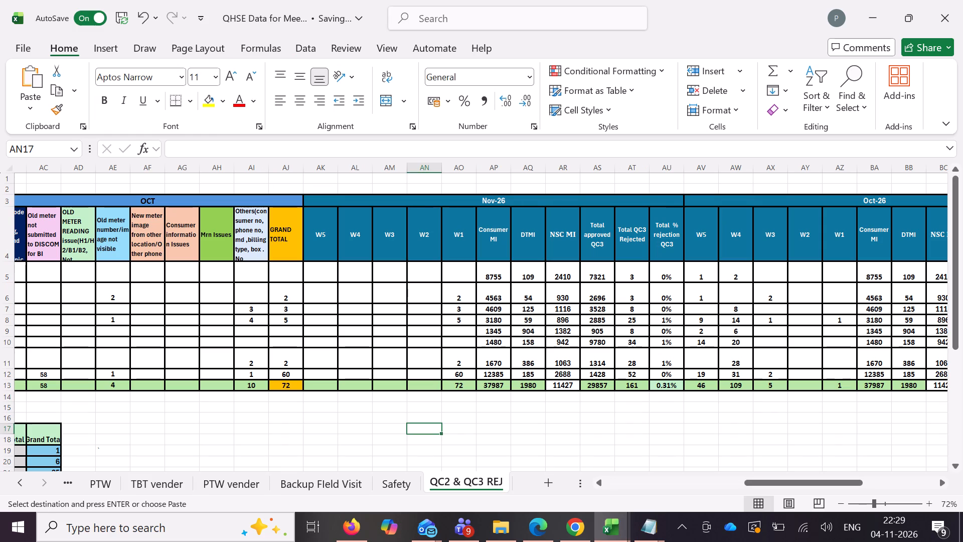
click(642, 273)
key(ctrl+shift+v)
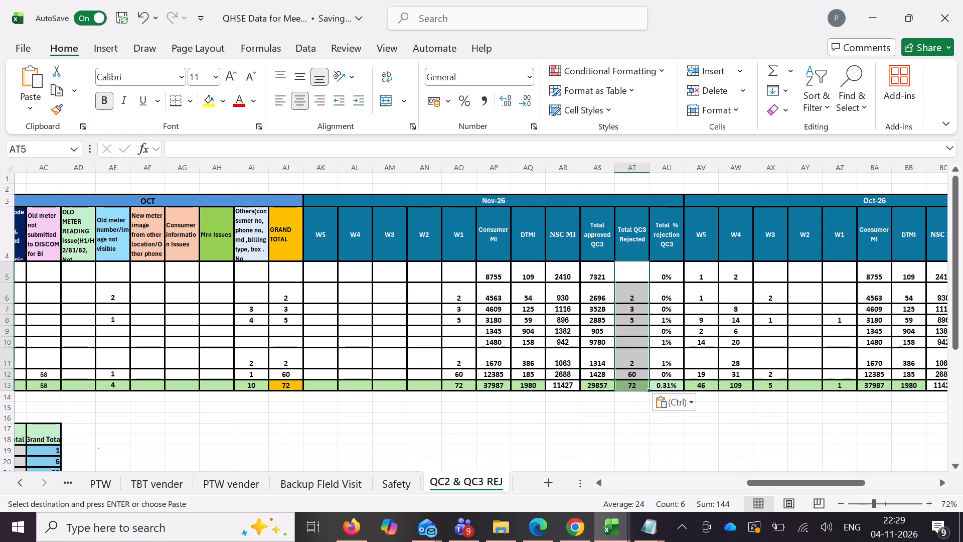
Copy the PivotTable's Oct rejection counts and grand total as values into the Oct-26 block's Total QC3 Rejected column, starting at BE5.
scroll(754, 343, up, 1)
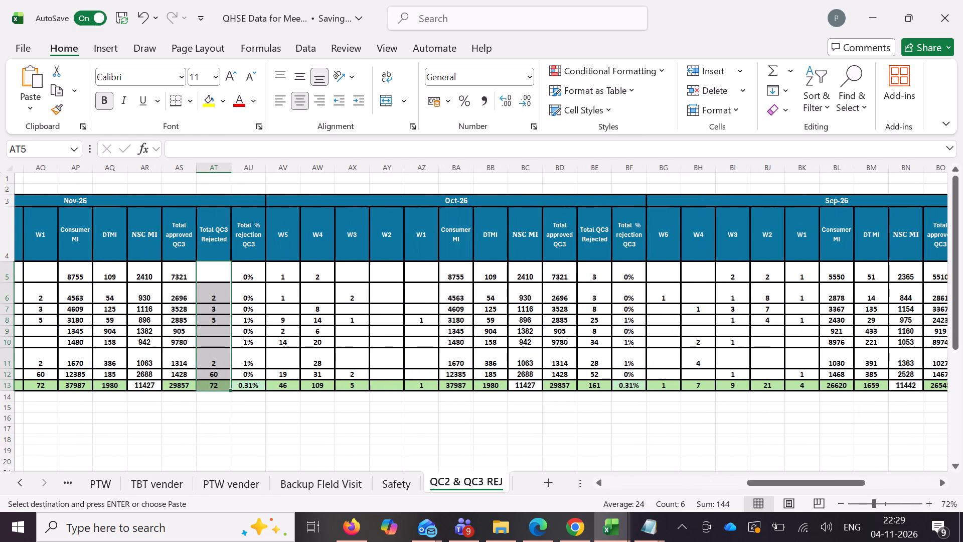
scroll(754, 343, up, 1)
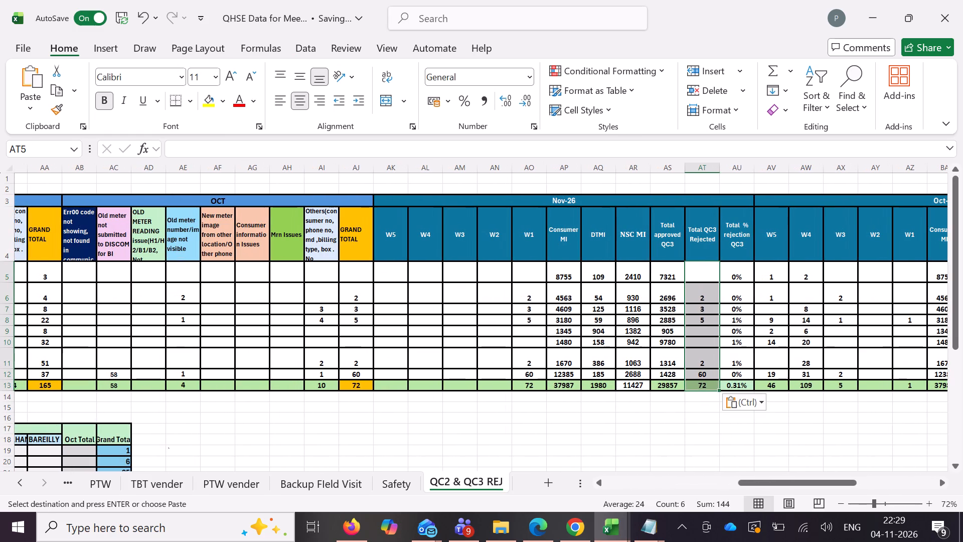
click(612, 527)
click(851, 457)
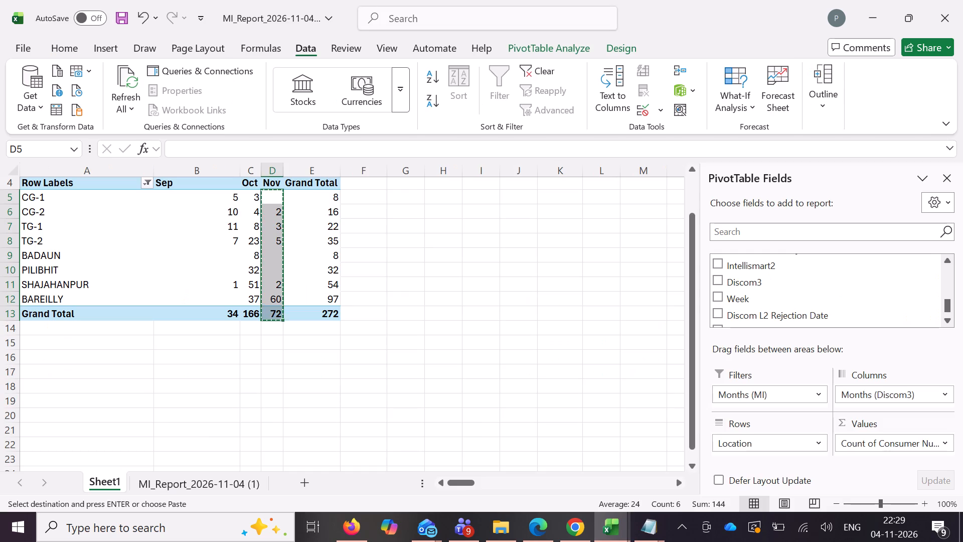
drag(255, 193, 255, 312)
key(ctrl+c)
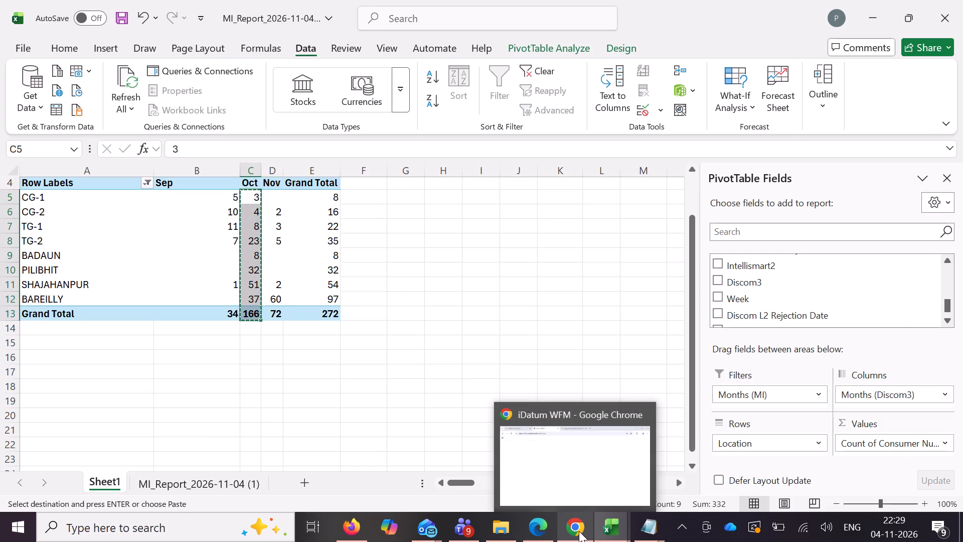
click(605, 528)
click(217, 459)
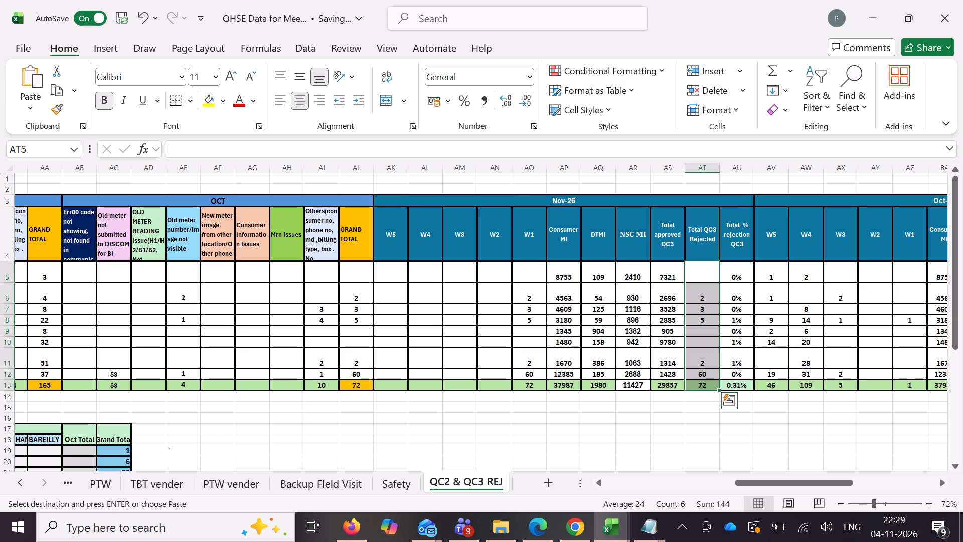
scroll(808, 298, left, 3)
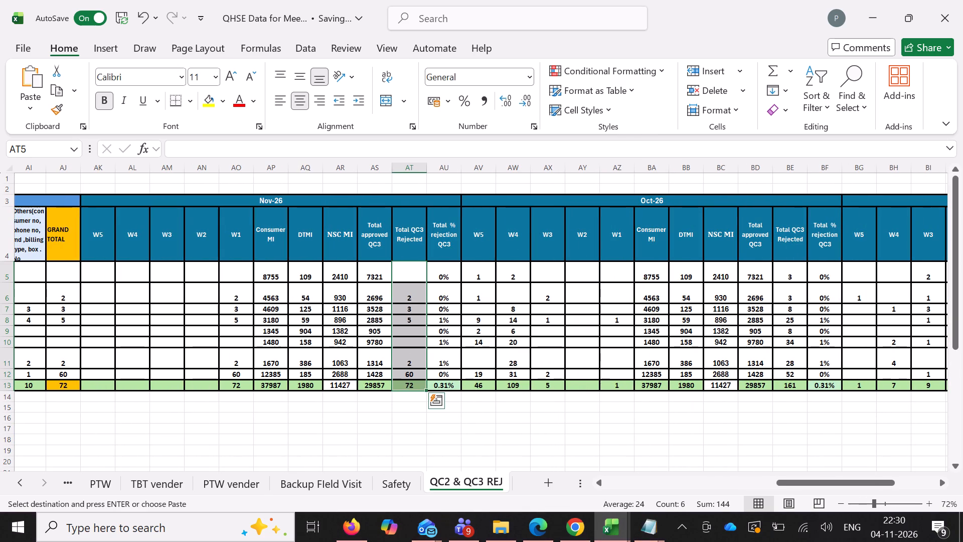
click(797, 276)
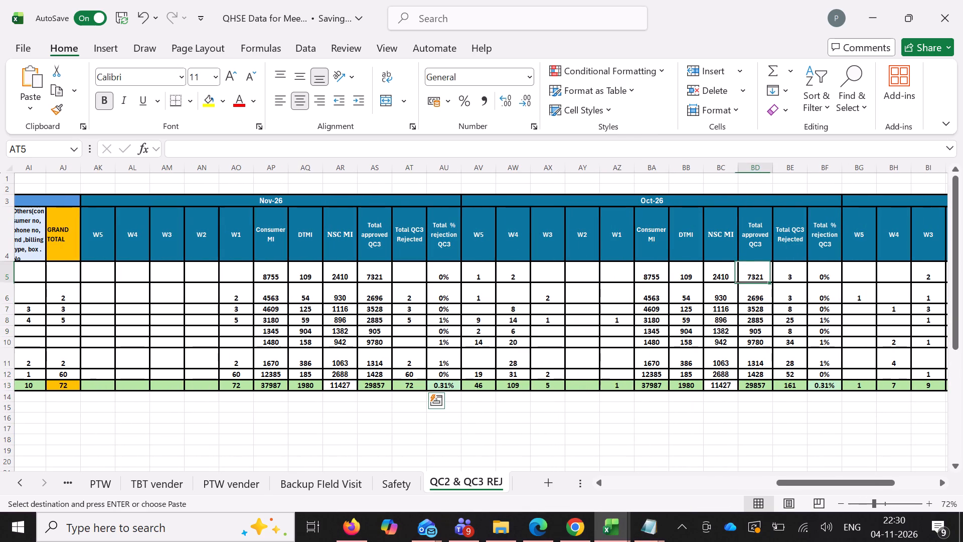
key(ctrl+shift+v)
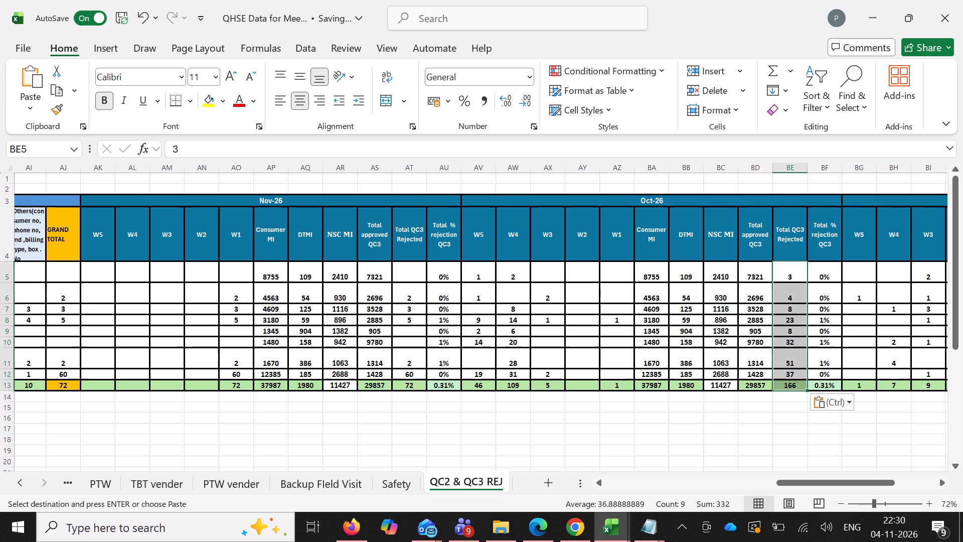
In the MI report PivotTable, remove Months (Discom3) from the columns and move Months (MI) from the filters to the columns.
scroll(624, 358, right, 3)
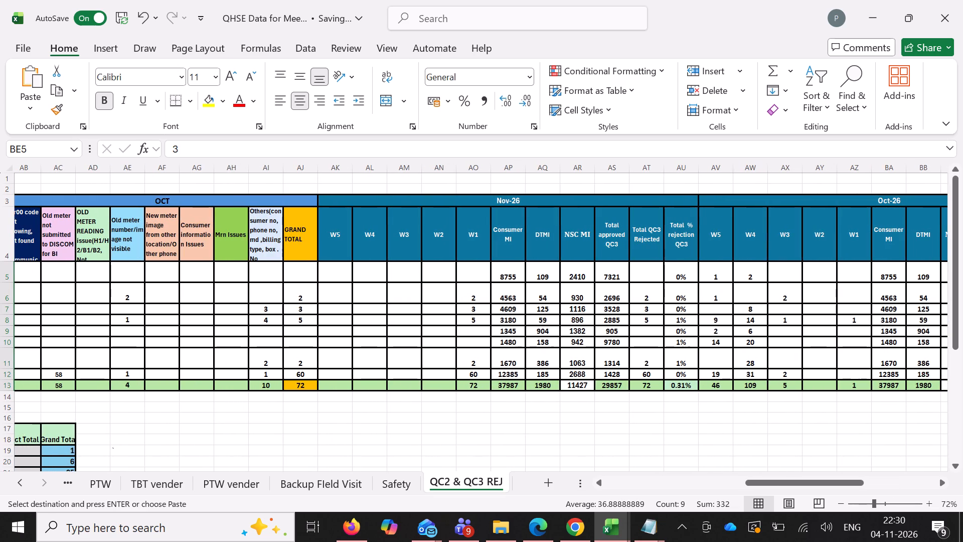
click(618, 538)
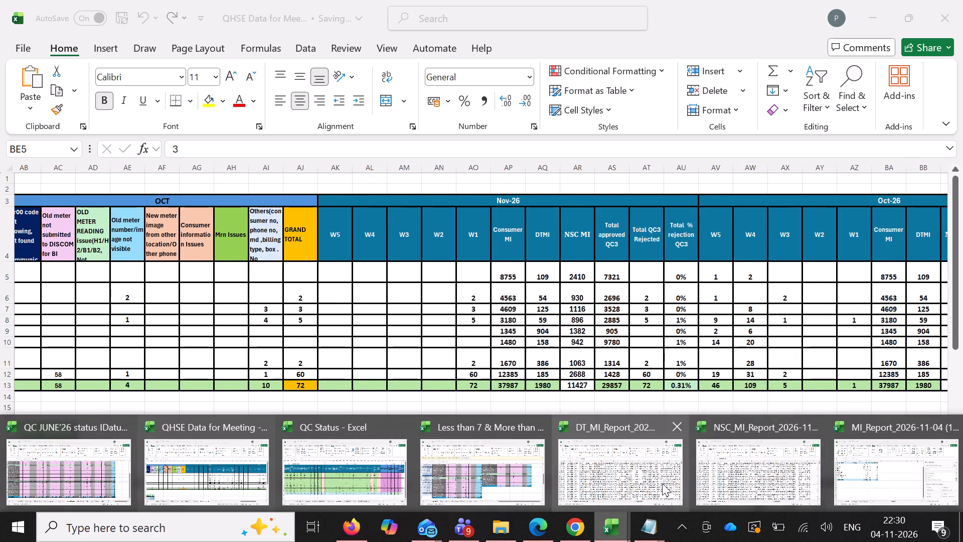
click(859, 465)
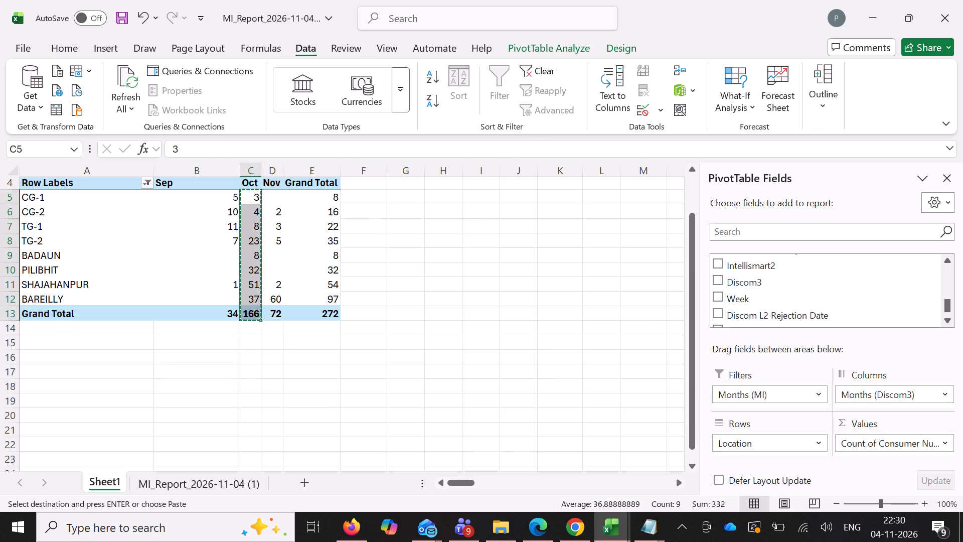
drag(883, 394, 821, 289)
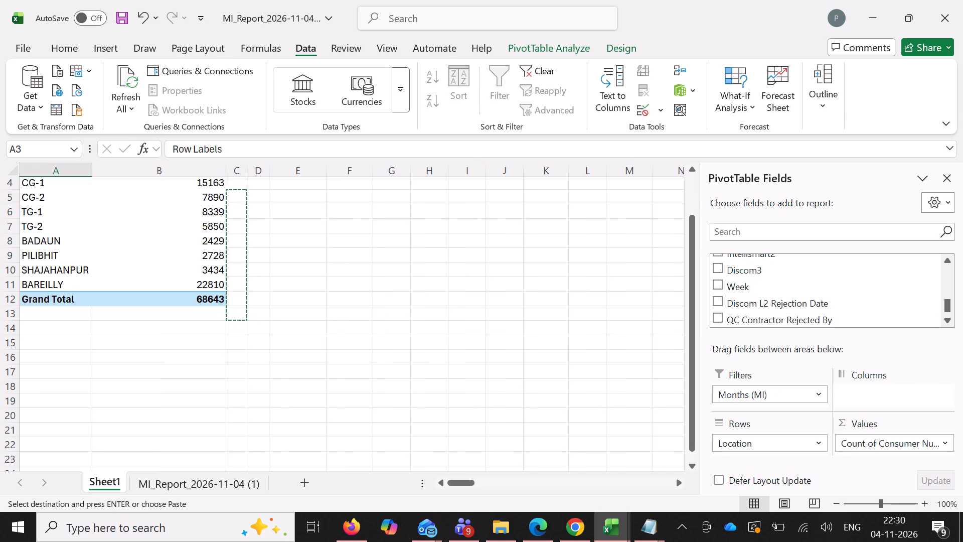
scroll(223, 233, up, 2)
drag(770, 392, 774, 392)
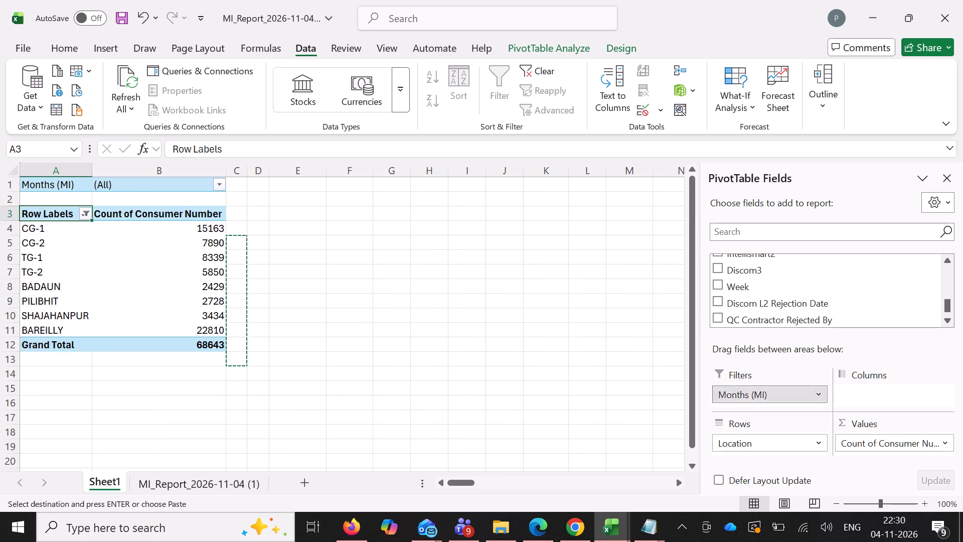
drag(774, 392, 880, 390)
Copy the PivotTable's Nov MI counts and grand total as values into the Nov-26 block's Consumer MI column, starting at AP5.
drag(259, 243, 263, 342)
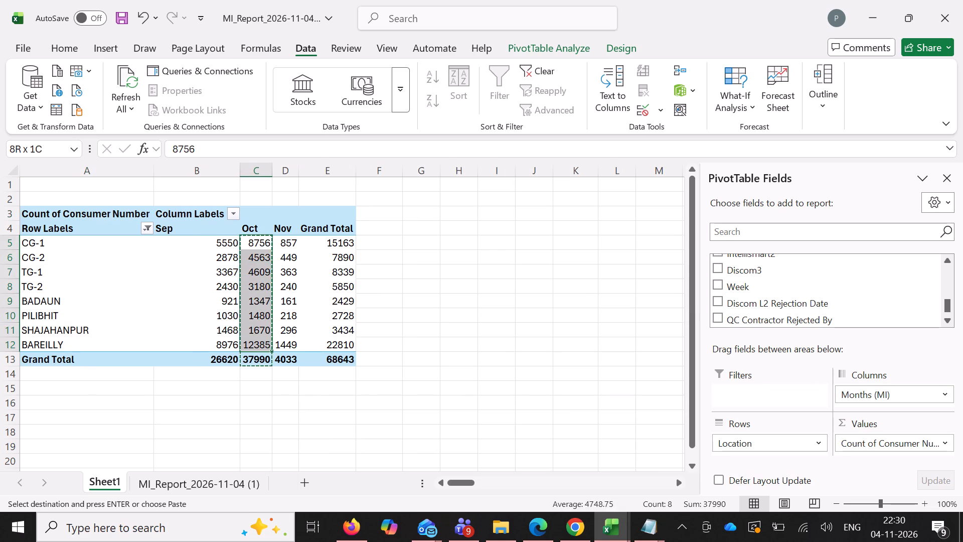
drag(263, 342, 268, 355)
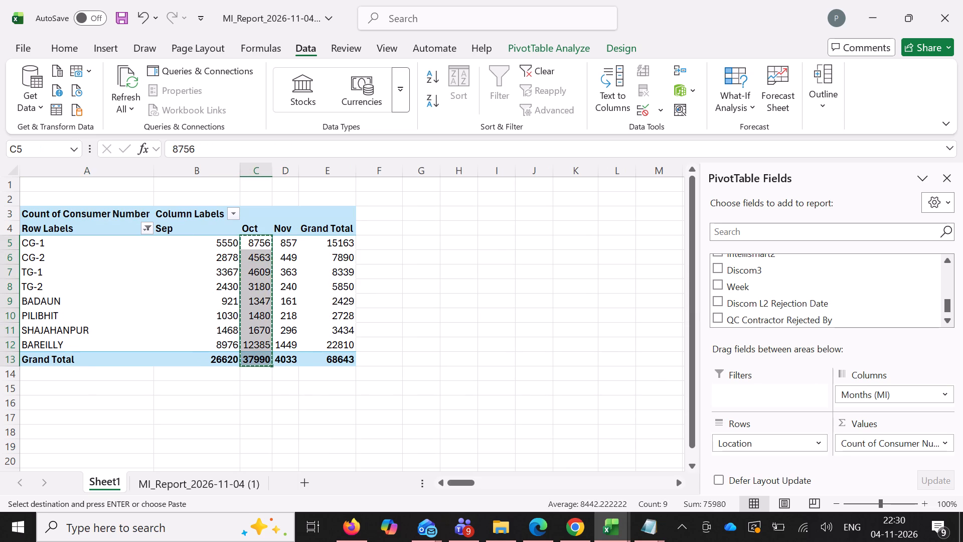
drag(290, 243, 291, 357)
key(ctrl+c)
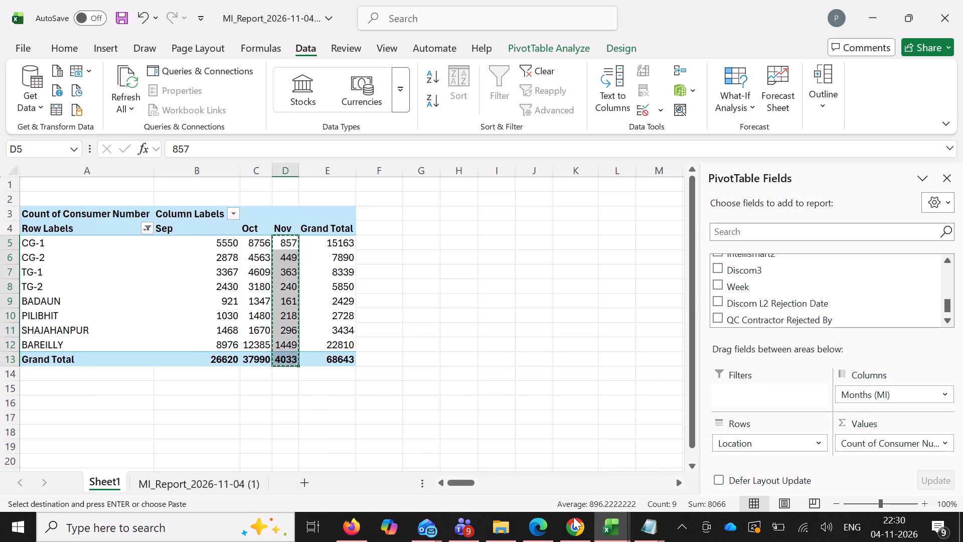
click(536, 527)
click(613, 529)
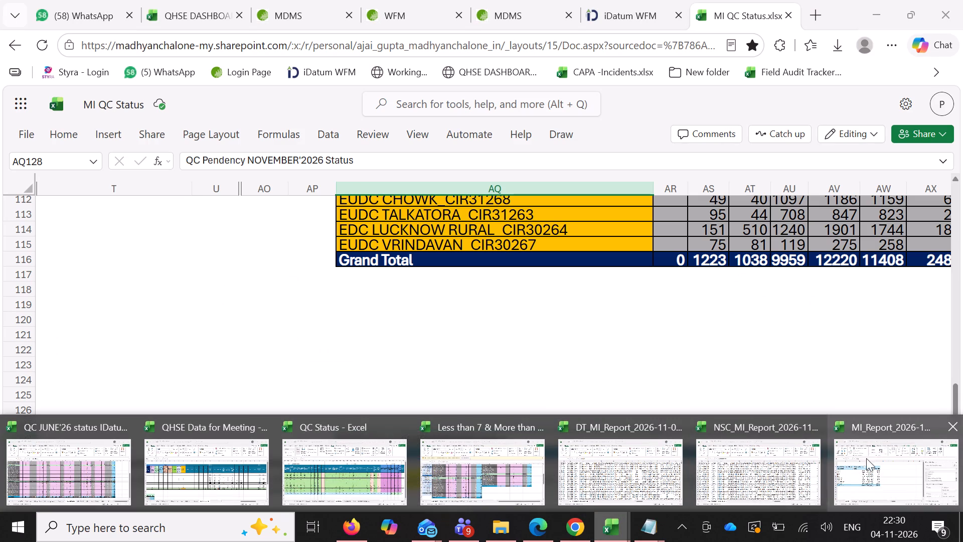
click(260, 456)
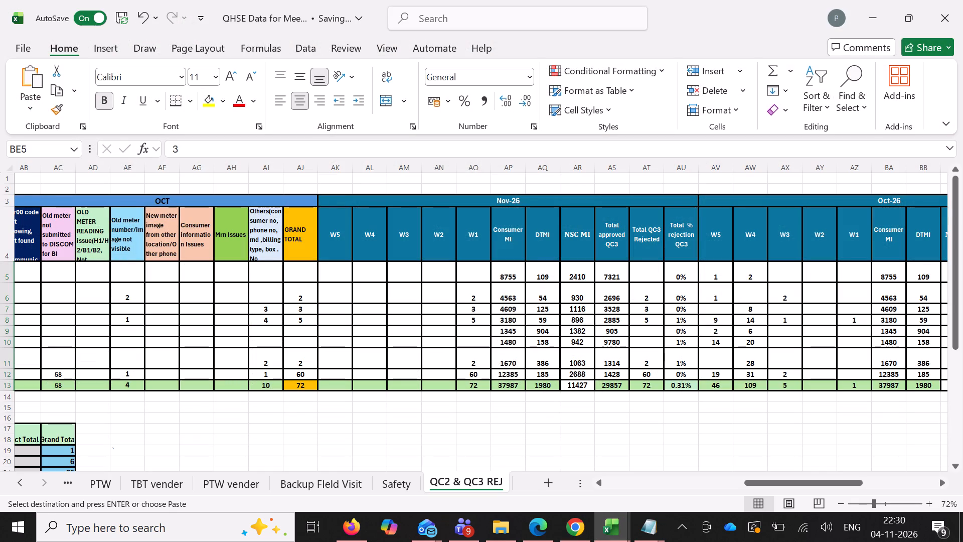
click(507, 269)
key(ctrl+shift+v)
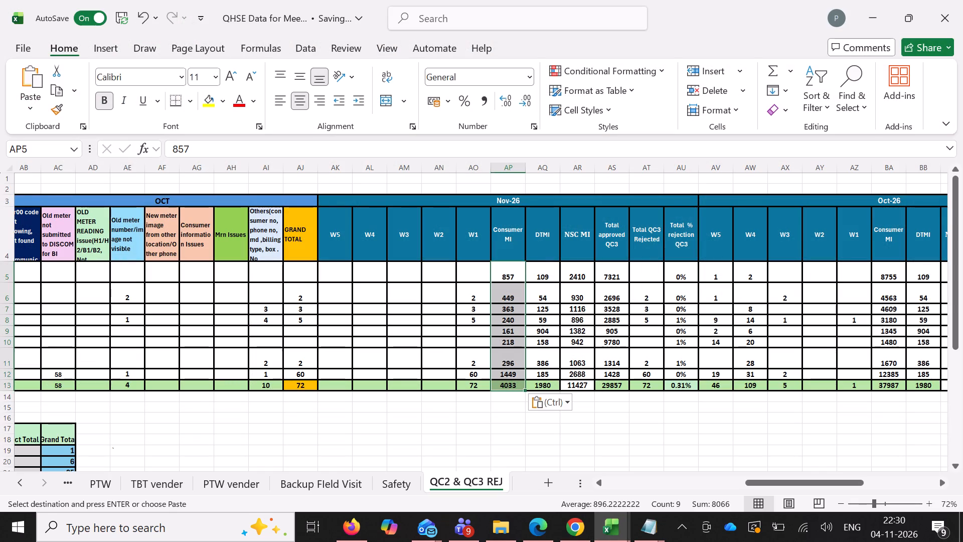
Copy the PivotTable's Oct MI counts and grand total as values into the Oct-26 block's Consumer MI column, starting at BA5.
click(619, 522)
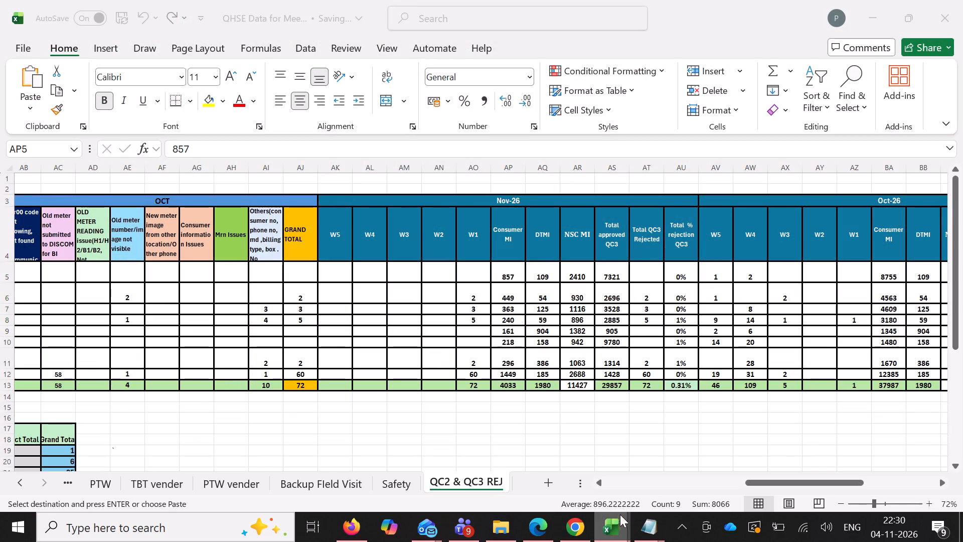
click(850, 465)
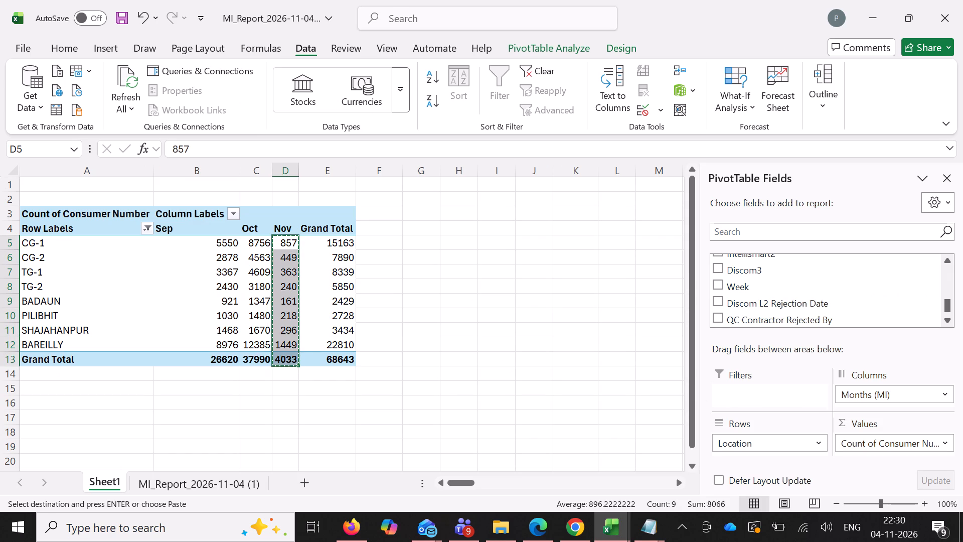
key(Escape)
drag(254, 243, 263, 350)
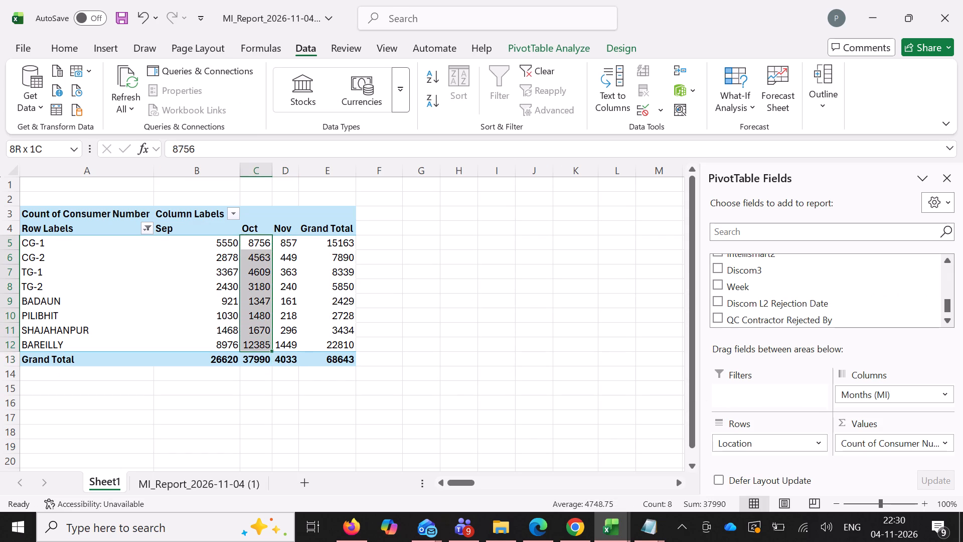
drag(263, 350, 263, 355)
key(ctrl+c)
click(606, 528)
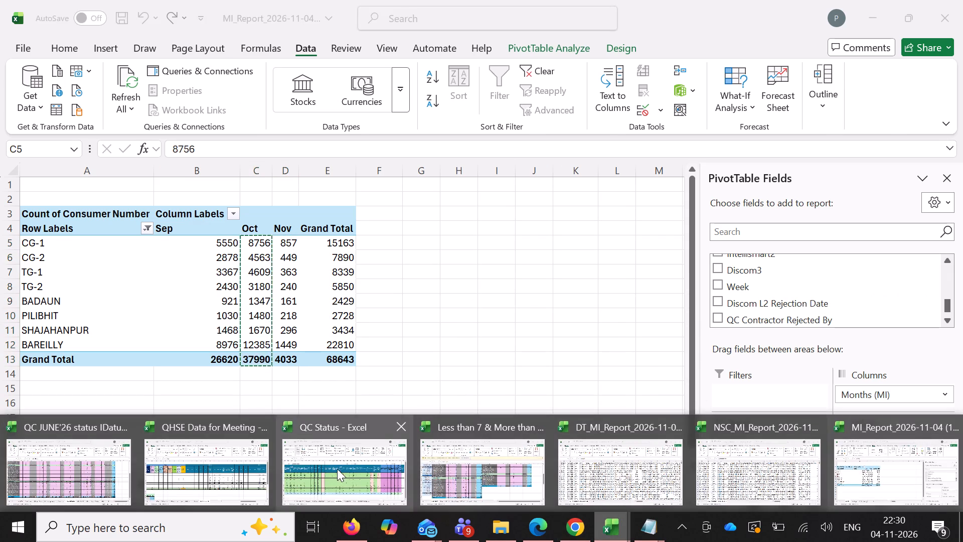
click(214, 469)
click(882, 272)
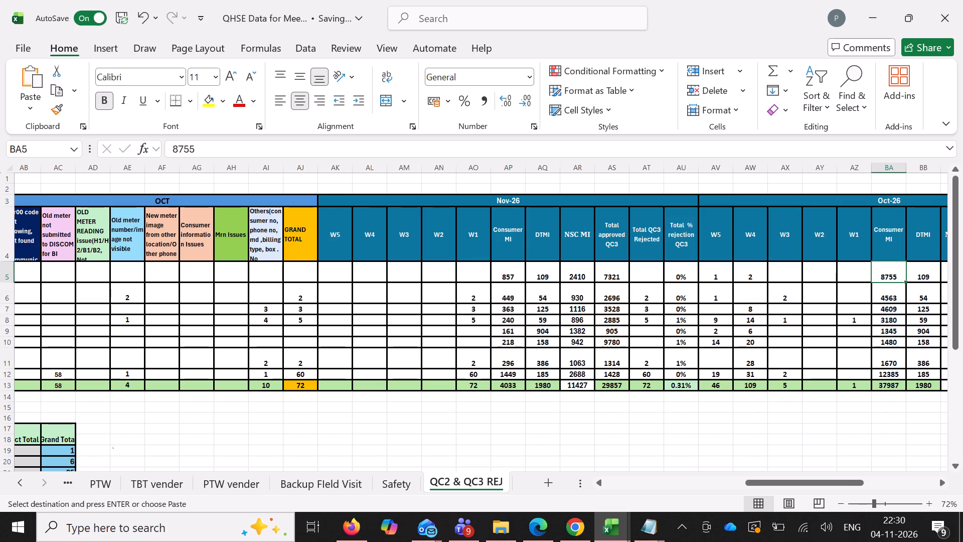
key(ctrl+shift+v)
Switch back to the MI report workbook and clear the pending copy of the Oct counts.
click(604, 538)
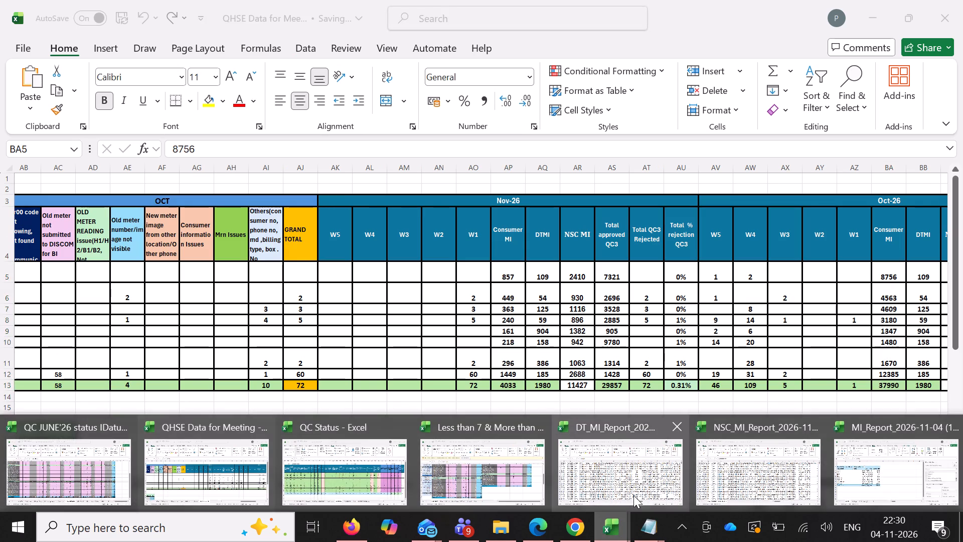
click(859, 454)
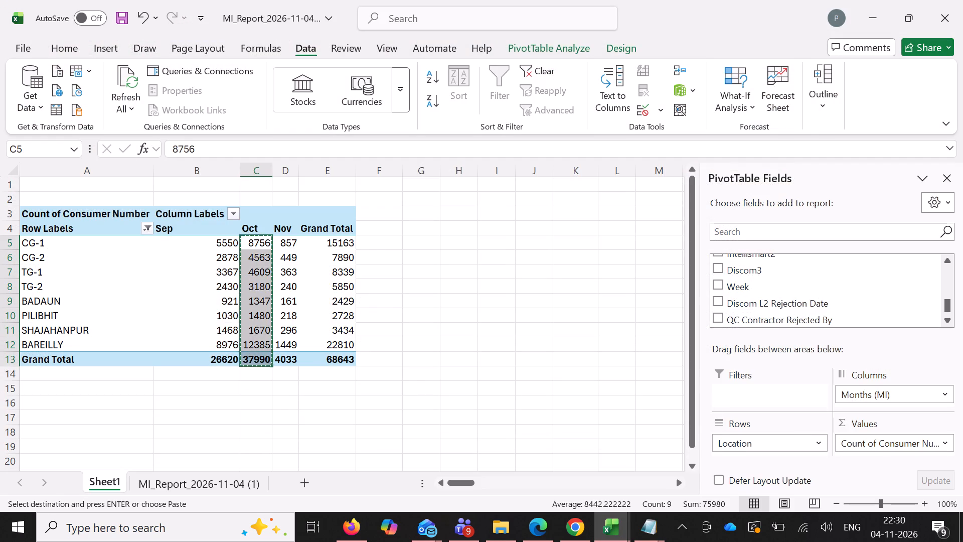
key(Escape)
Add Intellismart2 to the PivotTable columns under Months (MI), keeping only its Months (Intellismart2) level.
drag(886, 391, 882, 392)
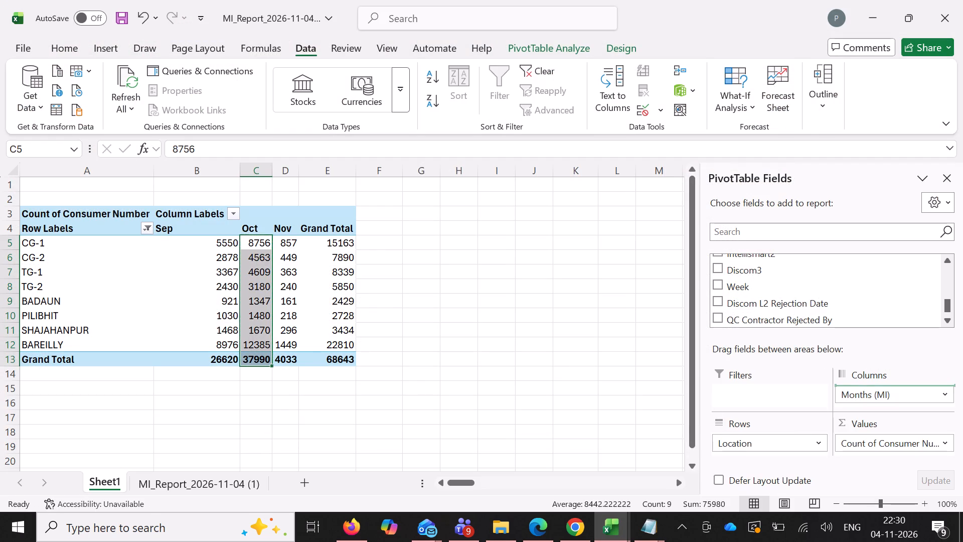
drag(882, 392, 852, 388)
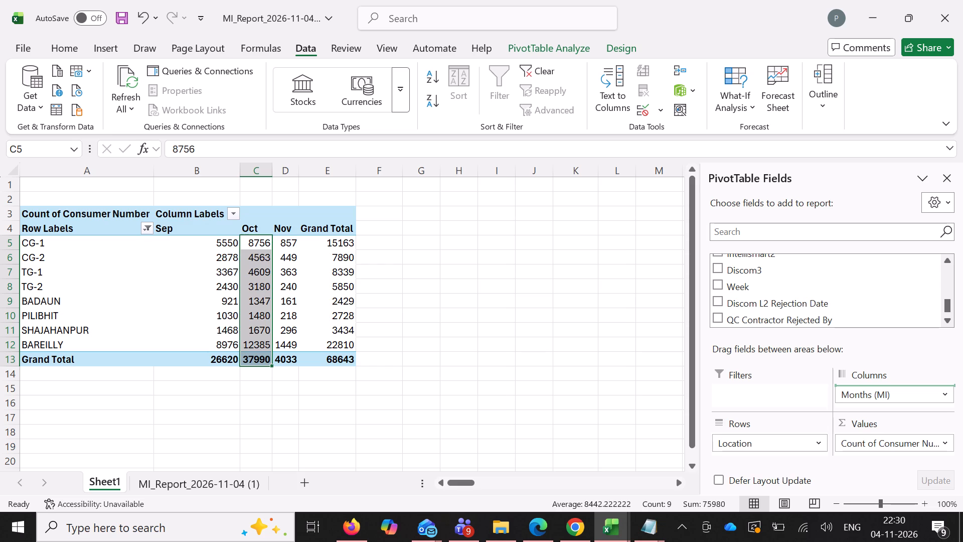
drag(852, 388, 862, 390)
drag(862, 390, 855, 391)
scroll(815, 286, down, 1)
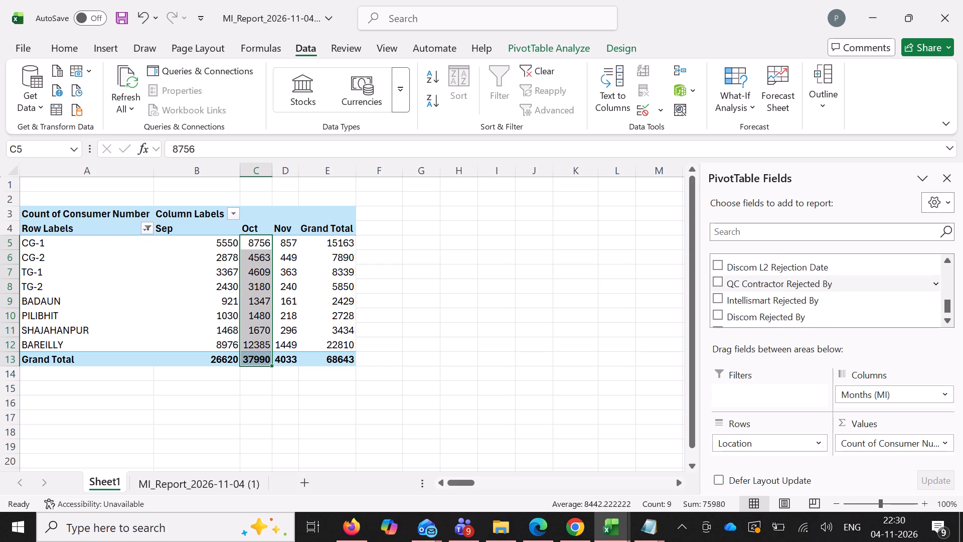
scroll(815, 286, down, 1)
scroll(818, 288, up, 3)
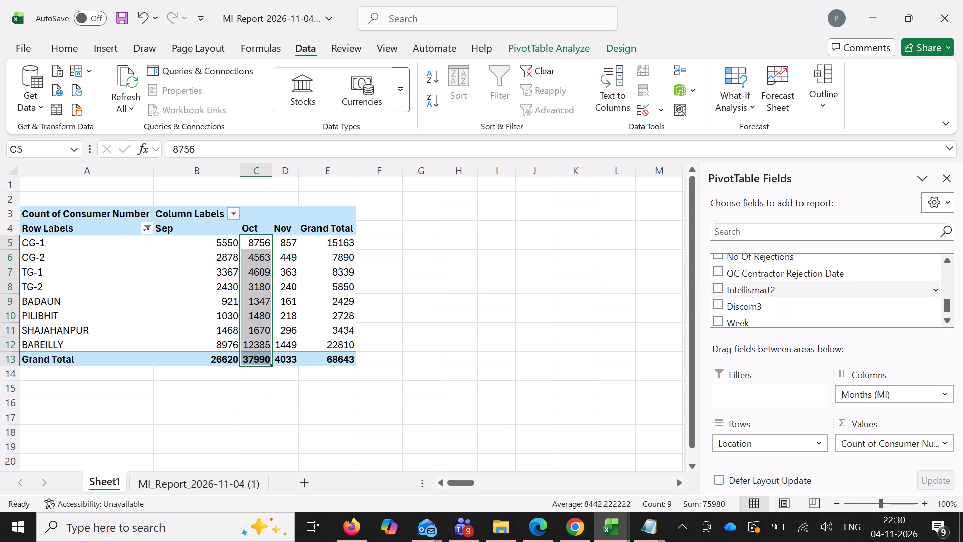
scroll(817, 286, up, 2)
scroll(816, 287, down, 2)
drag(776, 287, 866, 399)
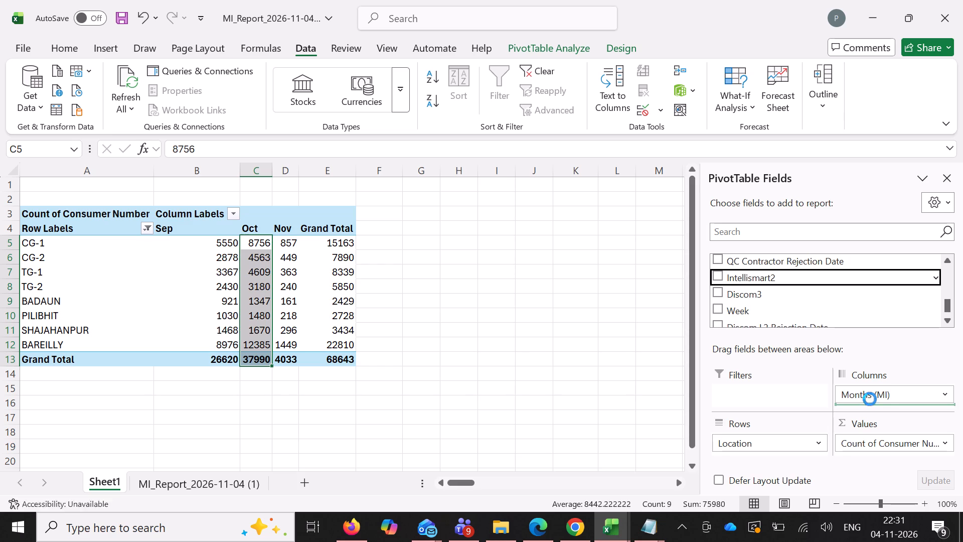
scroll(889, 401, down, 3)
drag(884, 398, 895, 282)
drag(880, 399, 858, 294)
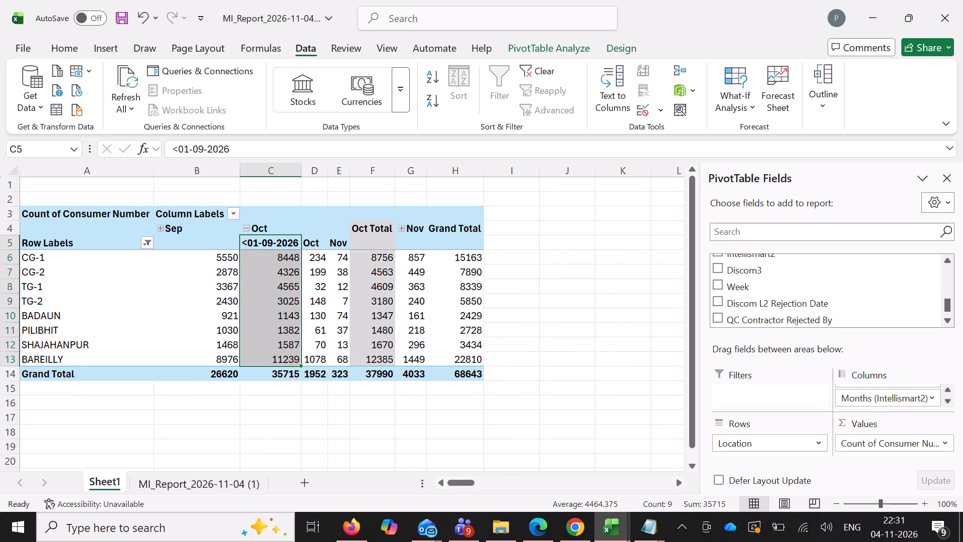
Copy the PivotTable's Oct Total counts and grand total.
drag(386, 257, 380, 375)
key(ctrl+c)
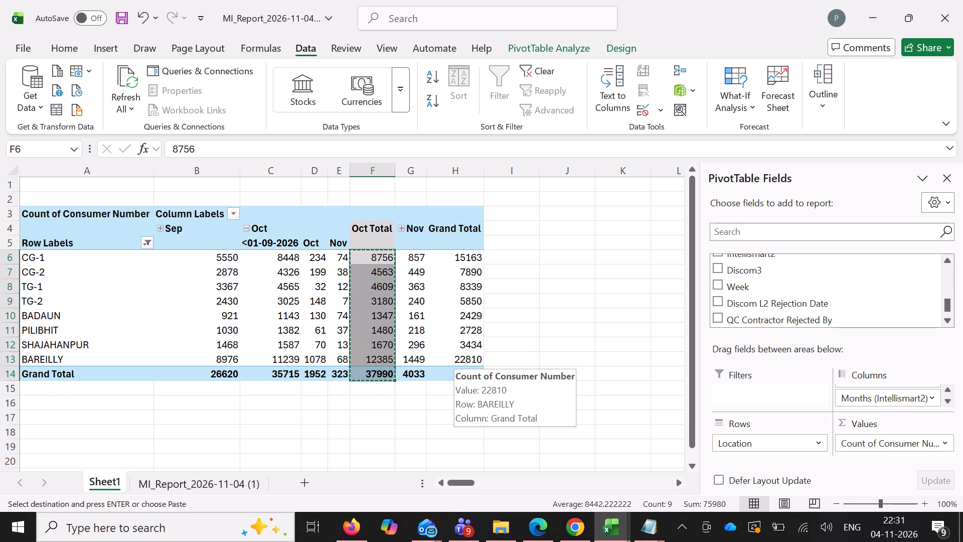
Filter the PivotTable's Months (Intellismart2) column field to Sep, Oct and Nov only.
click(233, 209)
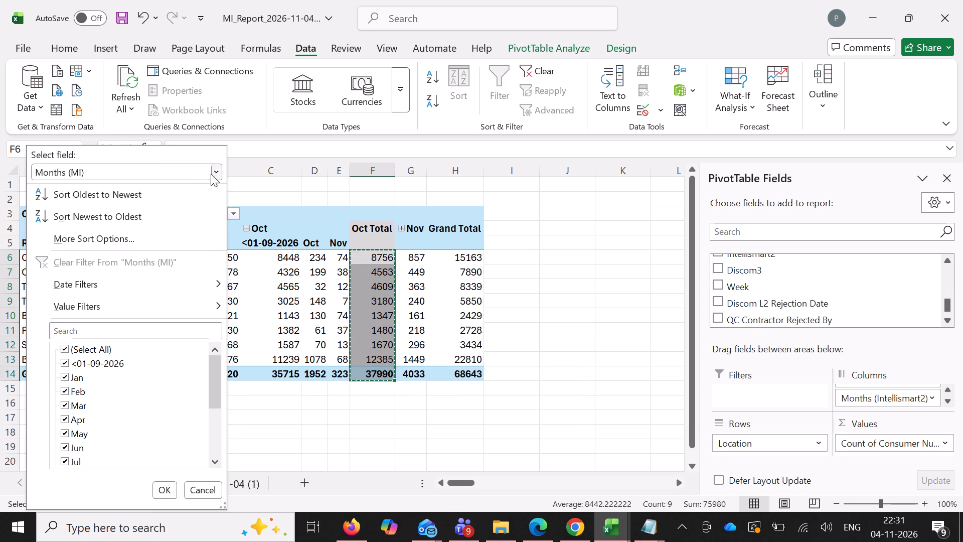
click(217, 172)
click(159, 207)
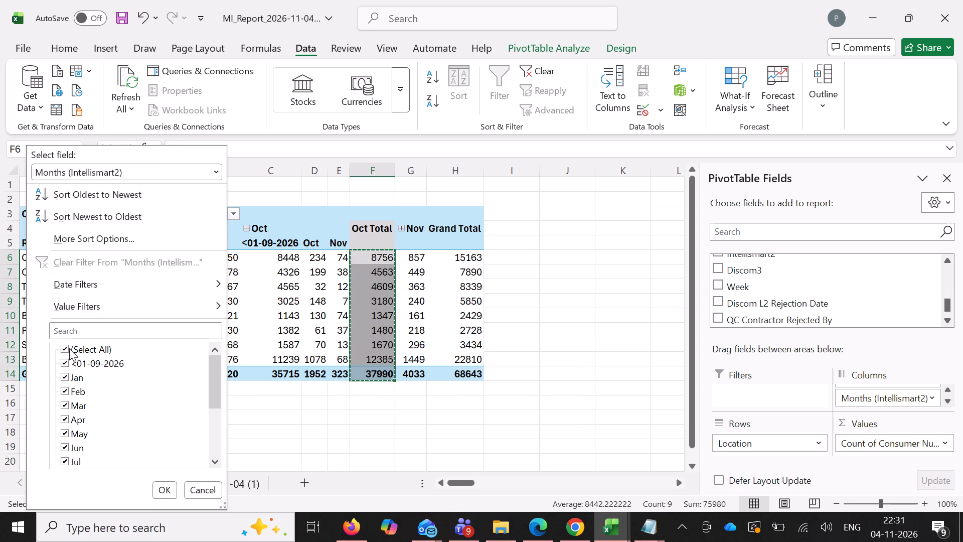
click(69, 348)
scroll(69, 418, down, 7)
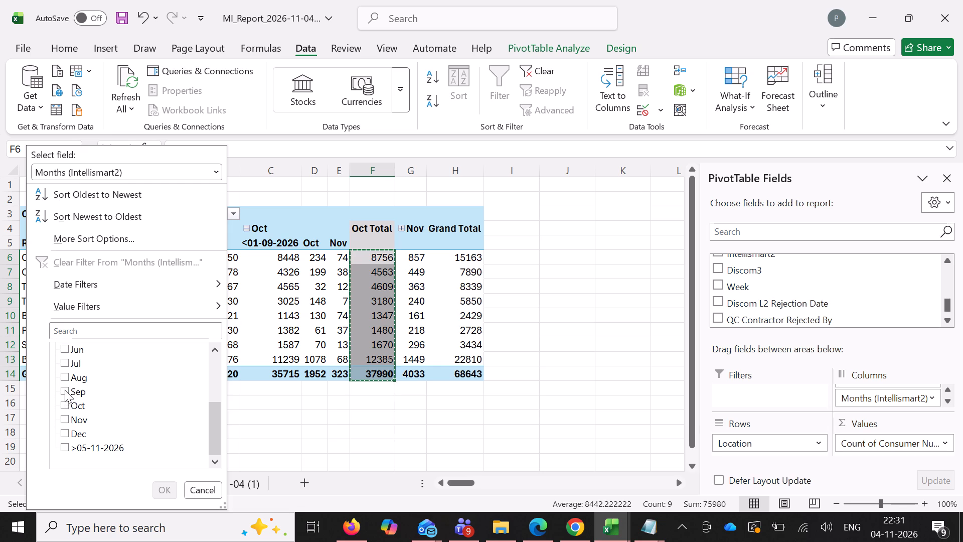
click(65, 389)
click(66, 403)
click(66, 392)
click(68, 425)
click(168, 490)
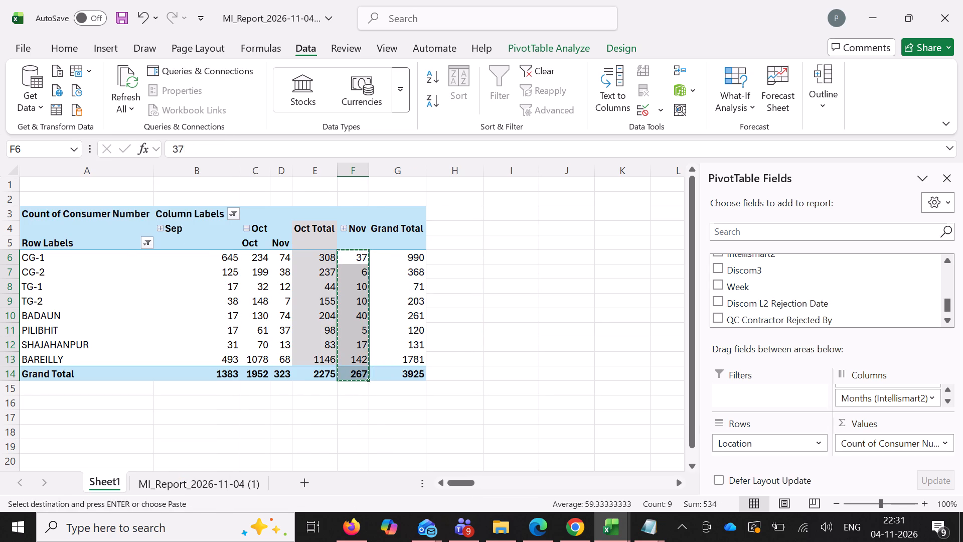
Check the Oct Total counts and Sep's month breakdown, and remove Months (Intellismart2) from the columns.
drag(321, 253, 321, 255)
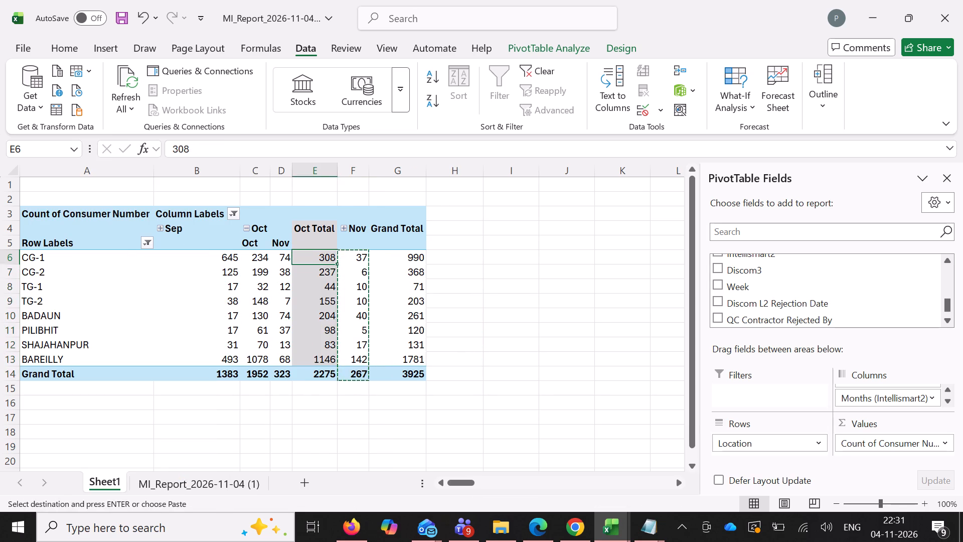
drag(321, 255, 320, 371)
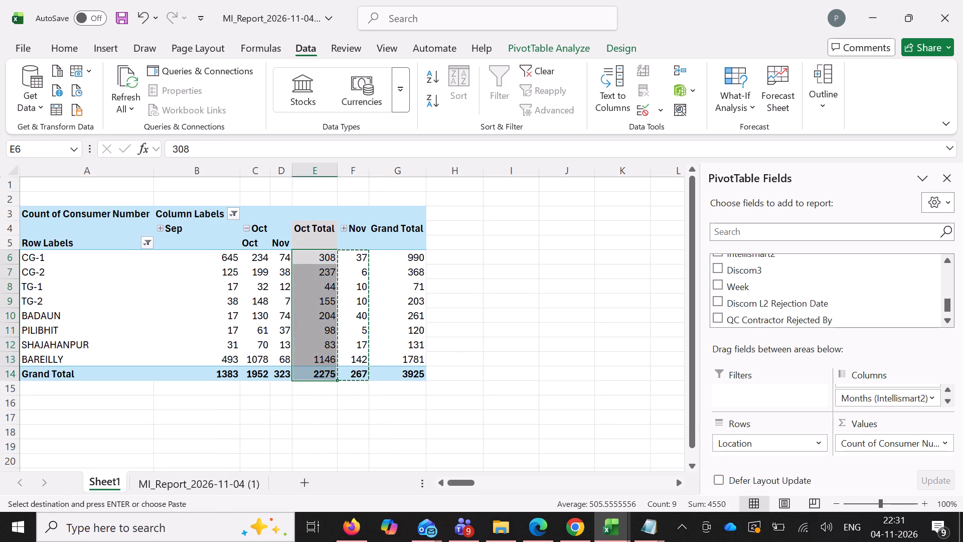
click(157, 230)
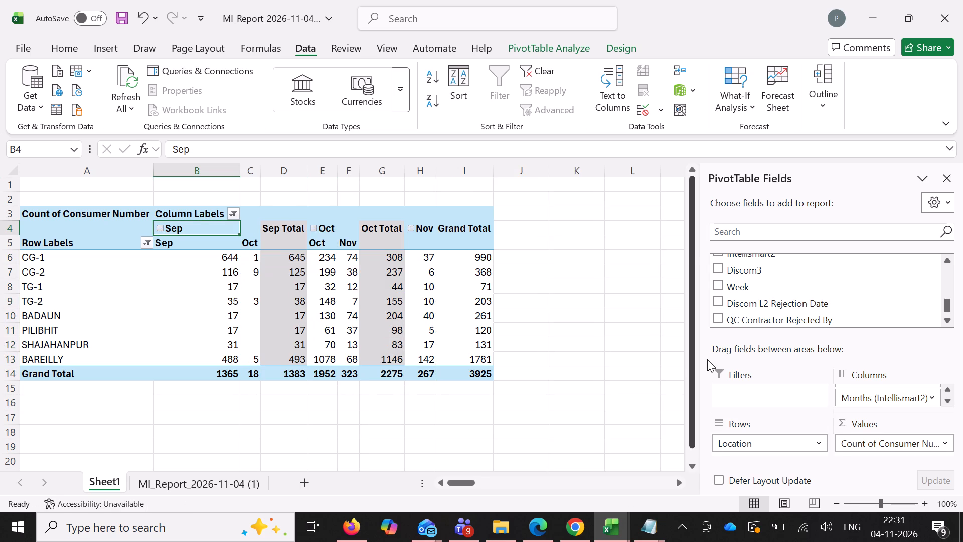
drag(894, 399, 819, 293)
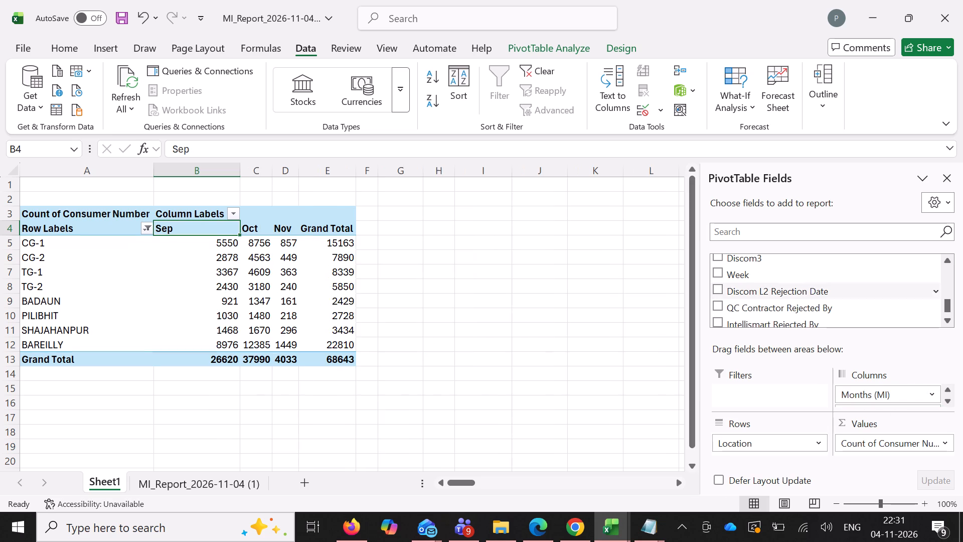
Add Discom2 to the PivotTable columns under Months (MI), keeping only its Months (Discom2) level.
click(758, 259)
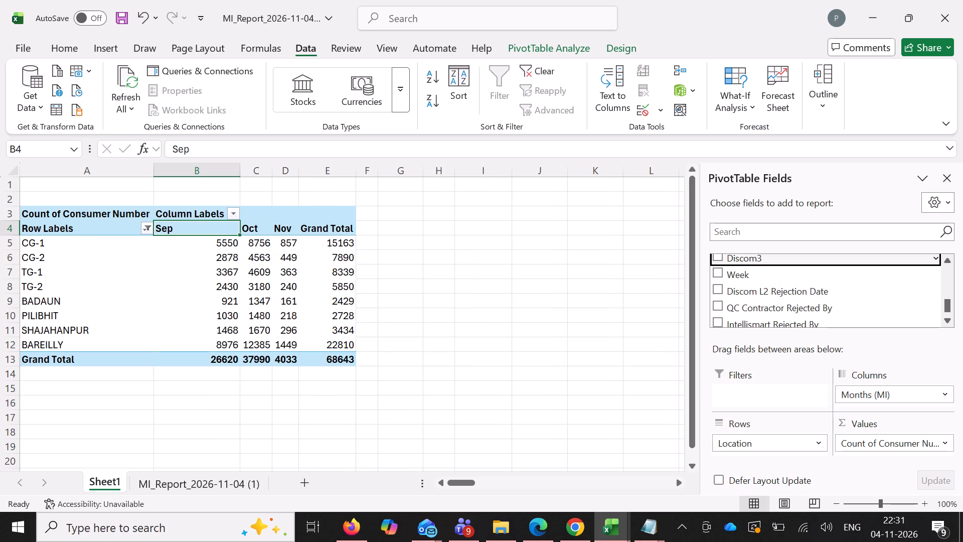
scroll(807, 287, up, 4)
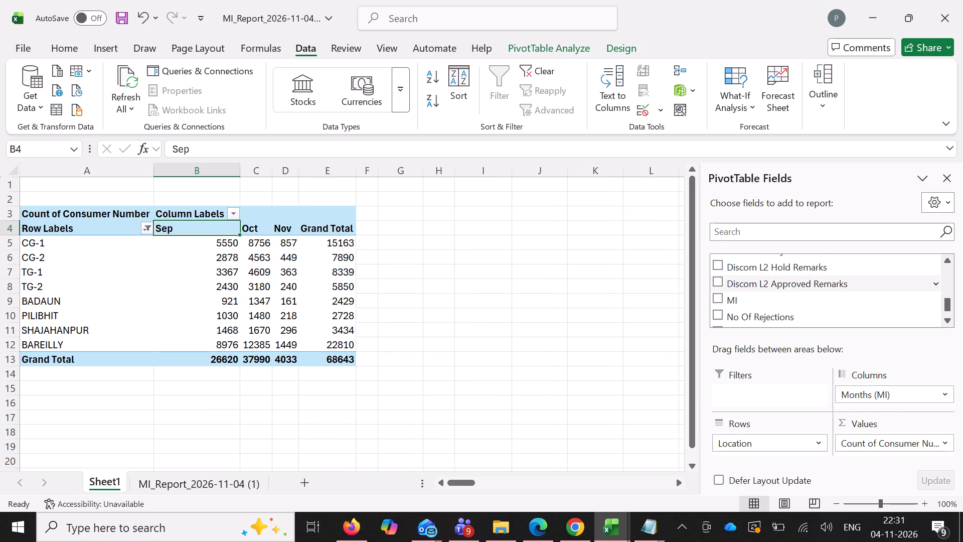
scroll(795, 286, up, 4)
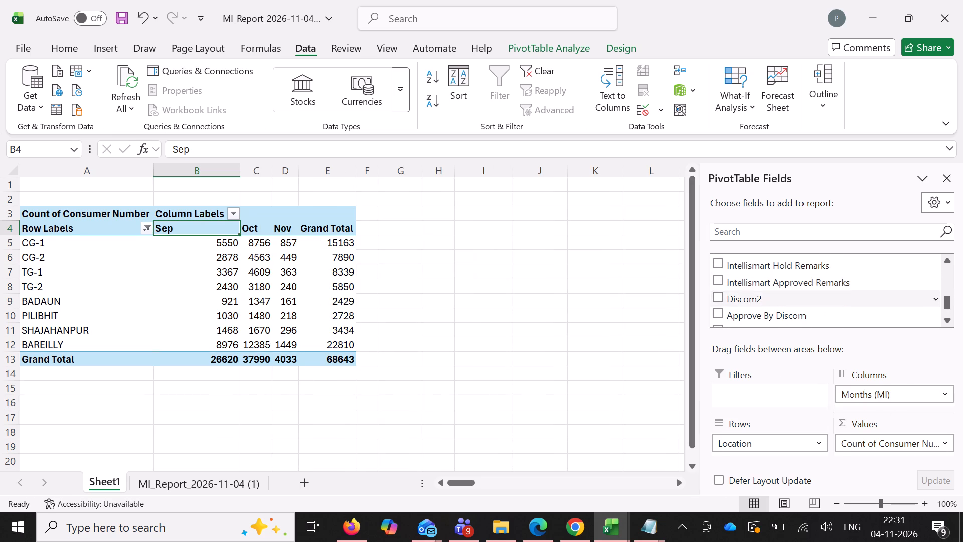
drag(768, 299, 883, 402)
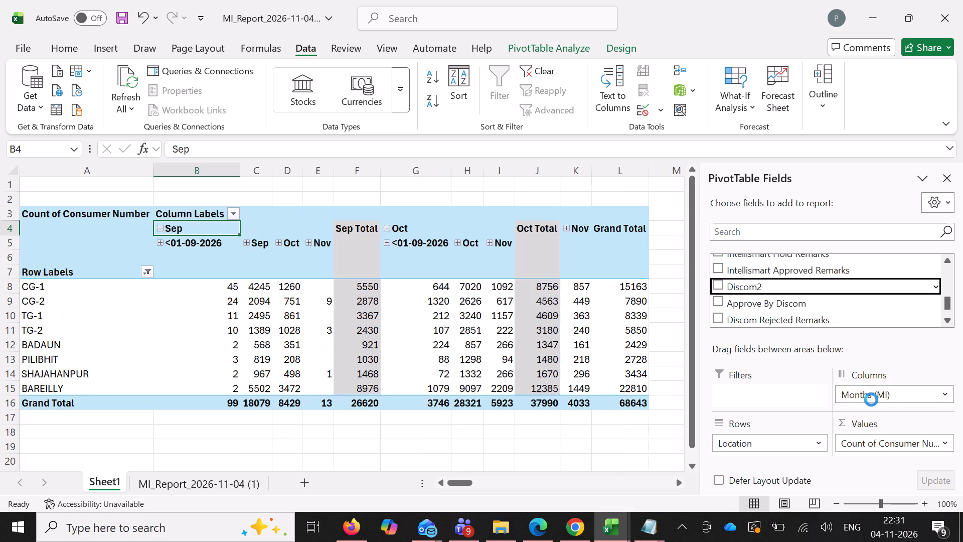
scroll(918, 414, down, 6)
drag(884, 397, 876, 268)
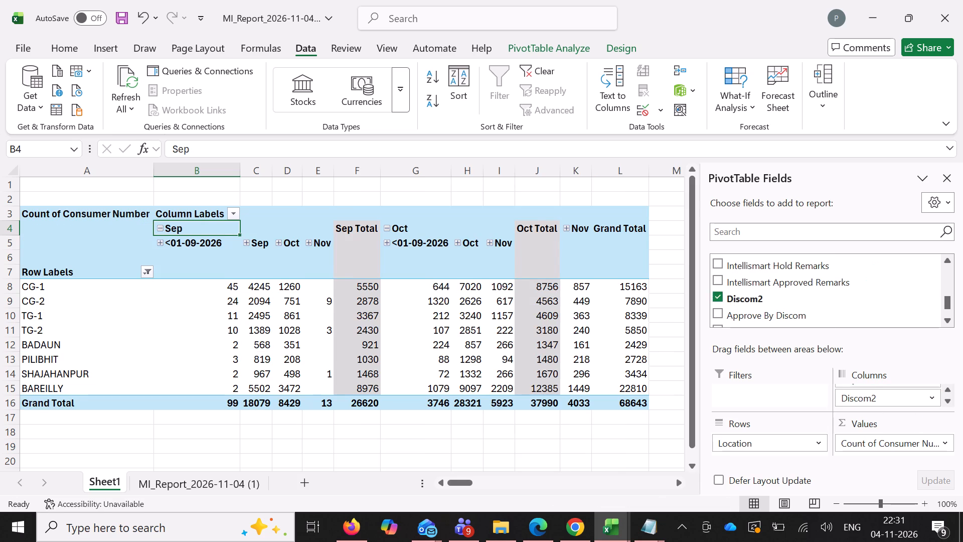
drag(899, 398, 862, 296)
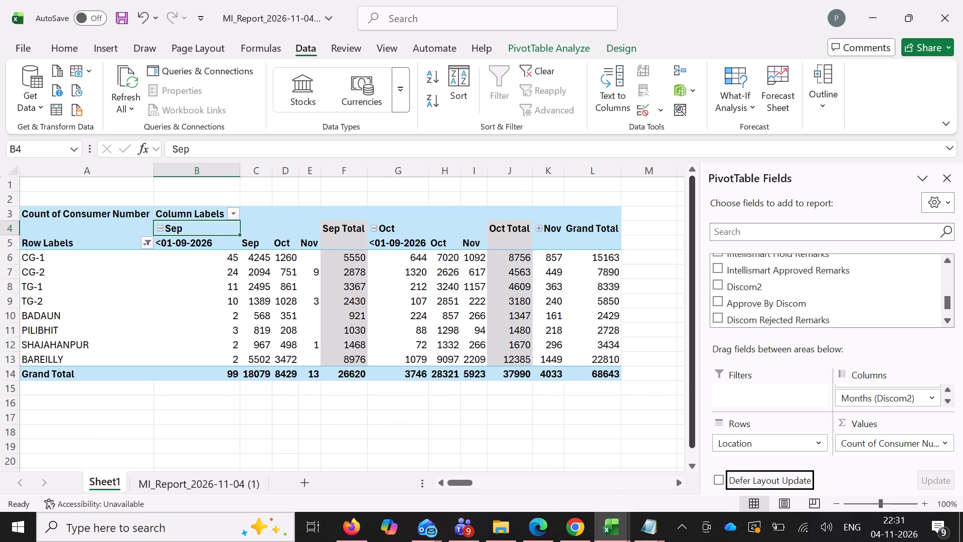
Filter the PivotTable's Months (MI) column field to Sep, Oct and Nov only.
click(232, 212)
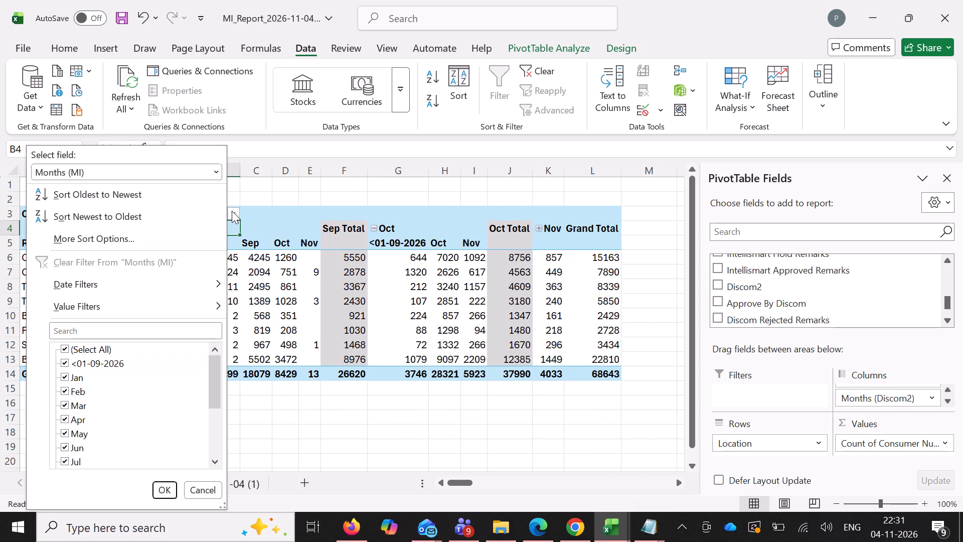
click(216, 172)
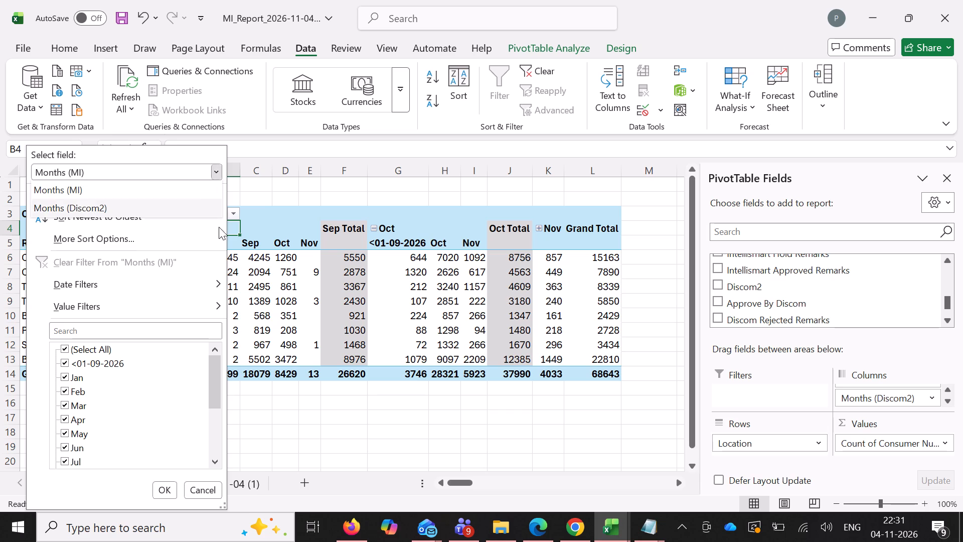
click(68, 350)
click(70, 350)
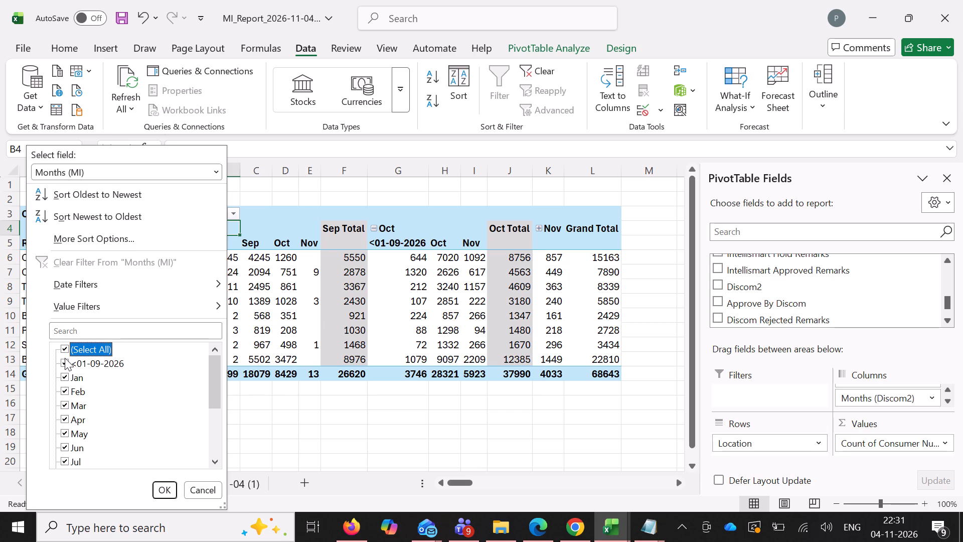
click(65, 356)
scroll(78, 382, down, 4)
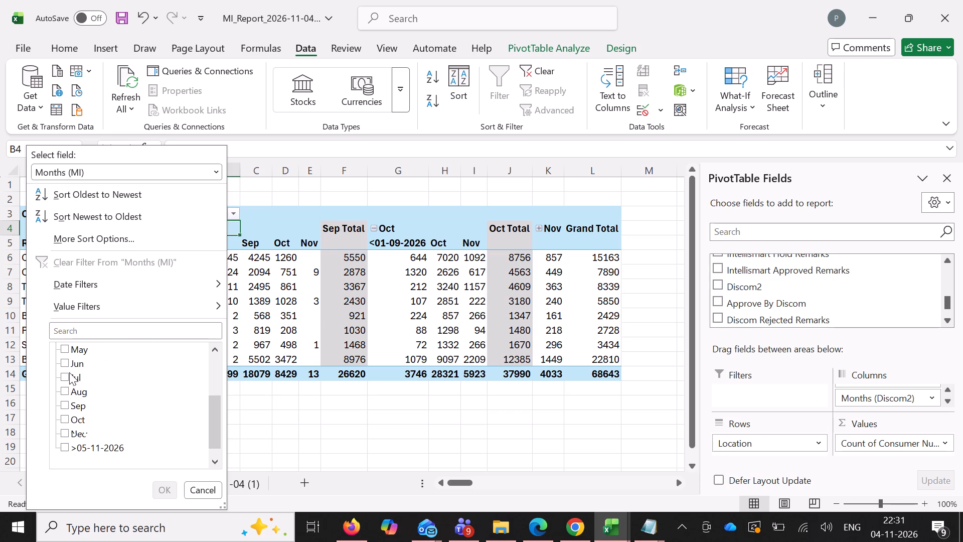
click(64, 397)
click(66, 404)
click(68, 416)
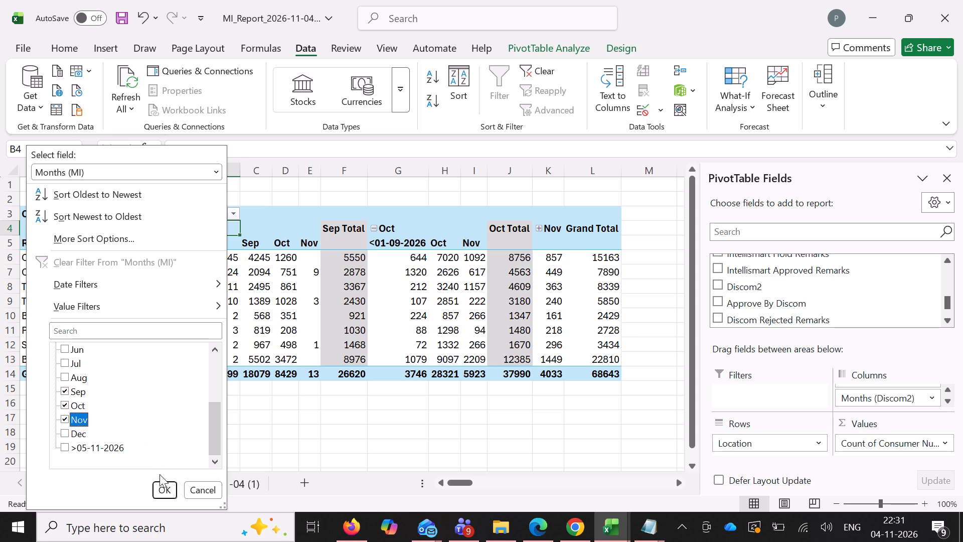
click(165, 488)
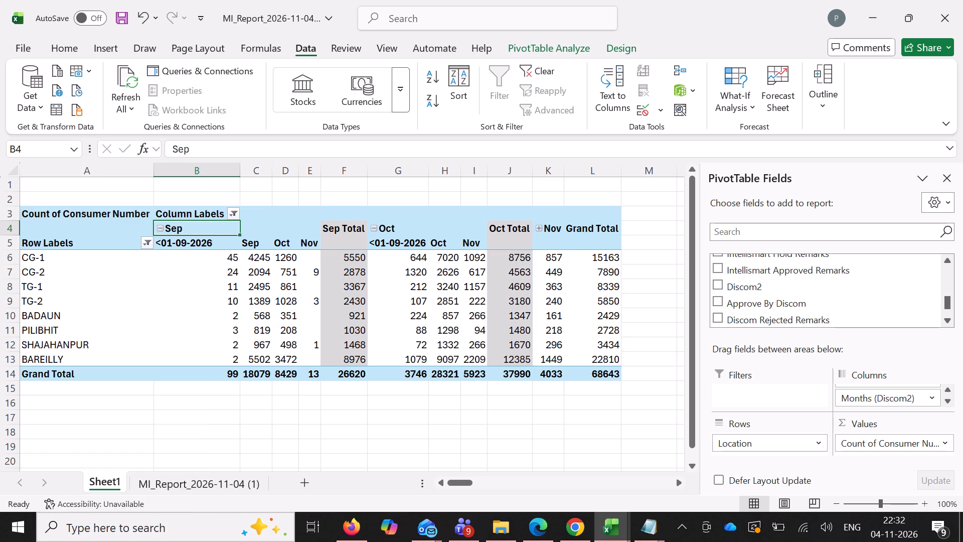
Filter the PivotTable's Months (Discom2) column field to Sep, Oct and Nov only.
click(233, 211)
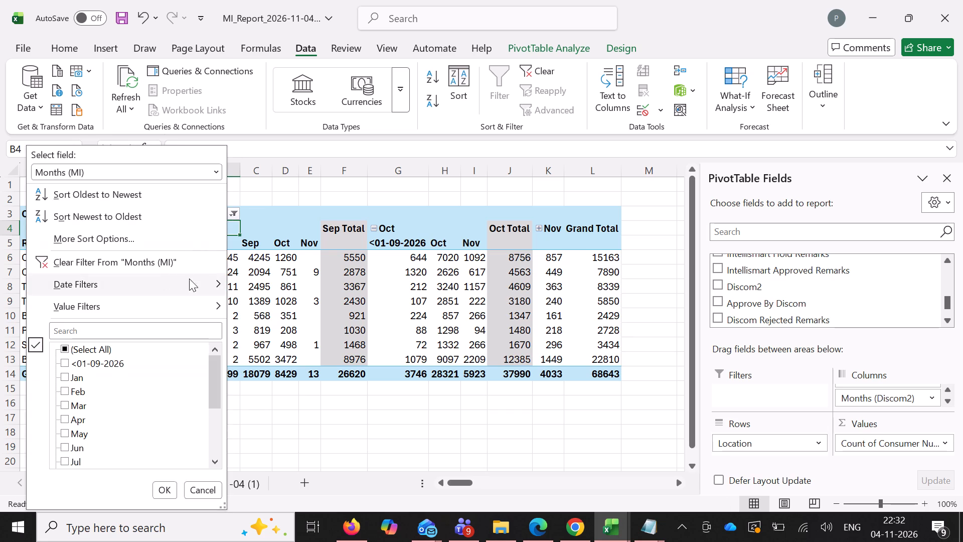
click(217, 171)
click(177, 206)
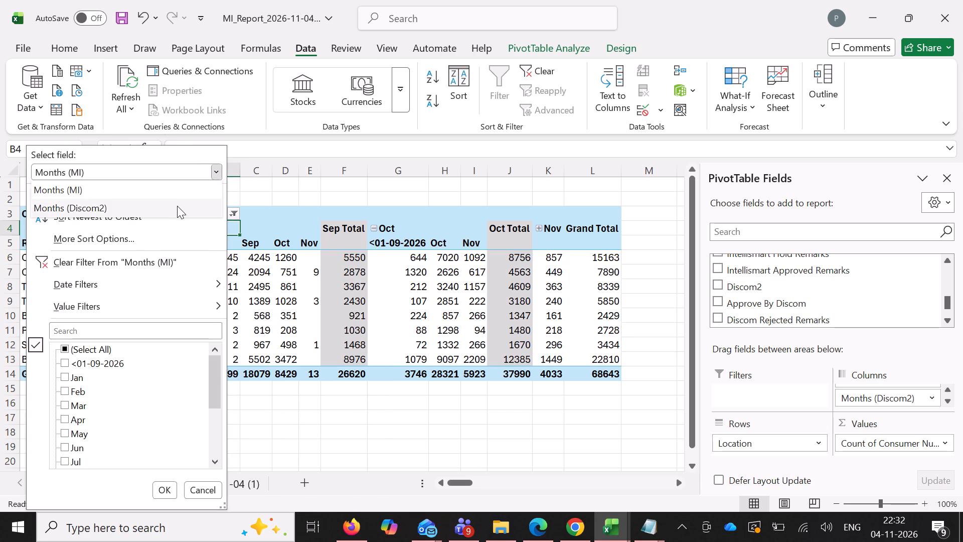
click(64, 349)
scroll(64, 411, down, 4)
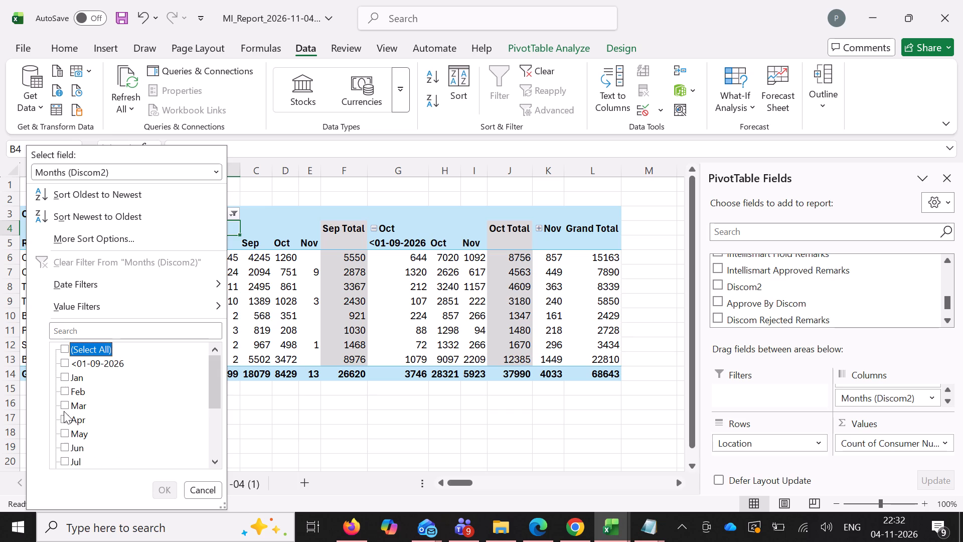
scroll(64, 411, down, 4)
click(64, 394)
click(63, 409)
click(66, 420)
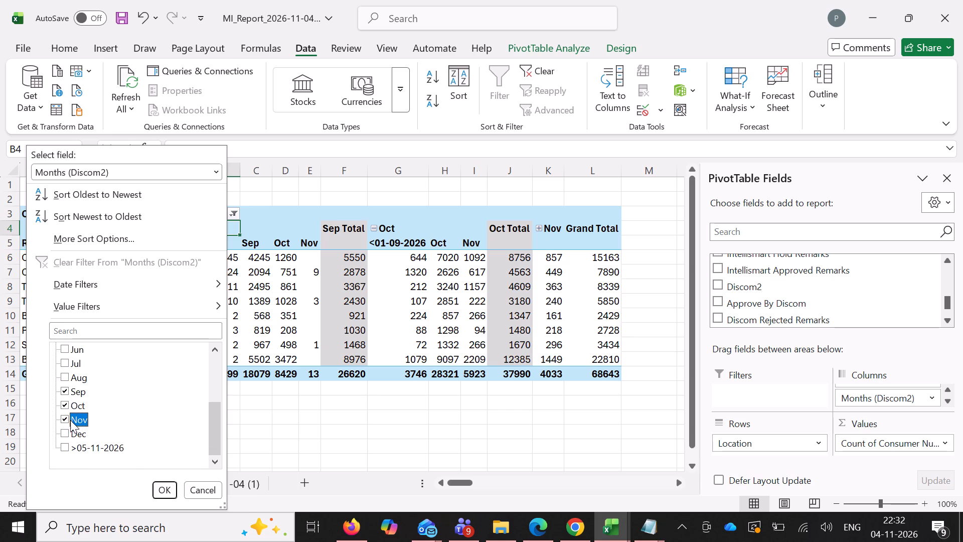
click(168, 497)
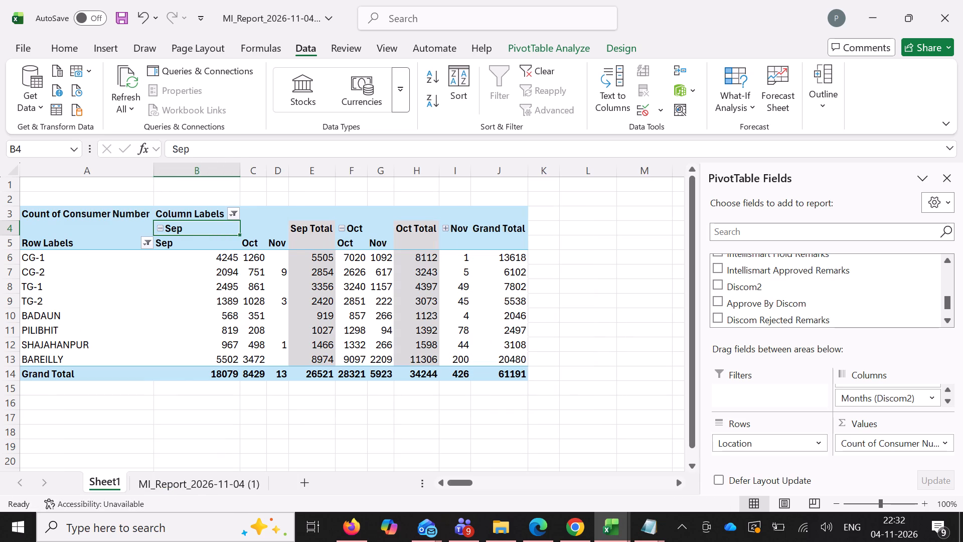
Copy the PivotTable's Oct Total counts, including the Grand Total, as values into the QHSE workbook's Oct-26 Total approved QC3 column.
drag(428, 257, 419, 370)
key(ctrl+c)
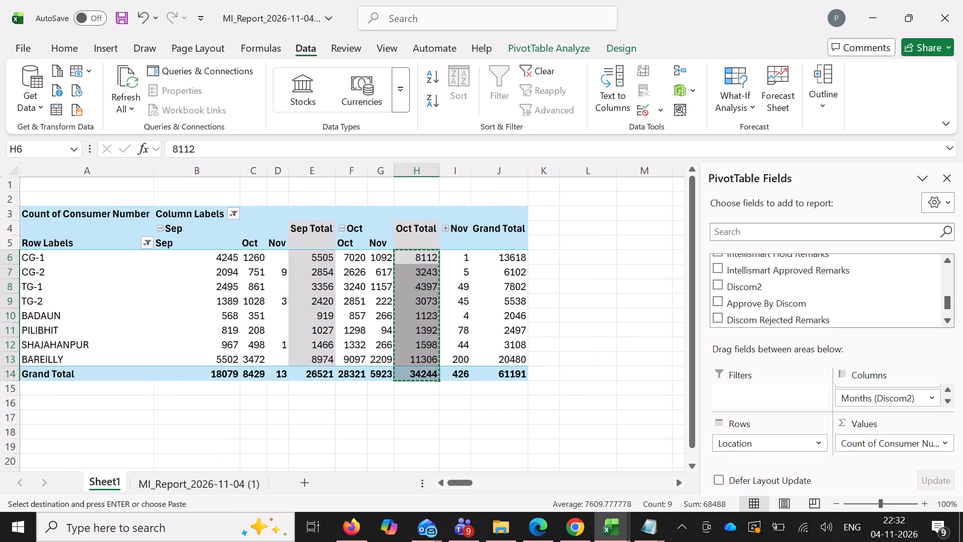
click(577, 522)
click(577, 525)
click(617, 532)
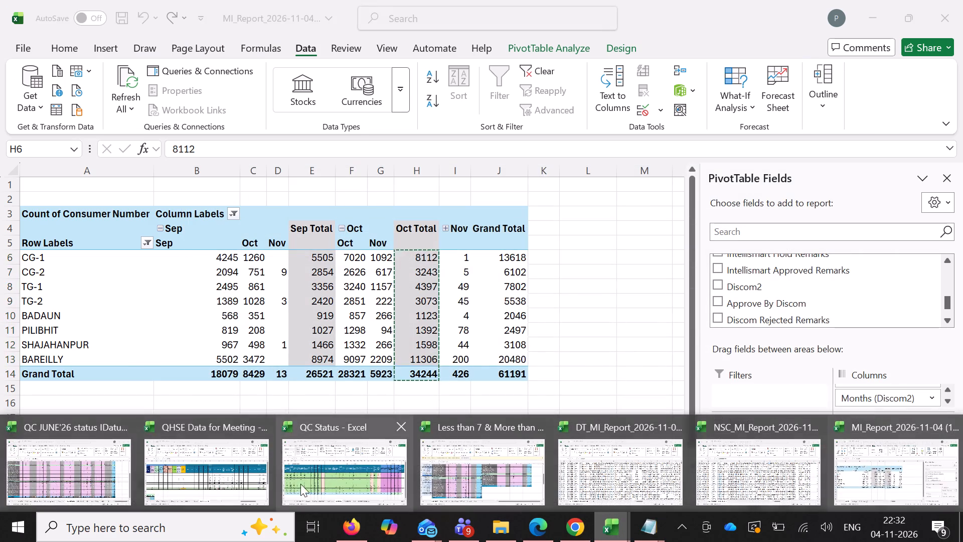
click(248, 475)
scroll(836, 279, left, 1)
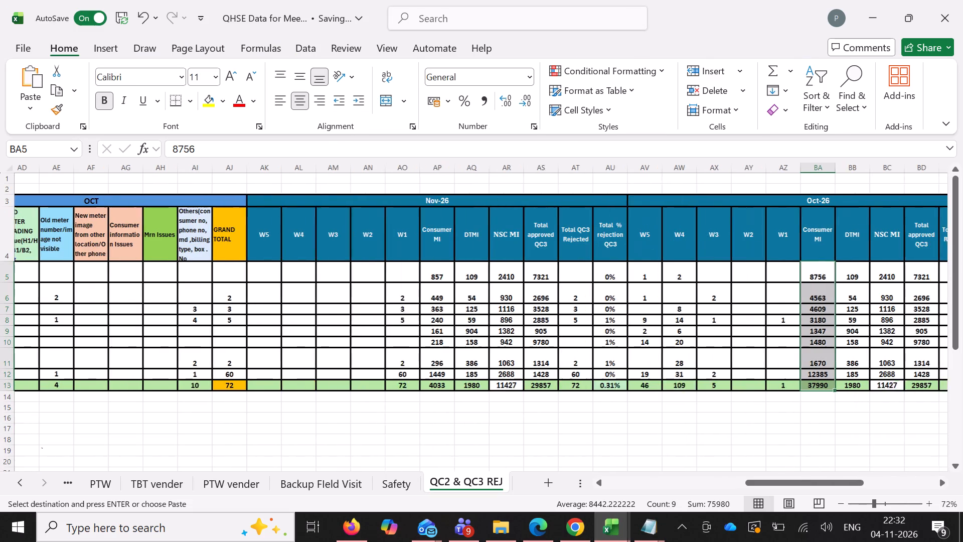
scroll(836, 279, left, 1)
click(859, 268)
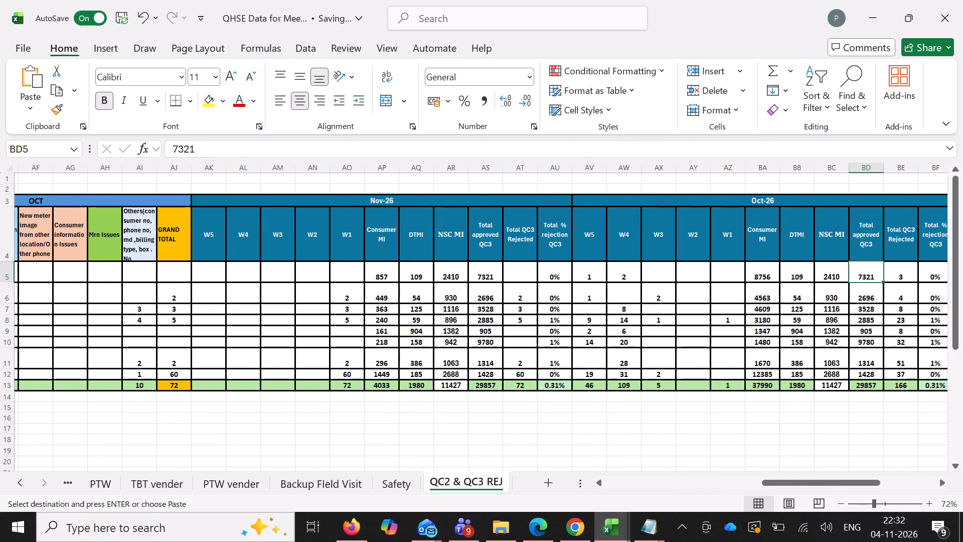
key(ctrl+shift+v)
Copy the MI report PivotTable's Nov counts, including the Grand Total, as values into the QHSE workbook's Nov-26 Total approved QC3 column.
click(612, 527)
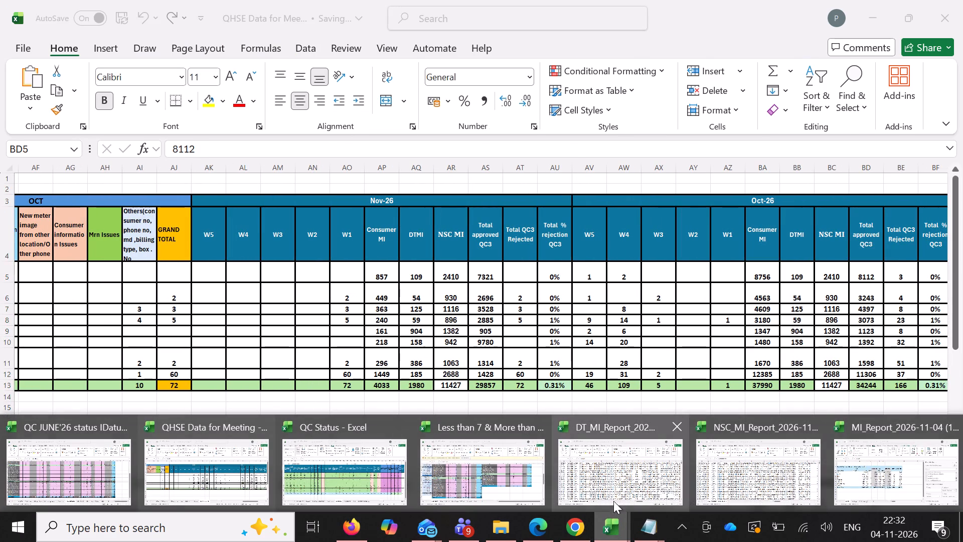
click(861, 472)
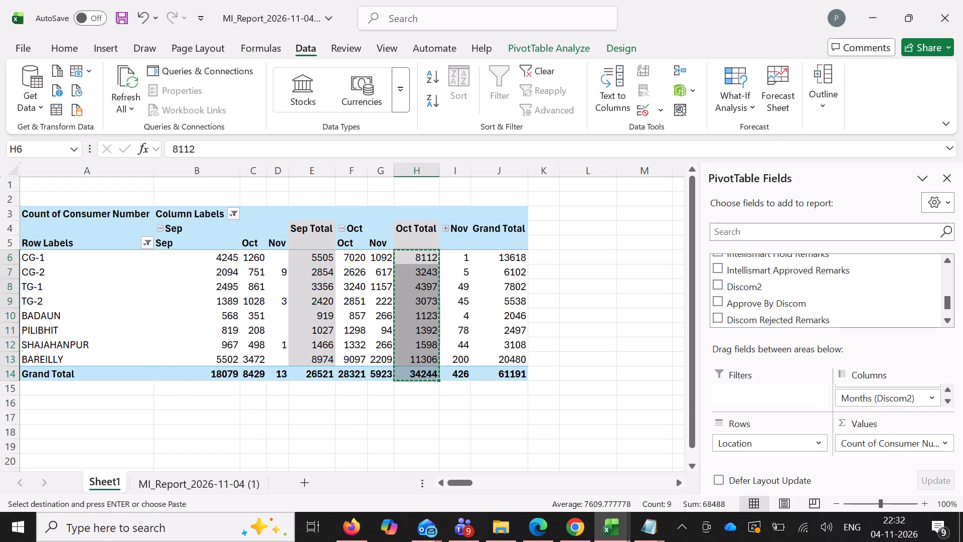
drag(471, 254, 467, 338)
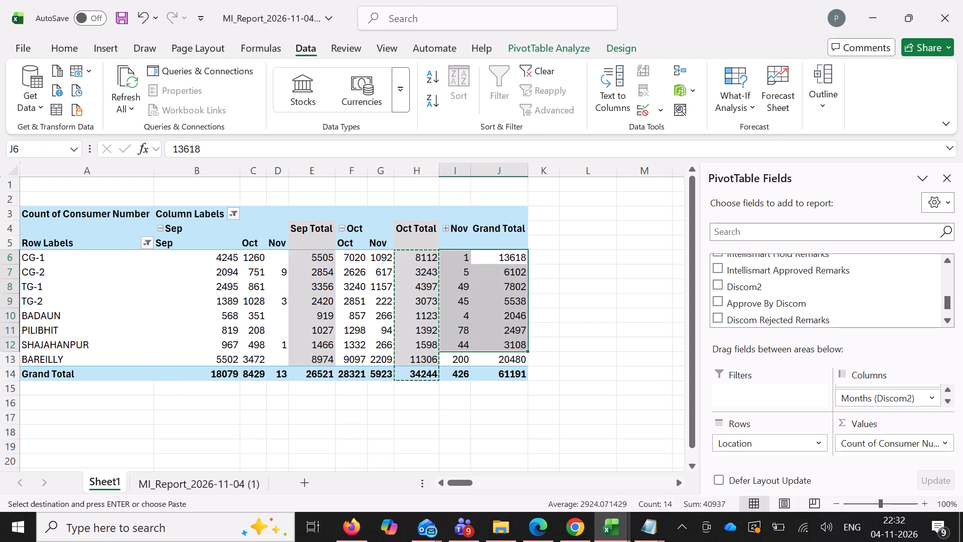
drag(464, 255, 463, 369)
key(ctrl+c)
click(604, 523)
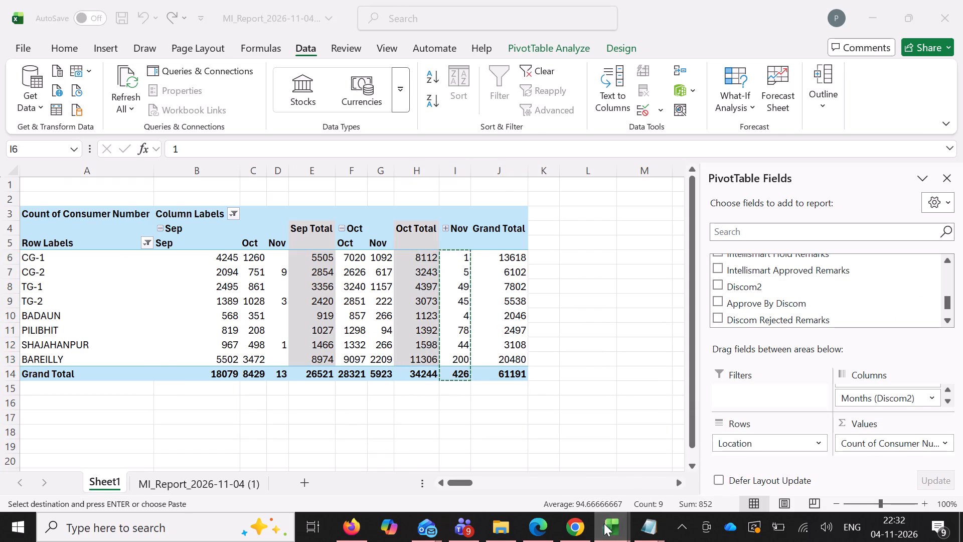
click(225, 469)
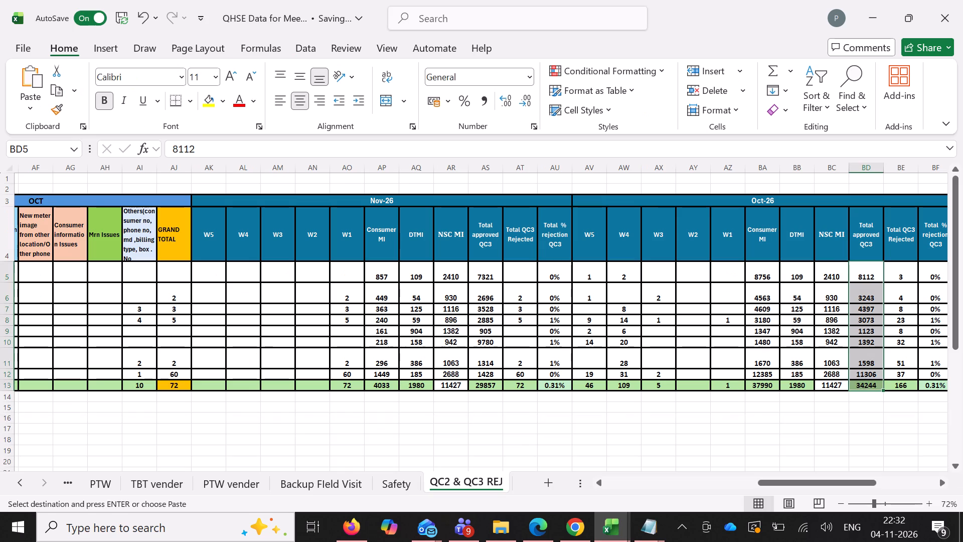
click(486, 272)
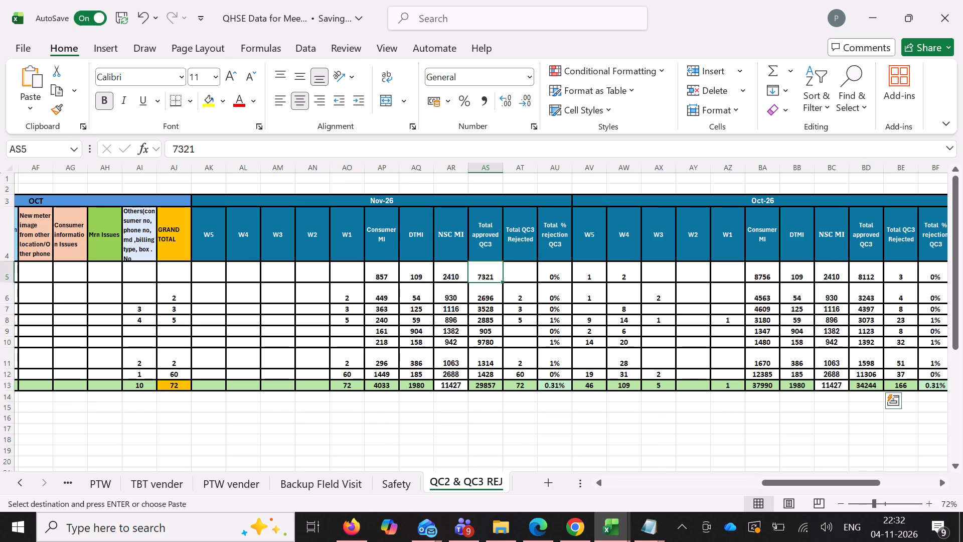
key(ctrl+shift+v)
click(440, 419)
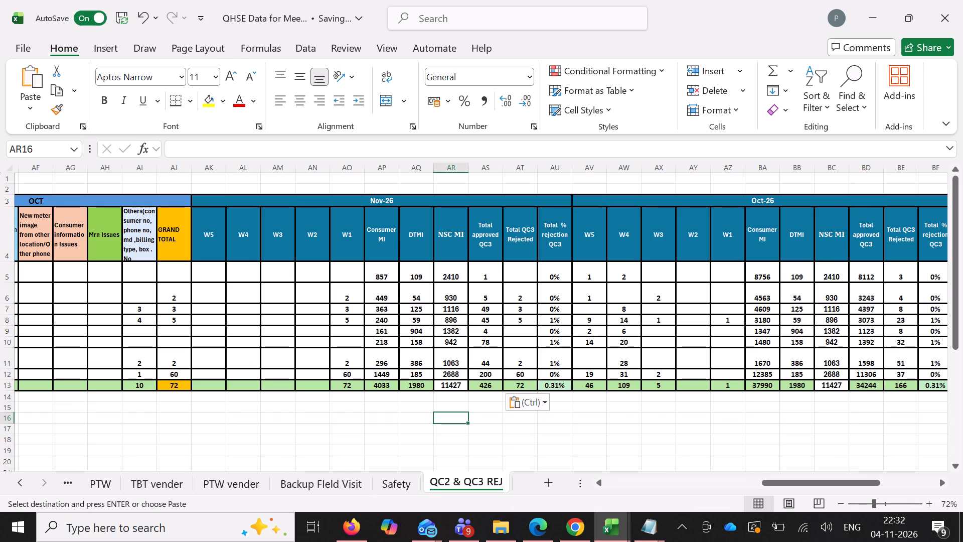
In the NSC MI report workbook, insert a blank column between Circle and Division.
click(609, 522)
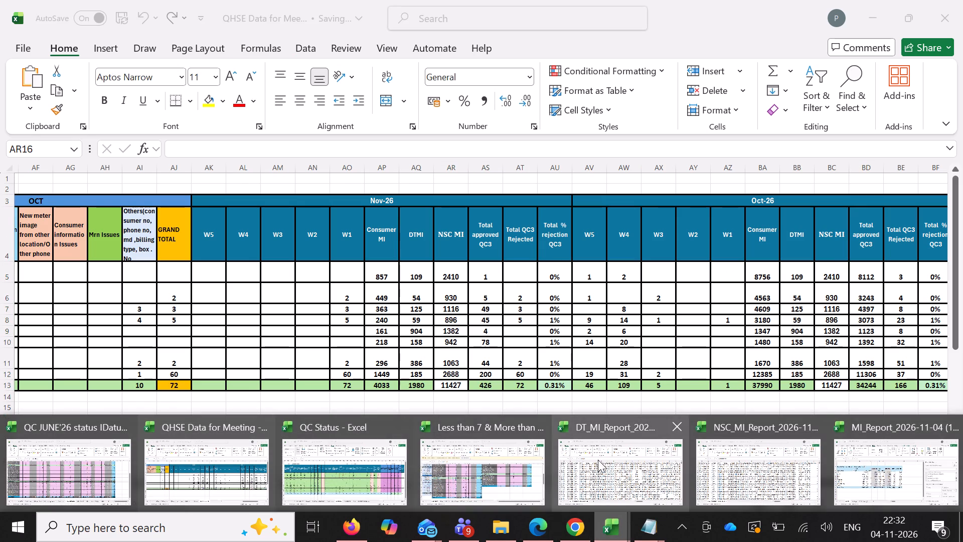
click(775, 454)
click(327, 172)
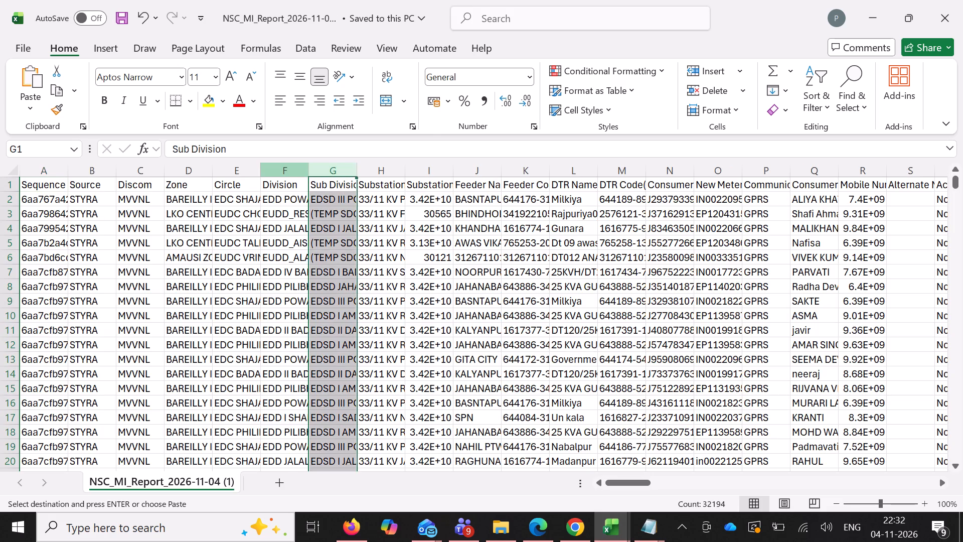
click(283, 172)
right_click(285, 172)
click(329, 325)
click(290, 187)
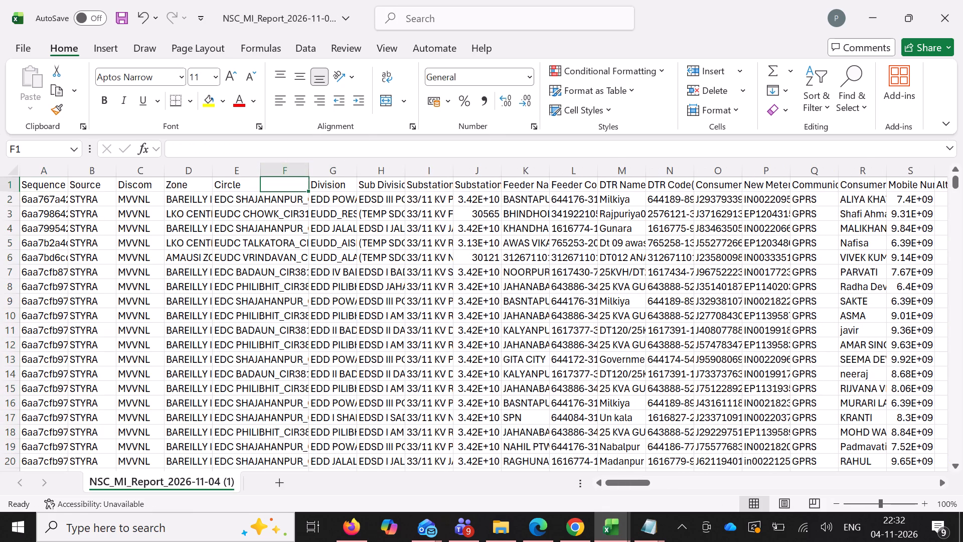
In the DT MI report workbook, insert a blank column between Circle and Division.
click(621, 522)
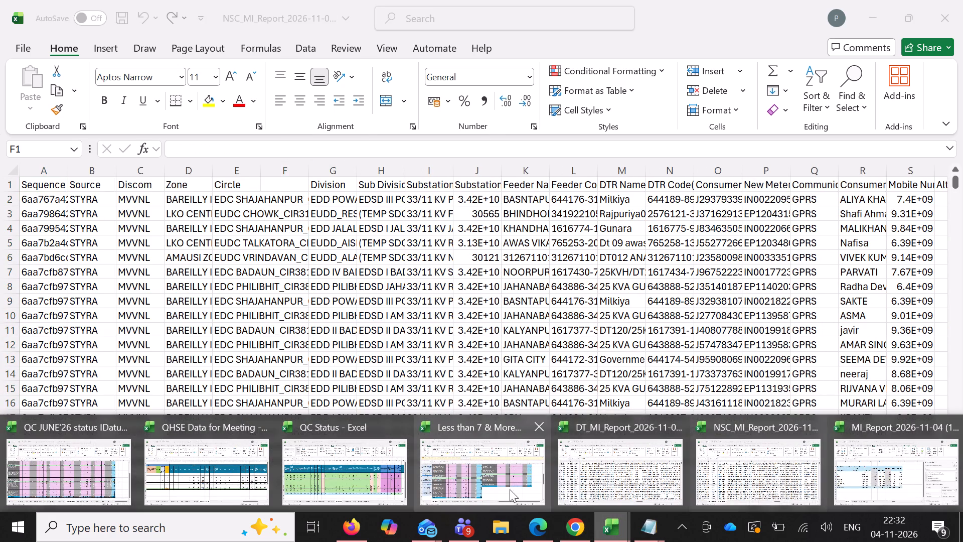
click(572, 475)
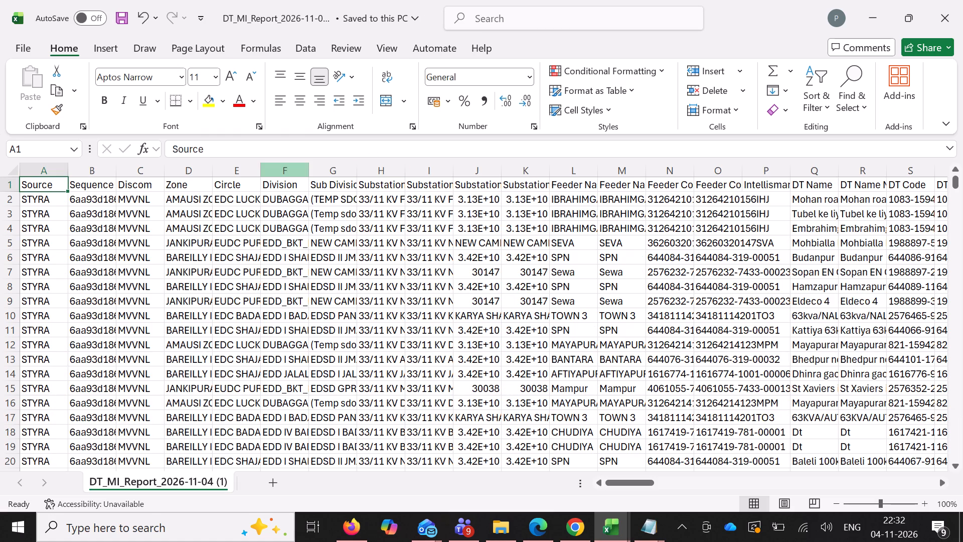
click(289, 165)
right_click(289, 165)
click(339, 313)
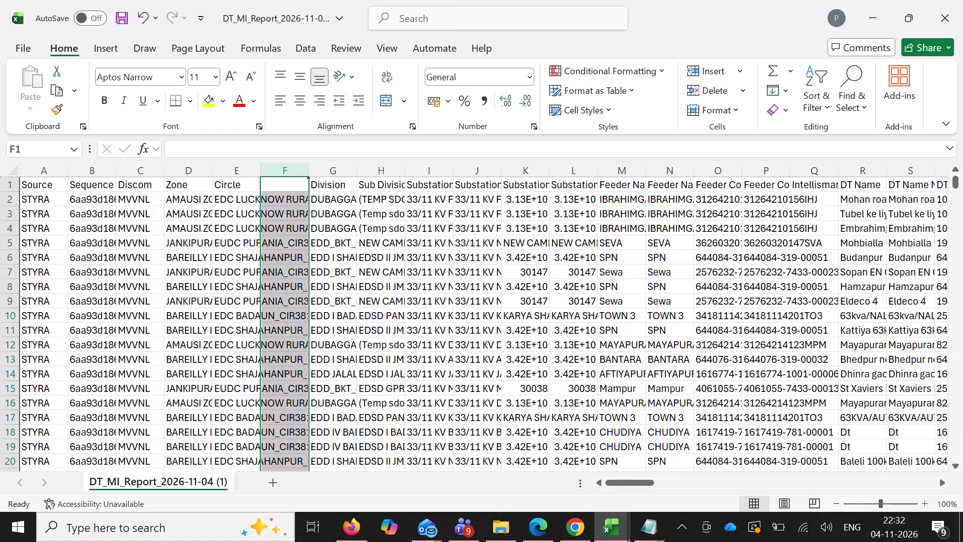
Copy the Location header and its first formula cell from the MI report data sheet into the DT MI report's blank column F.
click(658, 527)
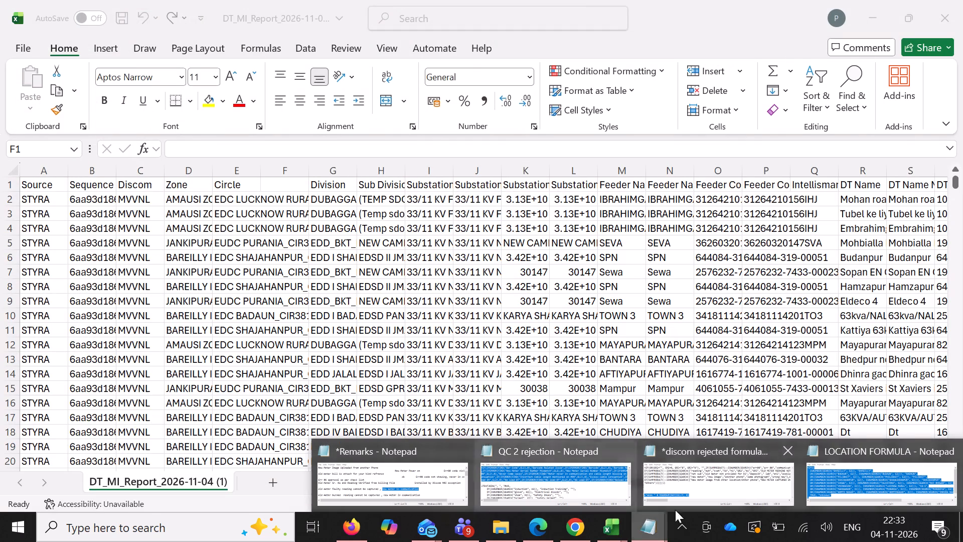
click(614, 534)
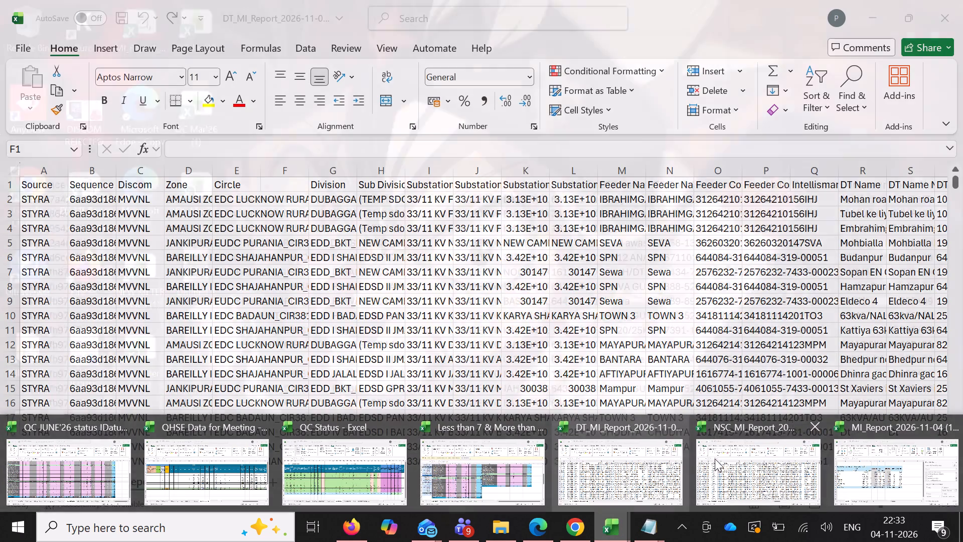
drag(886, 455, 879, 455)
click(215, 485)
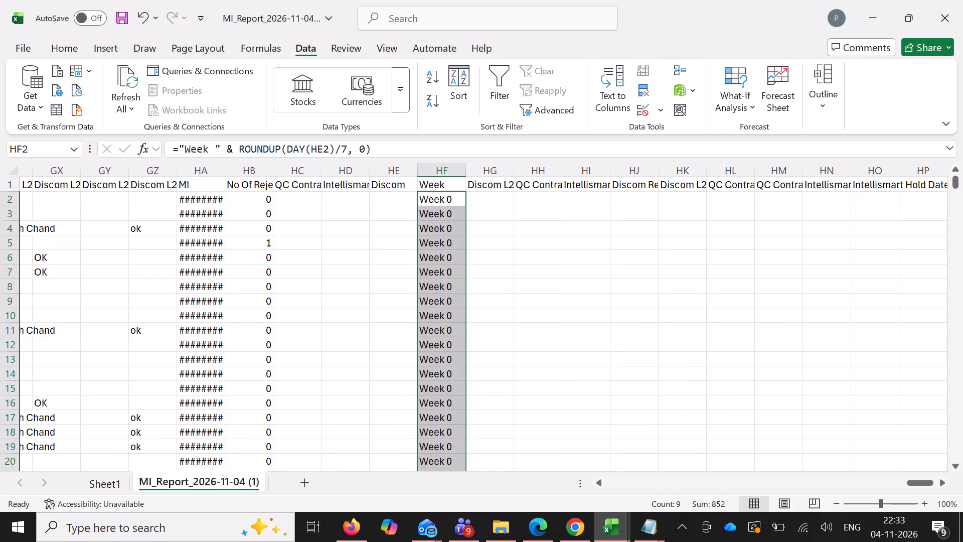
drag(919, 478, 564, 452)
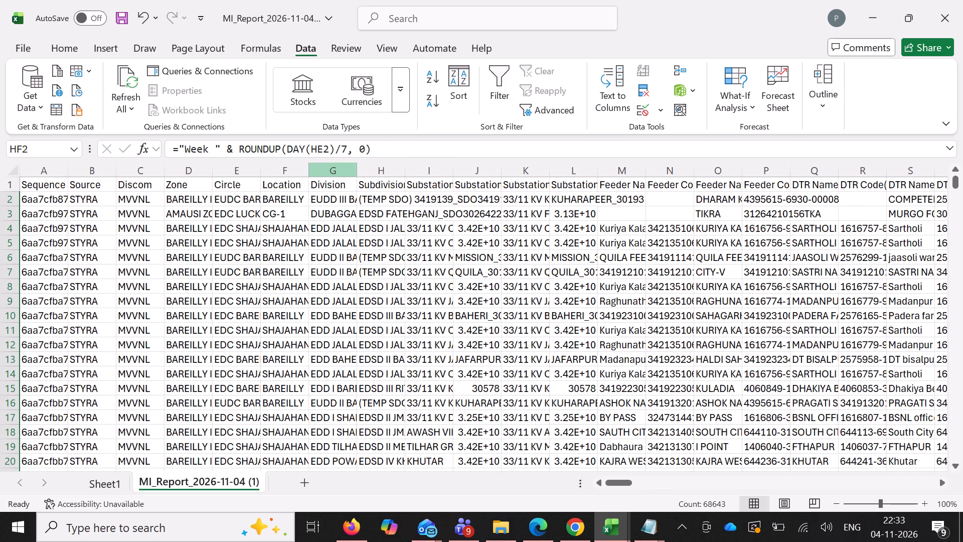
drag(286, 181, 290, 201)
key(ctrl+c)
click(620, 520)
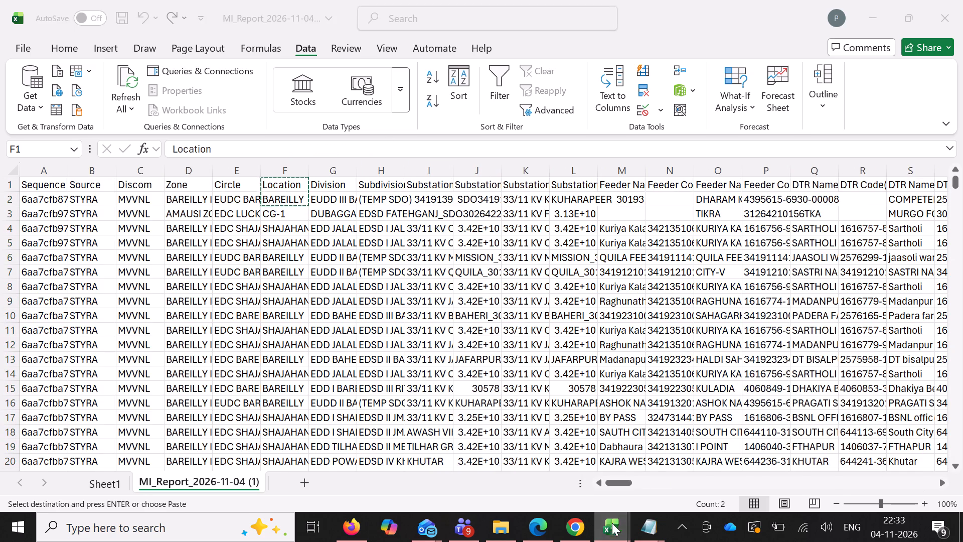
drag(615, 474, 604, 471)
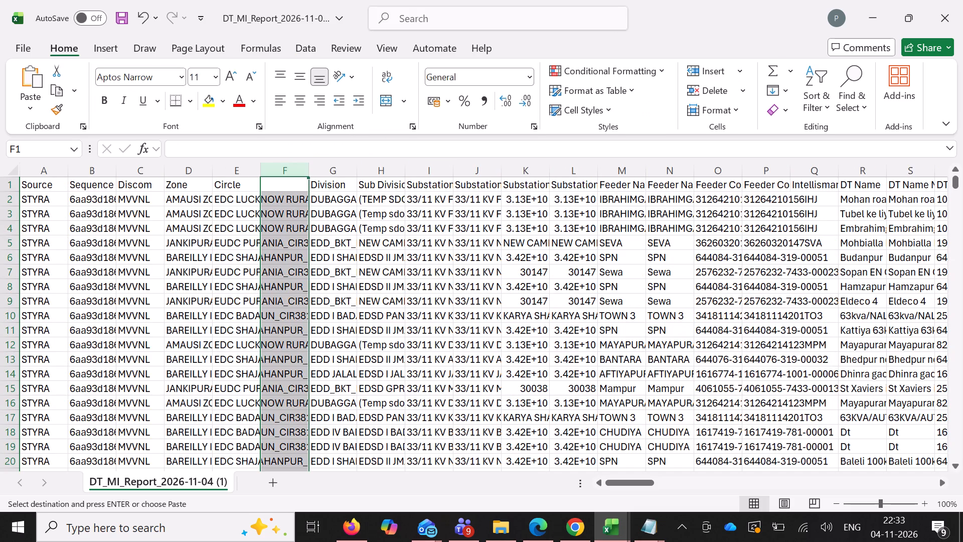
click(292, 181)
key(ctrl+v)
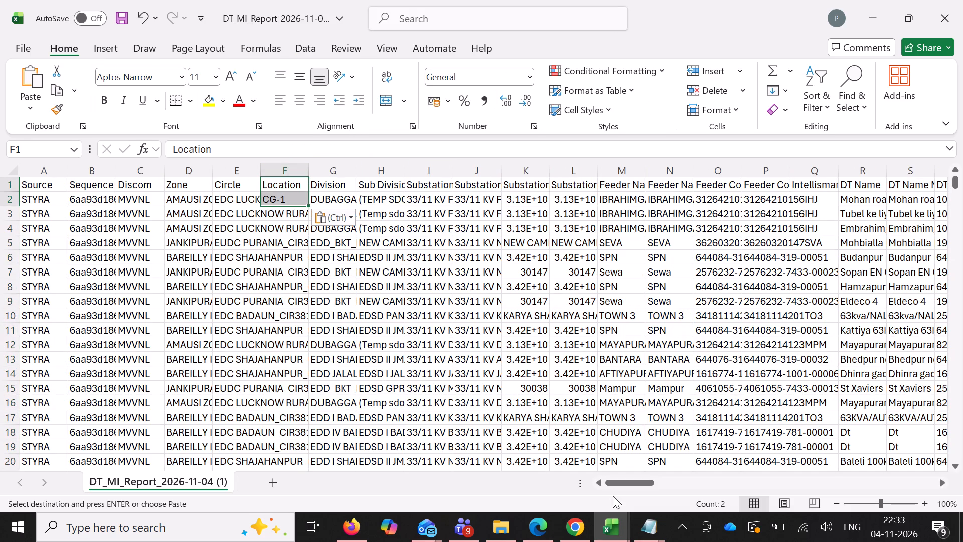
Paste the Location header and formula into the NSC MI report's blank column F and fill the formula down all rows.
click(630, 533)
drag(727, 470, 723, 468)
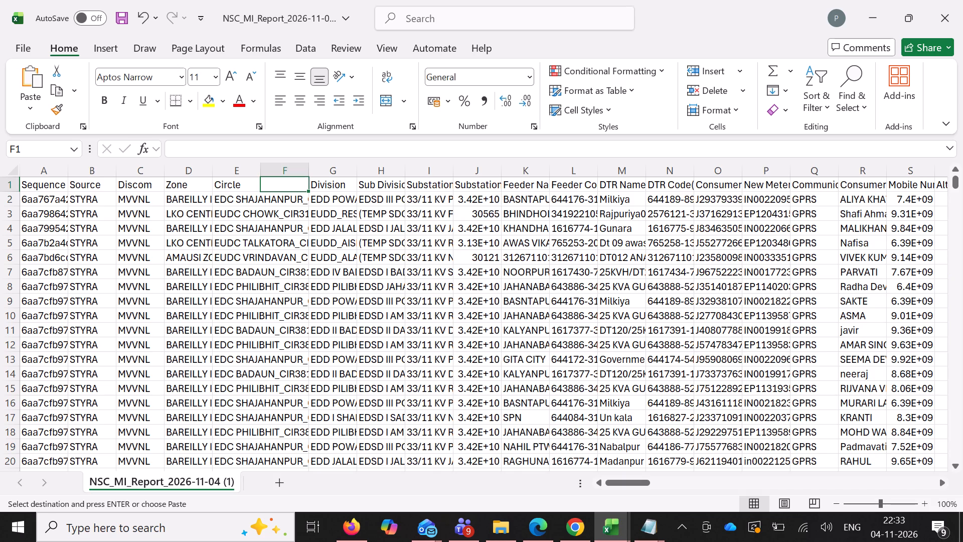
key(ctrl+v)
click(299, 203)
double_click(308, 205)
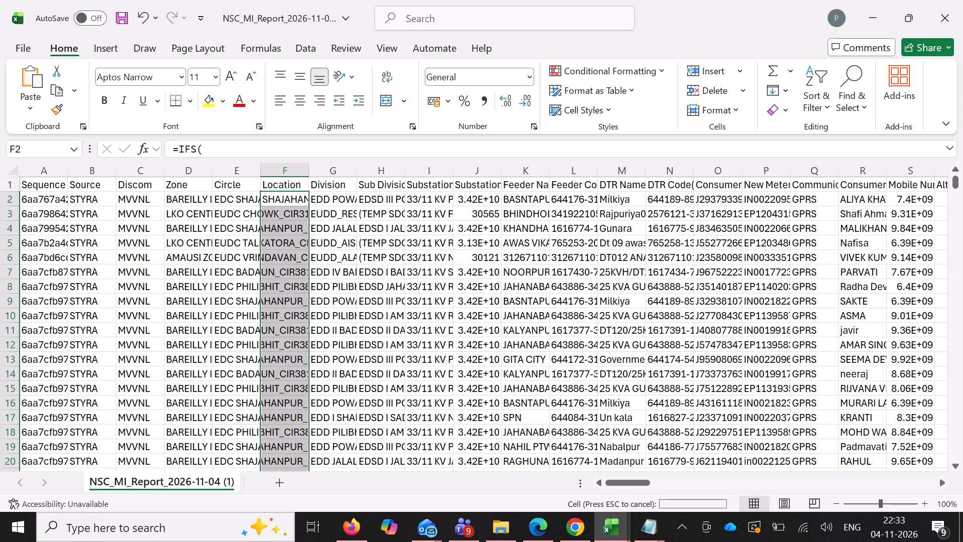
Fill the Location formula in the DT MI report down through all data rows.
click(610, 536)
click(577, 484)
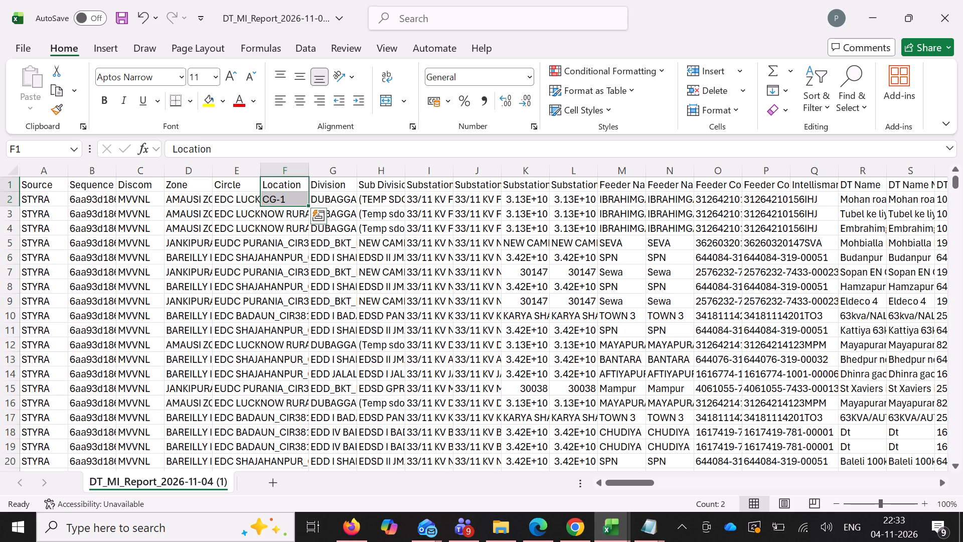
click(295, 198)
double_click(308, 206)
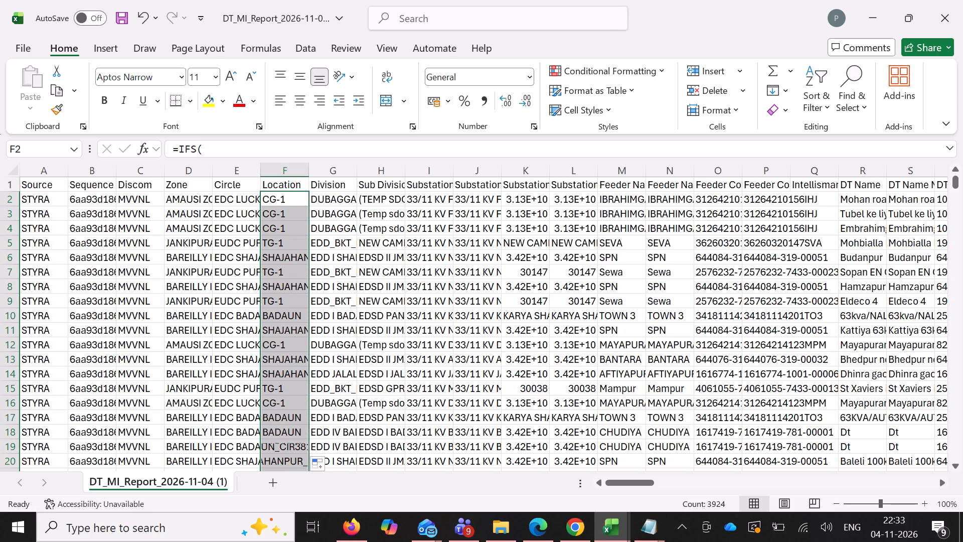
Create a PivotTable on a new sheet from the entire DT MI report data sheet.
click(12, 174)
click(106, 55)
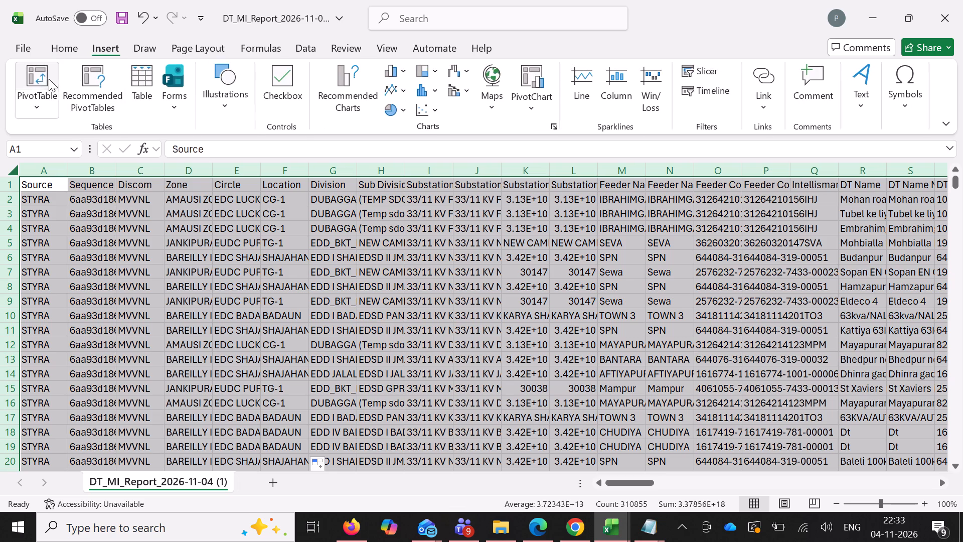
click(41, 79)
click(561, 327)
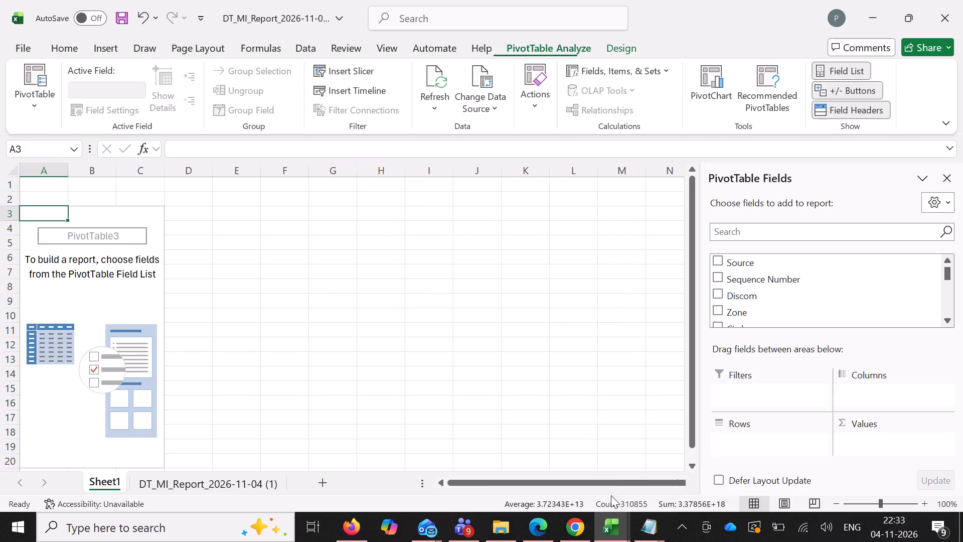
Create a PivotTable on a new sheet from the entire NSC MI report data sheet.
click(620, 520)
click(734, 460)
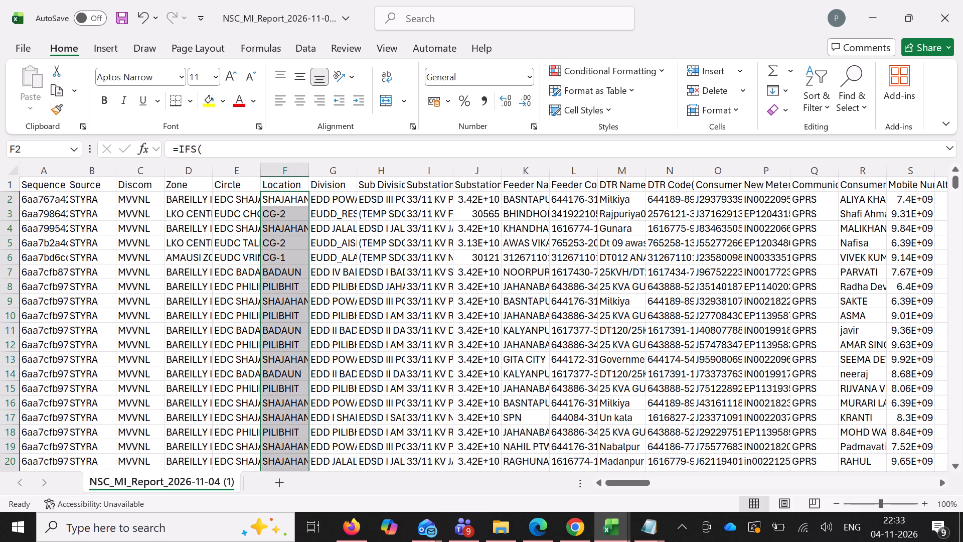
click(6, 175)
click(97, 47)
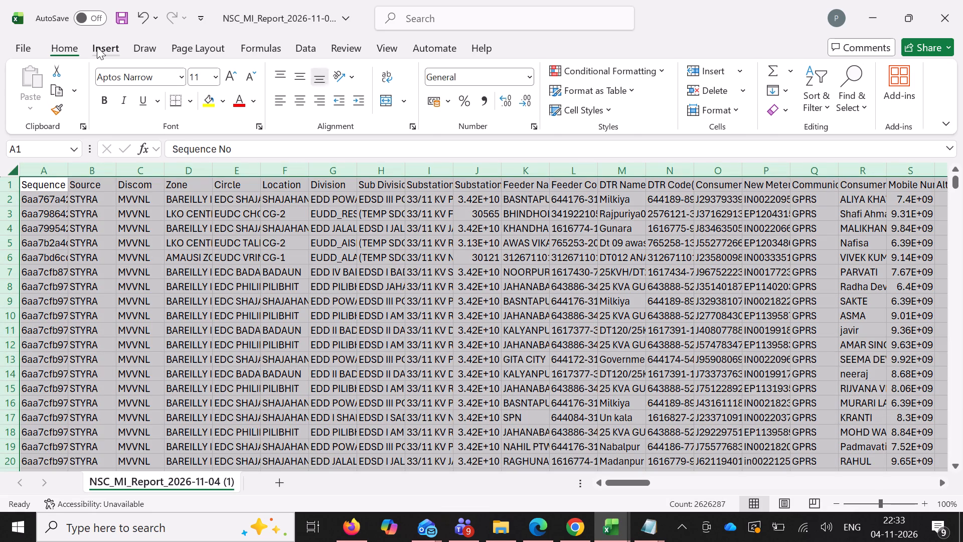
click(42, 79)
click(569, 326)
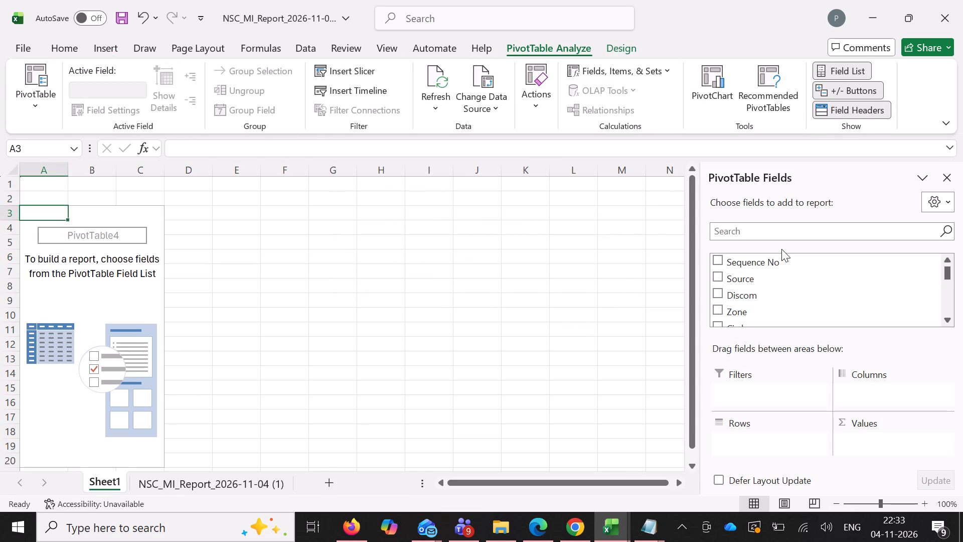
Add Location to the rows of the NSC PivotTable and filter out the (blank) item.
scroll(781, 297, down, 2)
drag(768, 272, 777, 433)
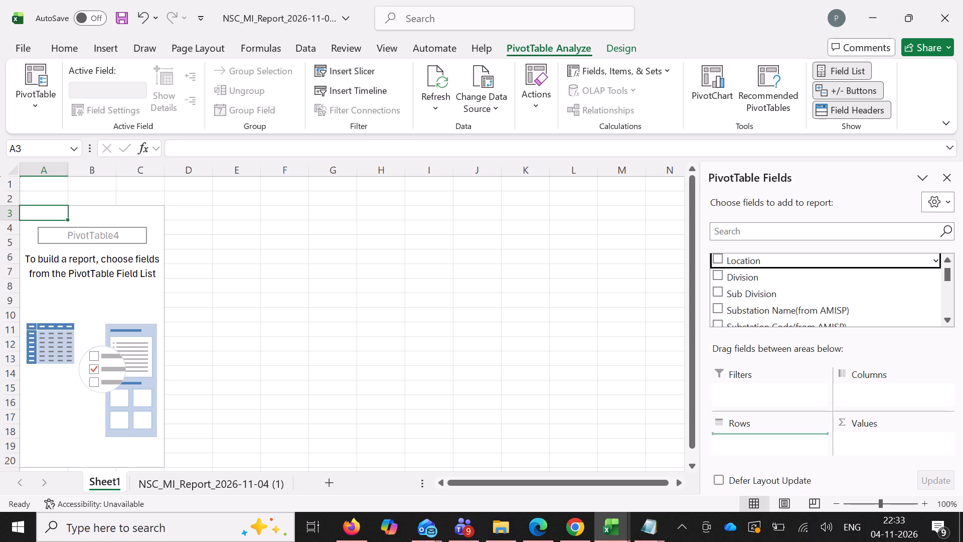
drag(777, 433, 776, 440)
click(82, 214)
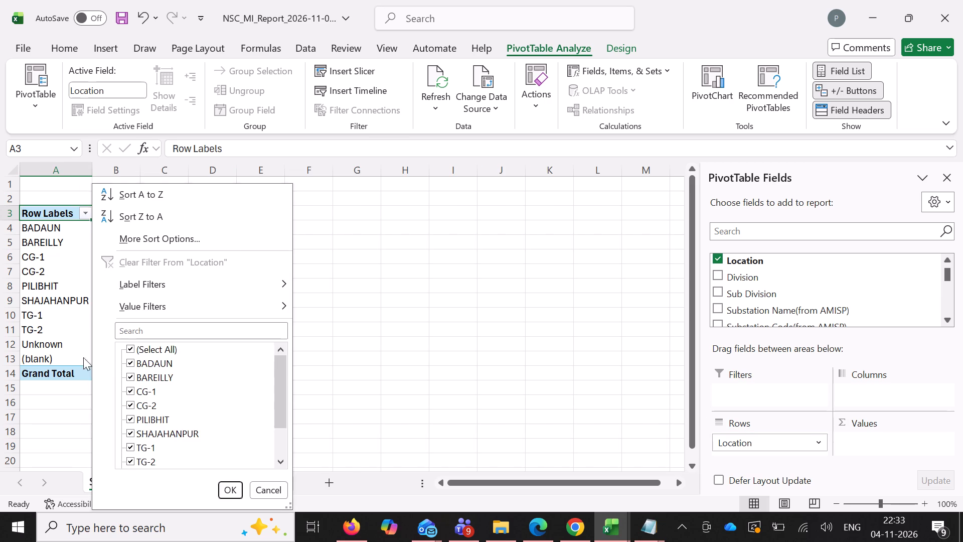
scroll(131, 377, down, 4)
click(131, 444)
click(219, 489)
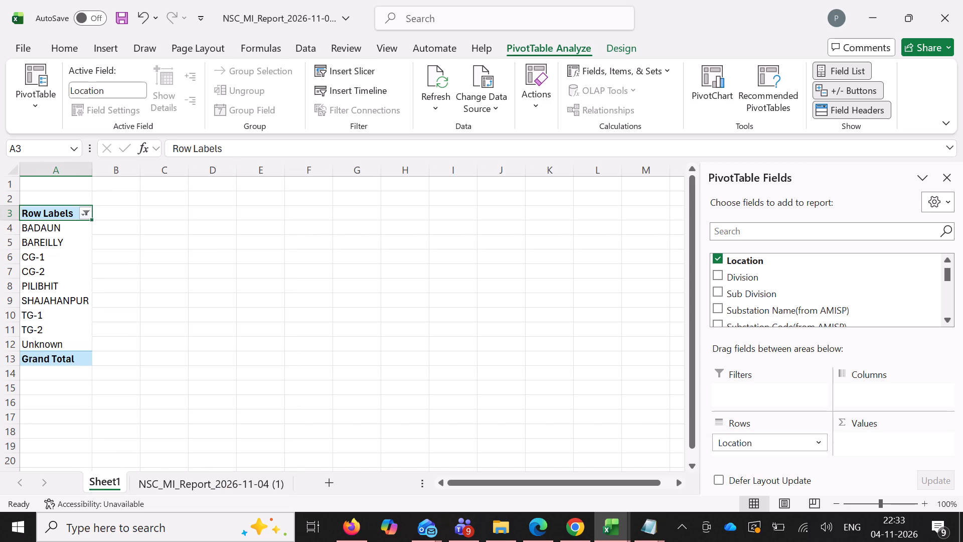
Reorder the NSC PivotTable's locations to CG-1, CG-2, TG-1, TG-2, BADAUN, PILIBHIT, SHAJAHANPUR, BAREILLY, keeping Unknown last.
drag(65, 319, 65, 329)
click(60, 338)
click(60, 316)
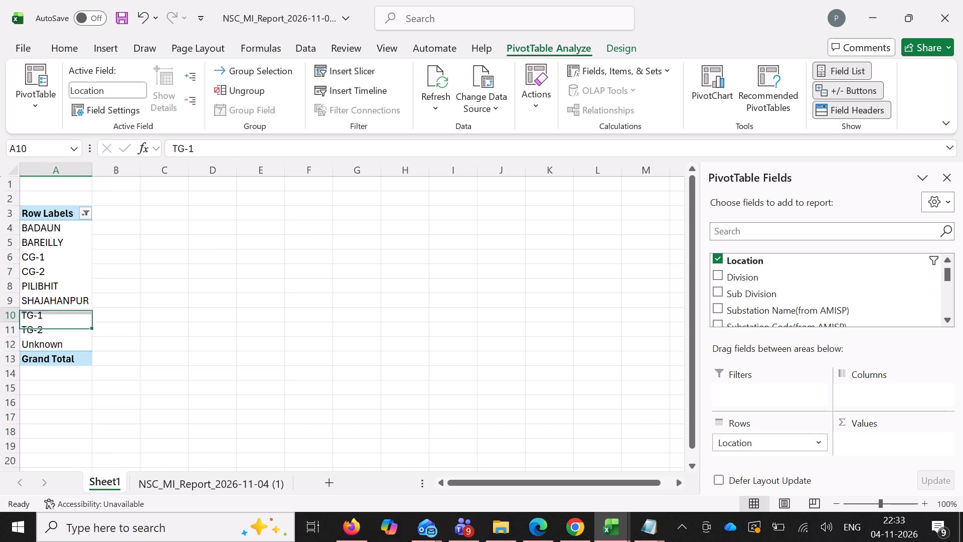
drag(61, 313, 67, 329)
drag(70, 339, 70, 334)
click(64, 319)
drag(64, 315, 68, 330)
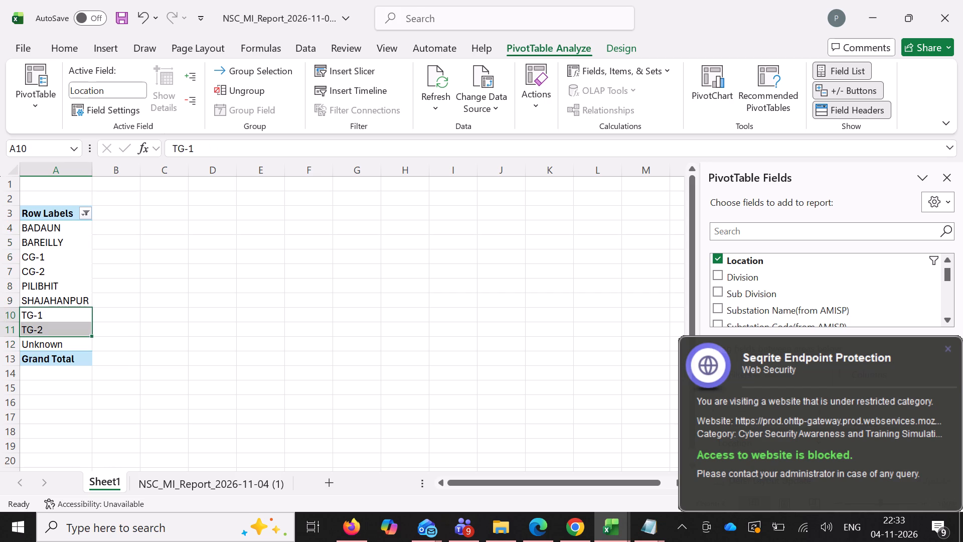
drag(68, 337, 74, 317)
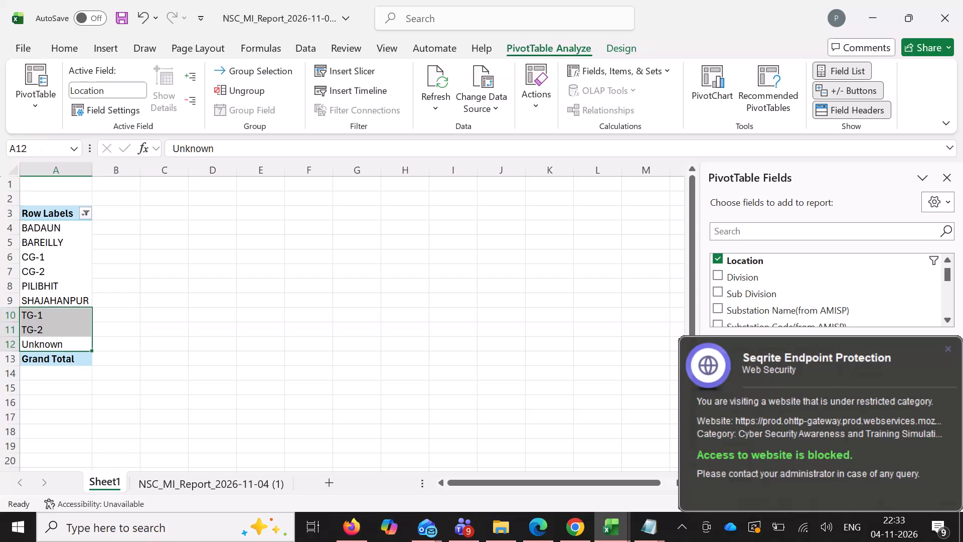
drag(65, 316, 68, 329)
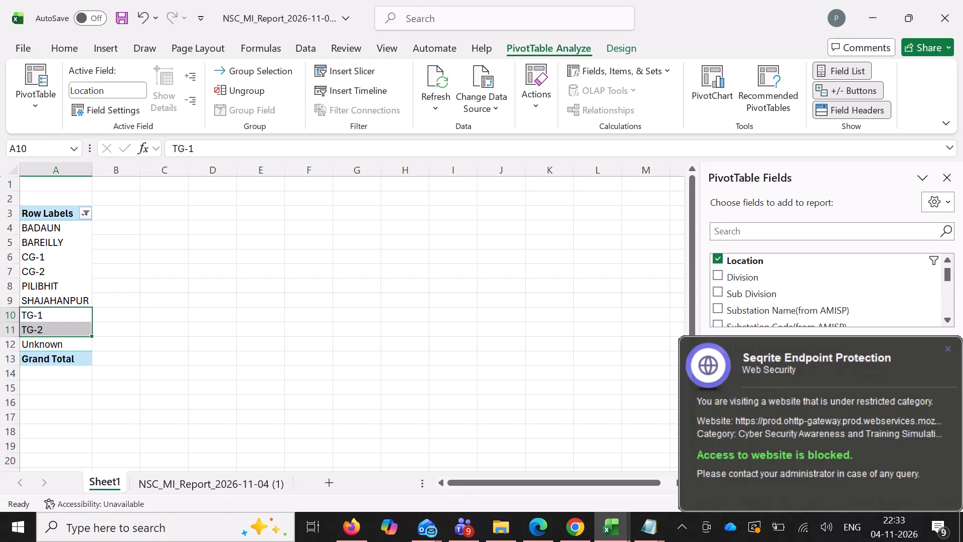
drag(67, 335, 75, 283)
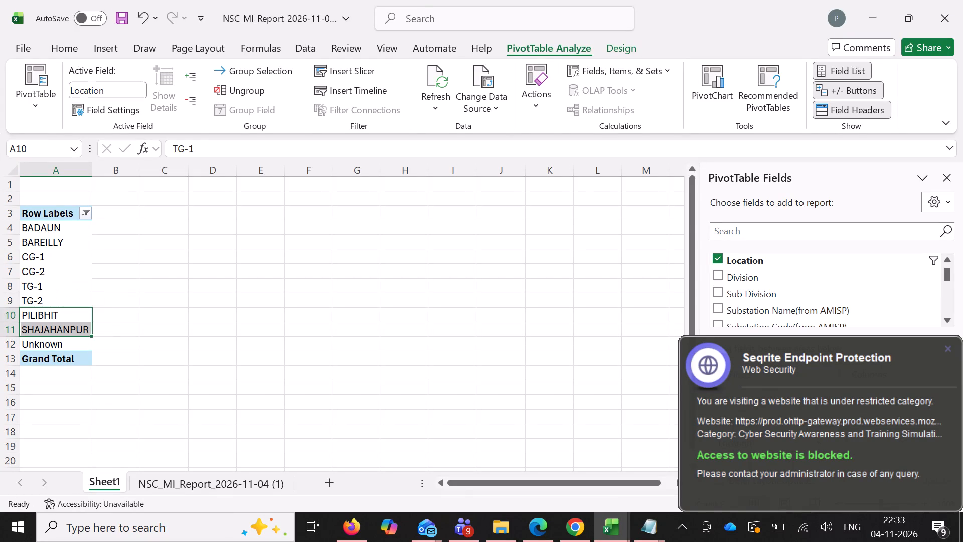
drag(64, 227, 66, 243)
drag(64, 248, 74, 300)
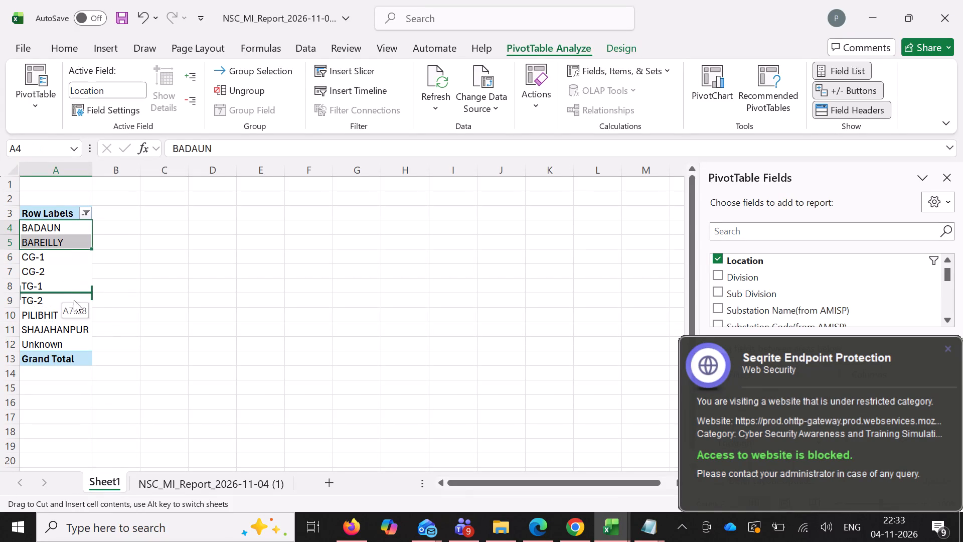
drag(74, 300, 73, 306)
click(60, 306)
drag(62, 306, 69, 346)
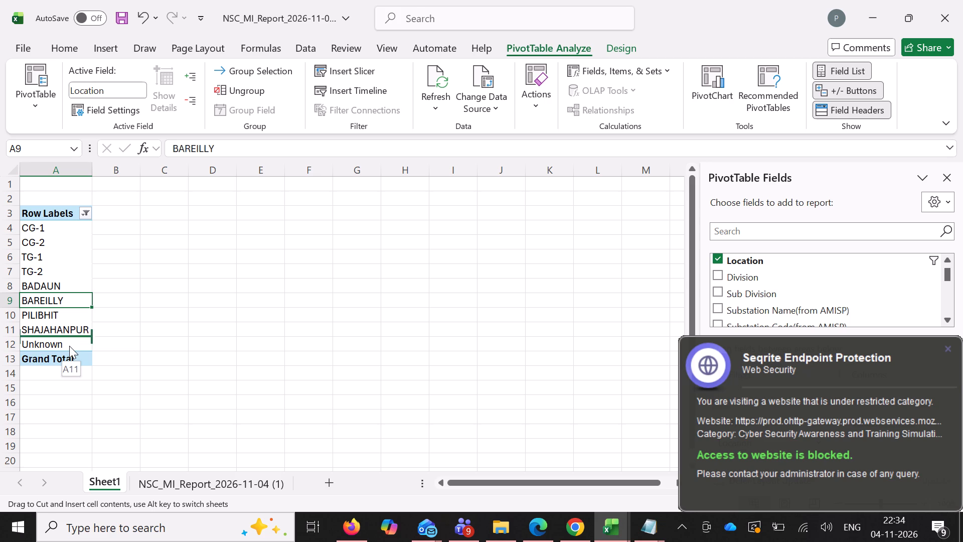
drag(69, 346, 70, 340)
Filter the Unknown location out of the NSC PivotTable's row labels.
click(88, 218)
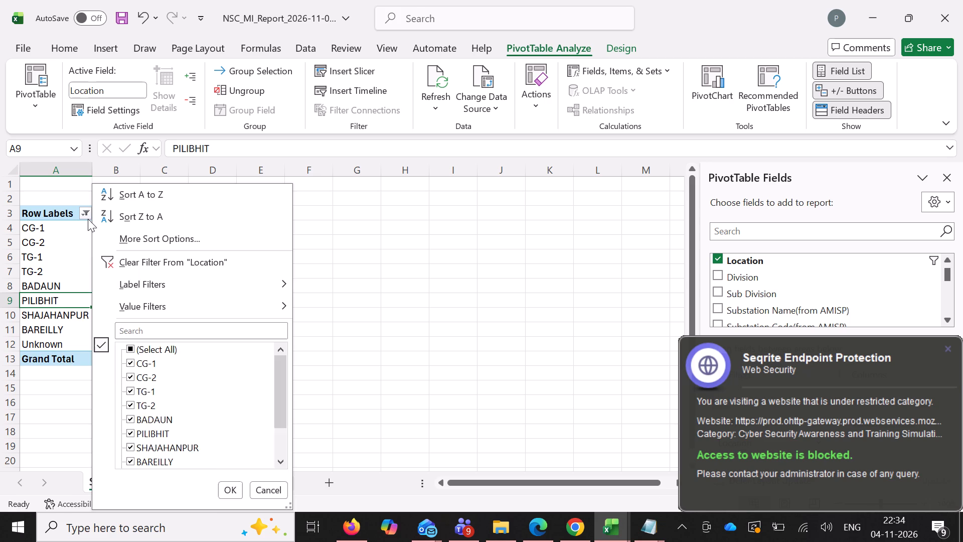
scroll(153, 358, down, 4)
click(132, 431)
click(232, 488)
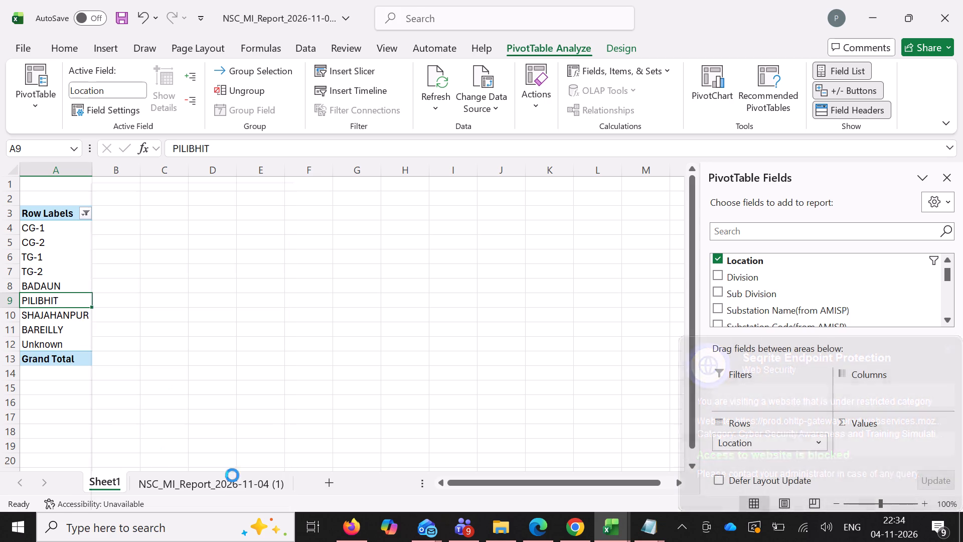
Find the Consumer Number / Application ID field and add it to the NSC PivotTable's values, summarized by Count.
scroll(823, 307, down, 4)
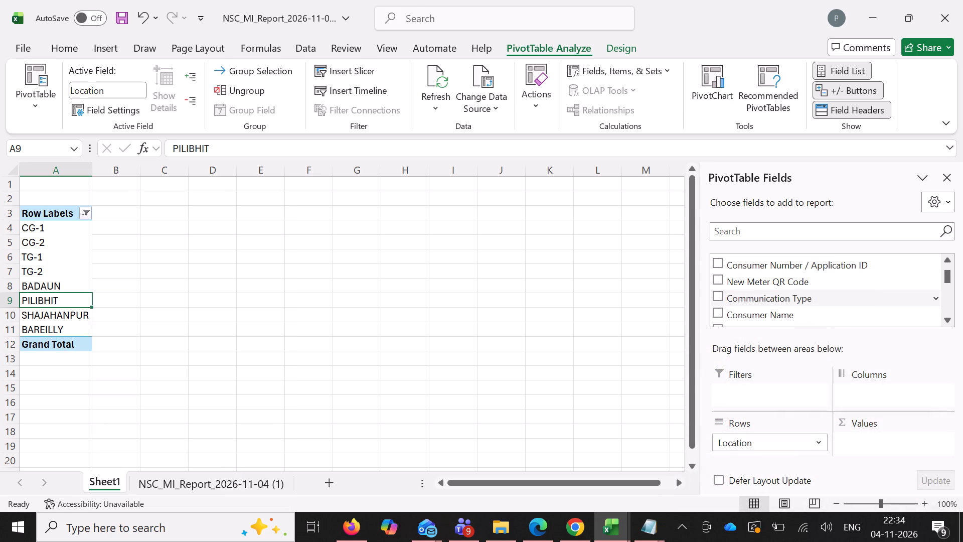
click(766, 232)
key(c)
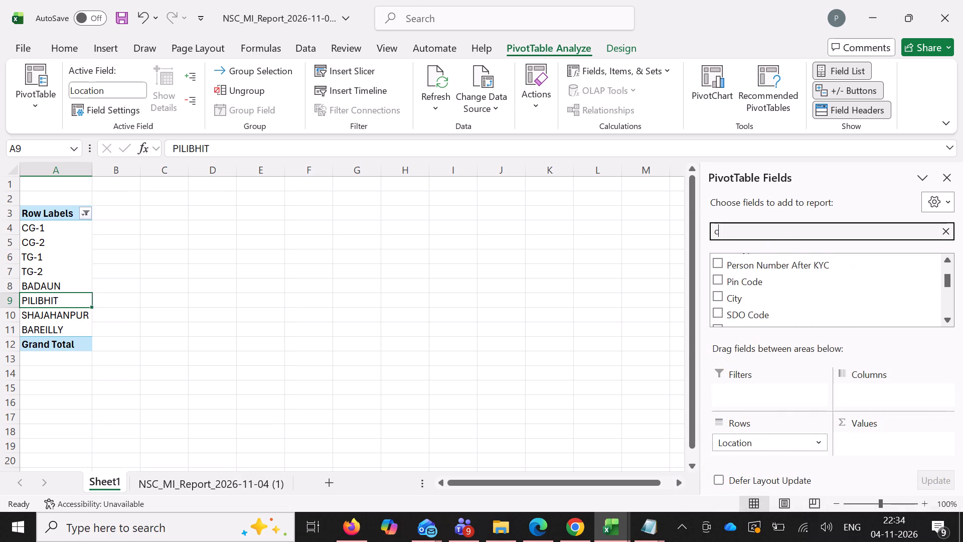
key(o)
key(n)
scroll(838, 294, up, 10)
drag(824, 269, 826, 268)
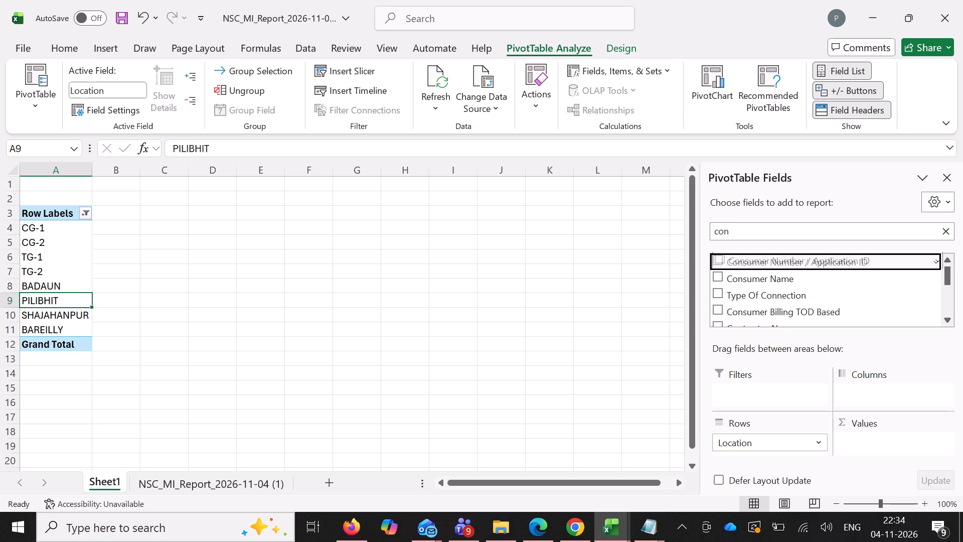
drag(826, 268, 885, 438)
click(886, 444)
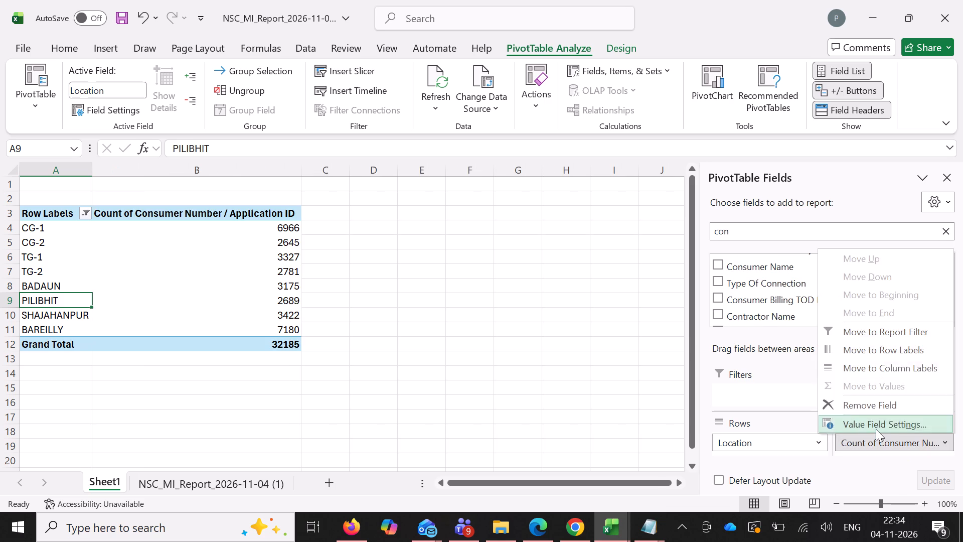
click(876, 429)
click(298, 269)
click(308, 258)
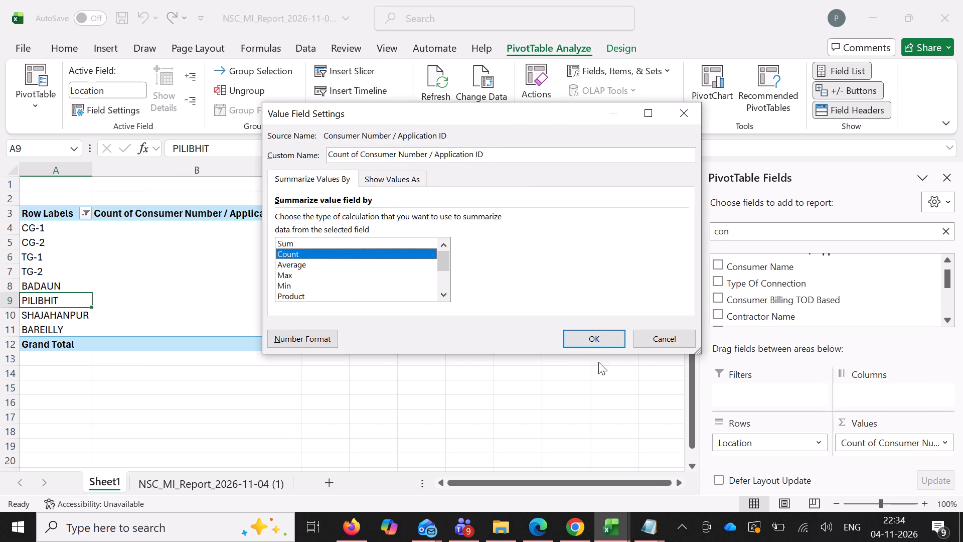
click(594, 331)
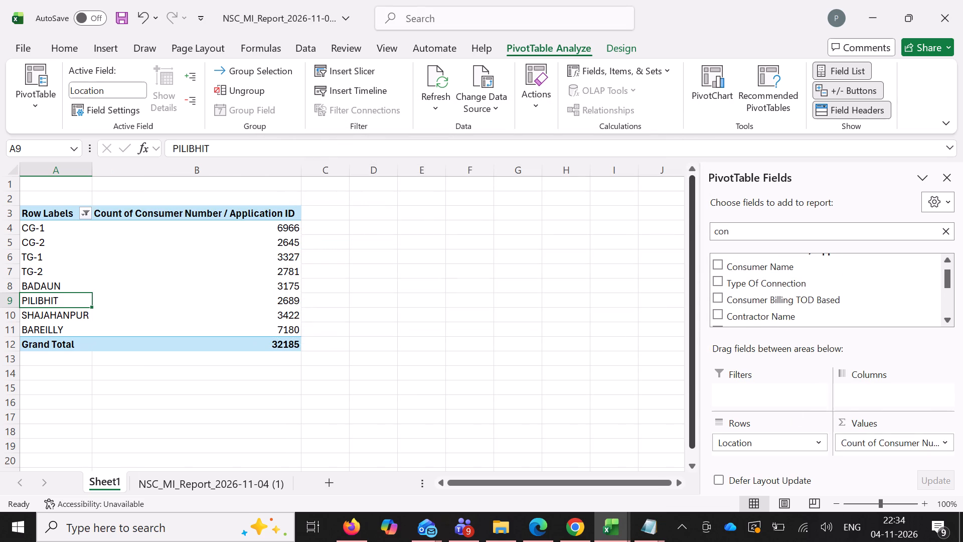
Copy the NSC PivotTable's counts with the grand total and paste them as values into the QHSE workbook's SEPT-NOV 26 NSC MI column.
drag(291, 223, 293, 346)
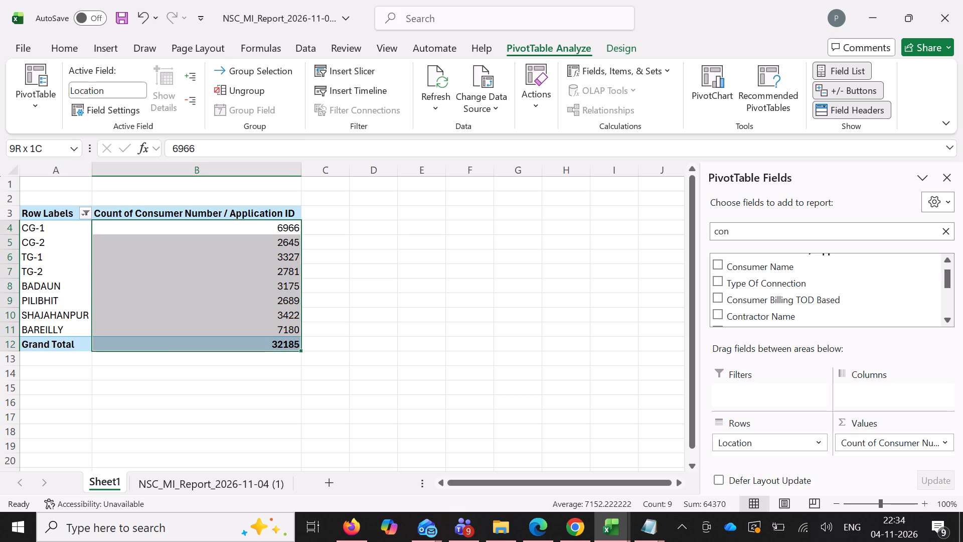
drag(293, 346, 293, 345)
key(ctrl+c)
click(610, 526)
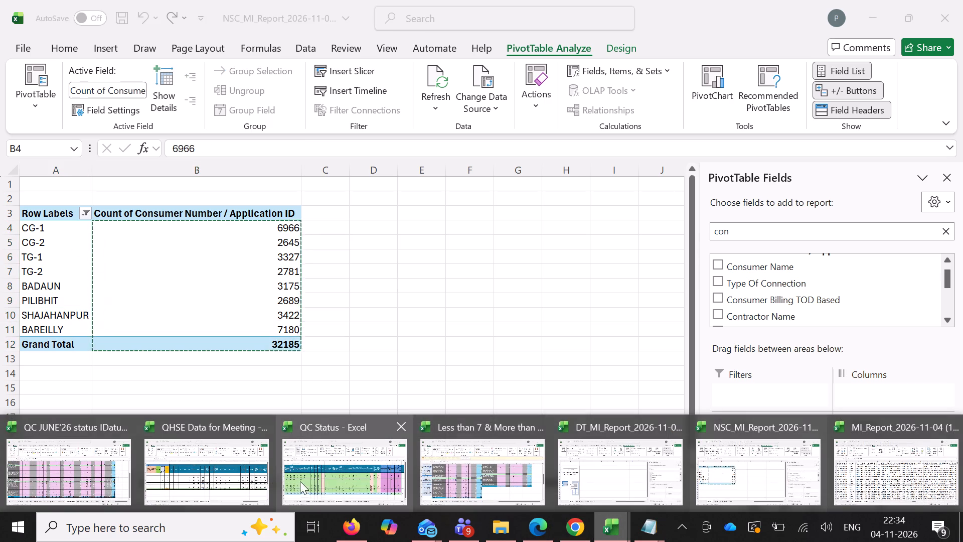
click(270, 474)
scroll(368, 426, right, 4)
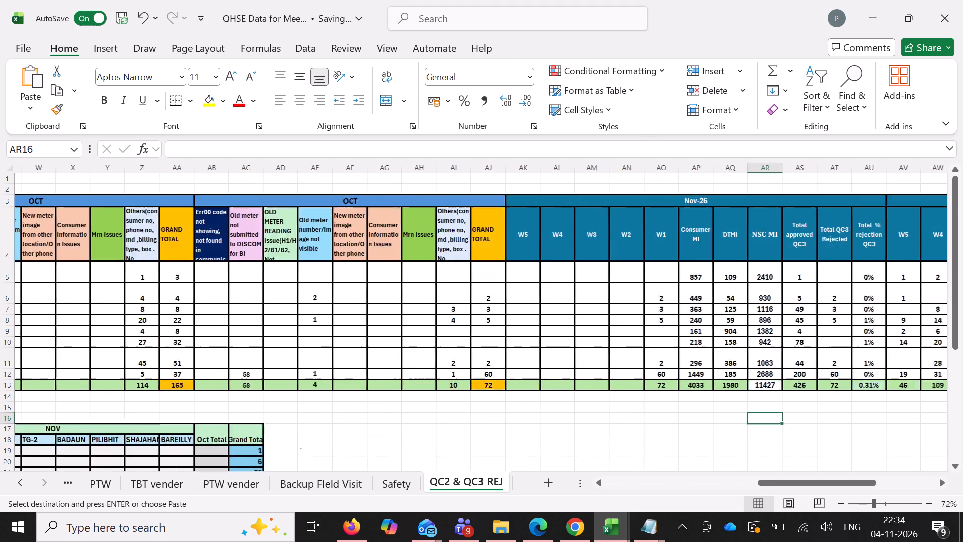
scroll(324, 409, right, 9)
scroll(286, 313, right, 2)
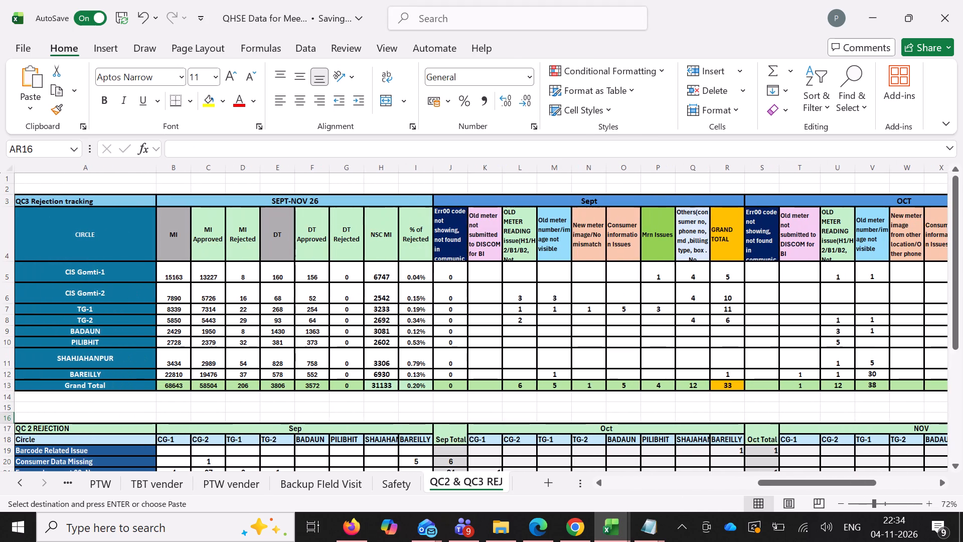
click(381, 276)
key(ctrl+shift+v)
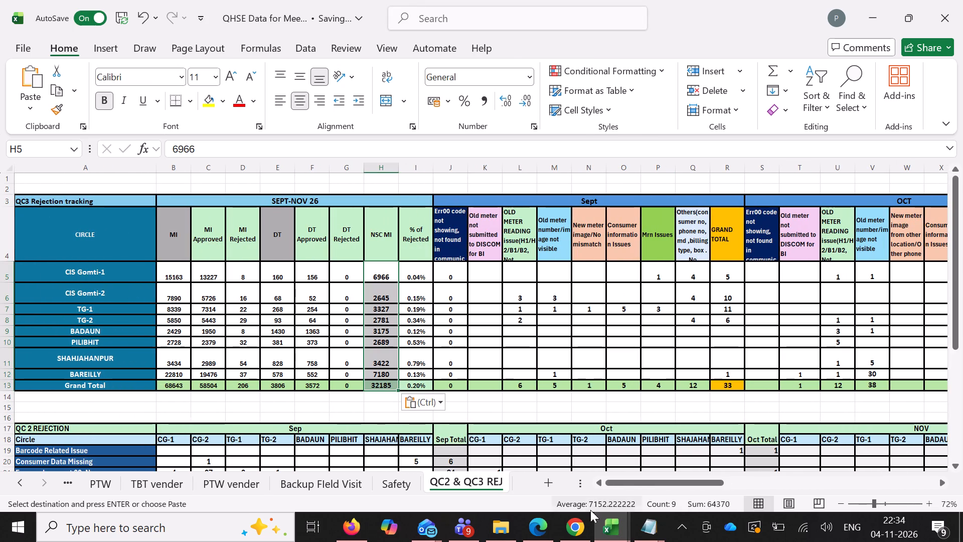
Add Location to the rows of the DT MI report's blank PivotTable.
click(598, 524)
click(609, 462)
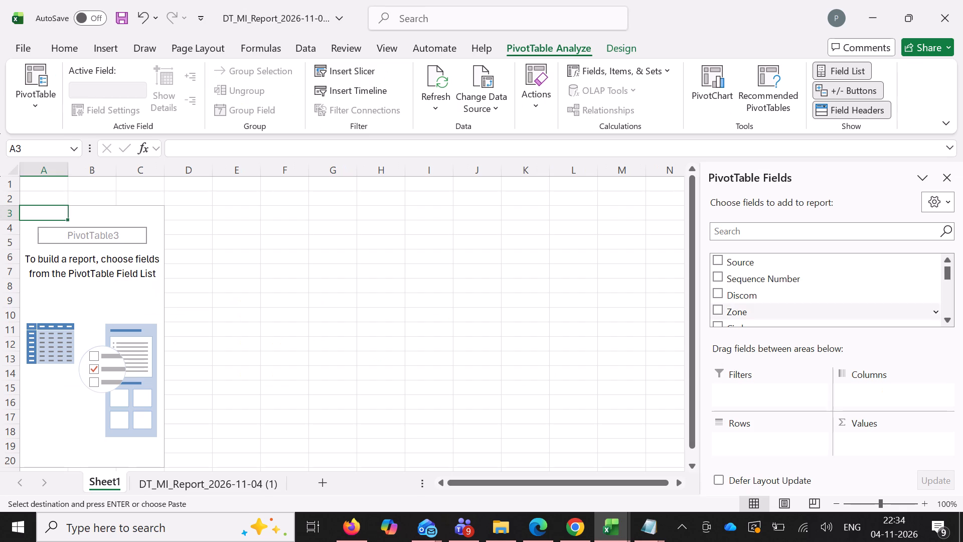
scroll(780, 293, down, 1)
drag(761, 307, 794, 433)
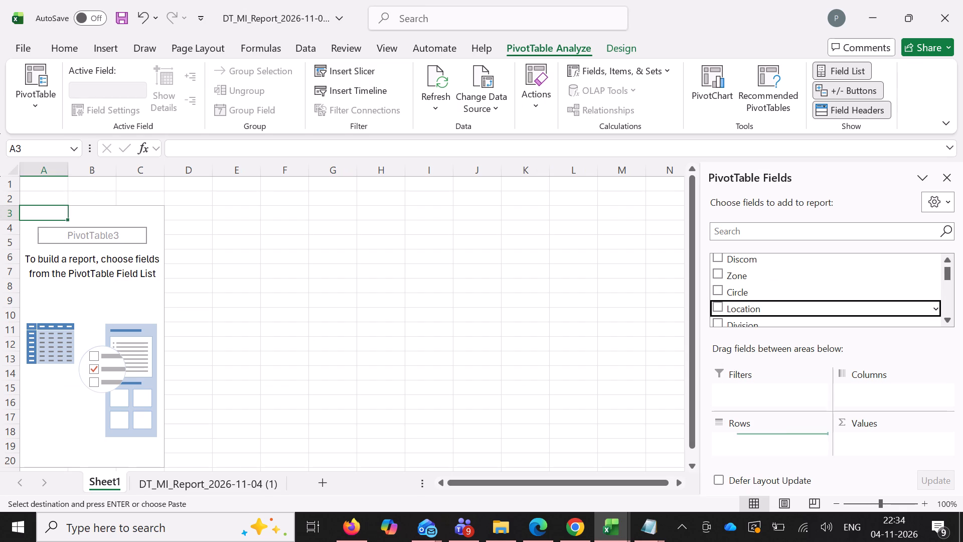
drag(794, 433, 771, 439)
Reorder the DT PivotTable's locations to CG-1, CG-2, TG-1, TG-2, BADAUN, PILIBHIT, SHAJAHANPUR, BAREILLY, keeping (blank) last.
drag(42, 315, 43, 334)
drag(52, 337, 56, 285)
drag(55, 289, 55, 303)
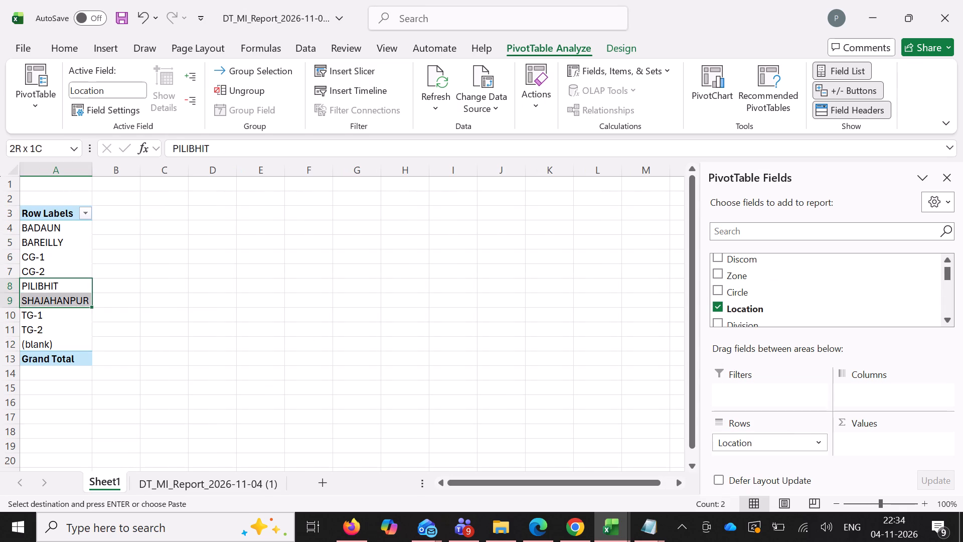
drag(55, 303, 53, 305)
drag(41, 318, 50, 332)
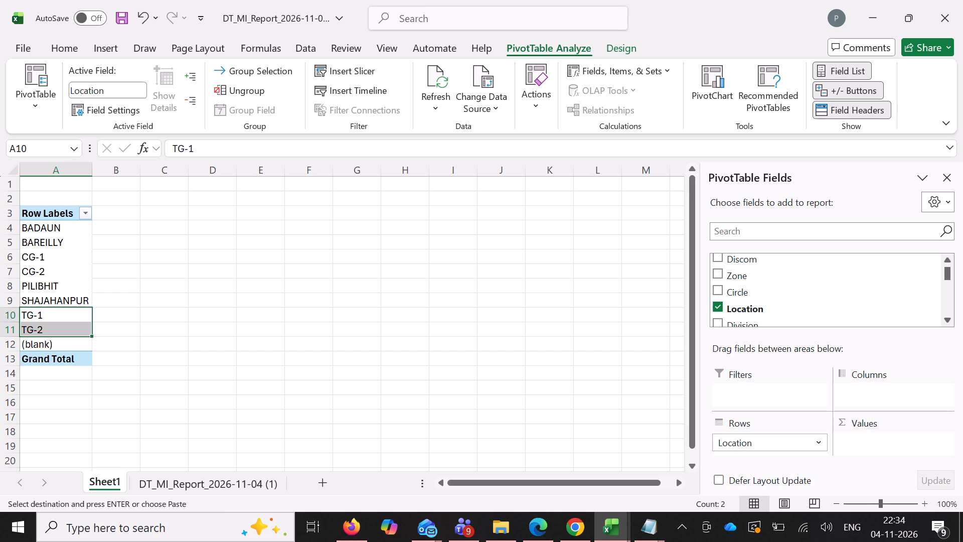
drag(70, 336, 79, 277)
drag(62, 230, 63, 236)
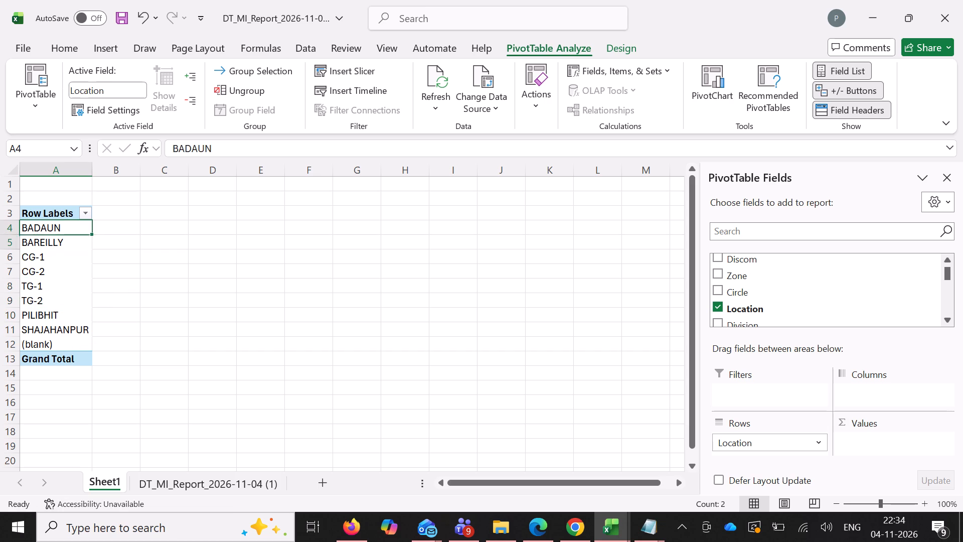
drag(63, 236, 63, 242)
click(64, 249)
drag(66, 226, 69, 238)
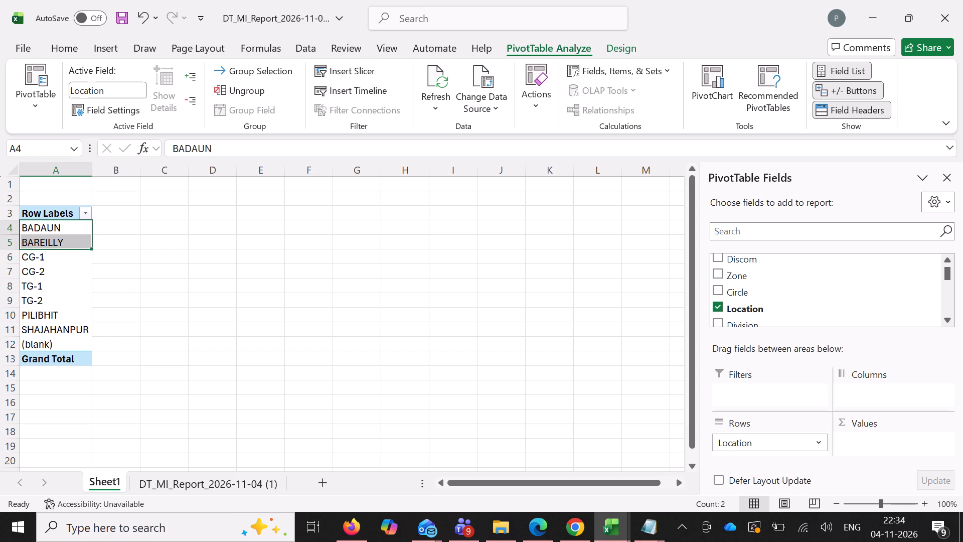
drag(70, 248, 72, 311)
click(67, 305)
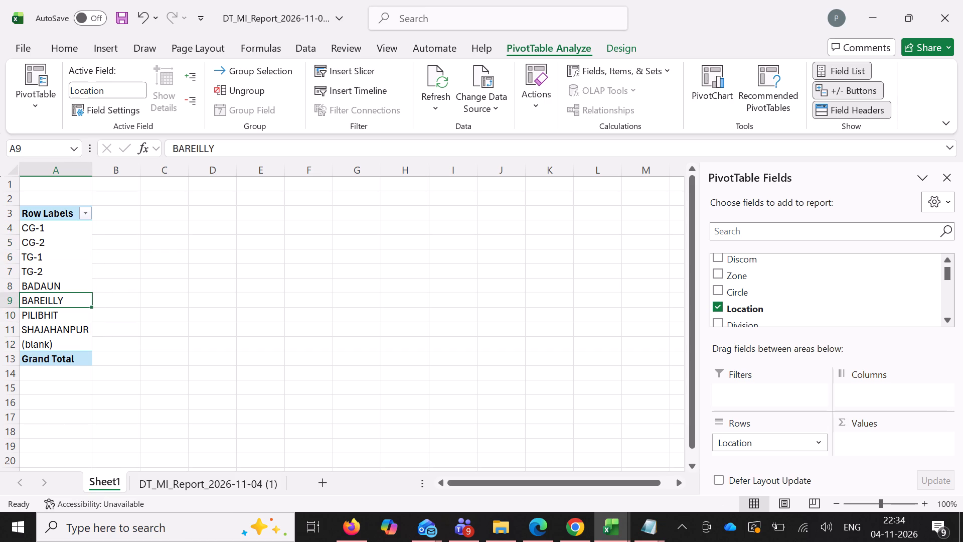
drag(69, 306, 72, 335)
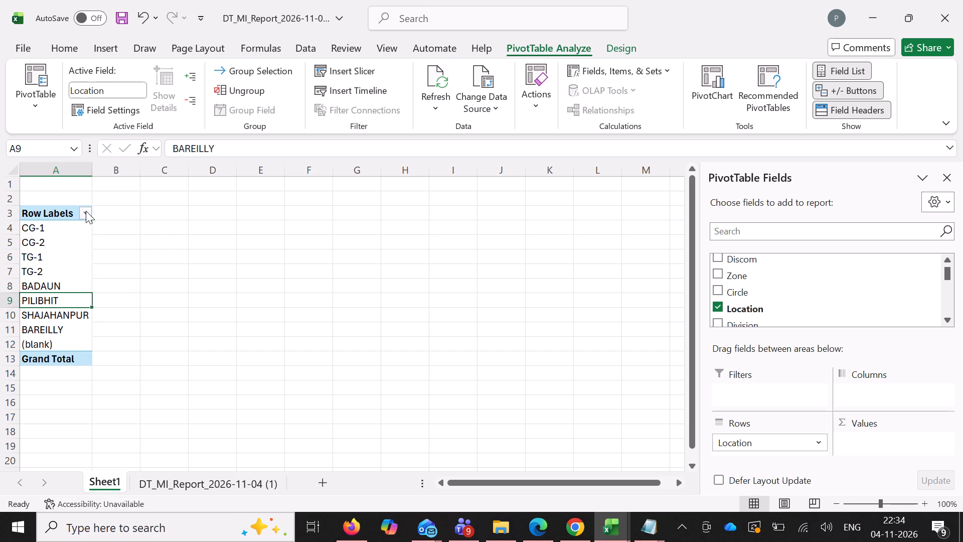
Filter the (blank) location out of the DT PivotTable's row labels.
click(85, 209)
scroll(159, 377, down, 5)
click(134, 449)
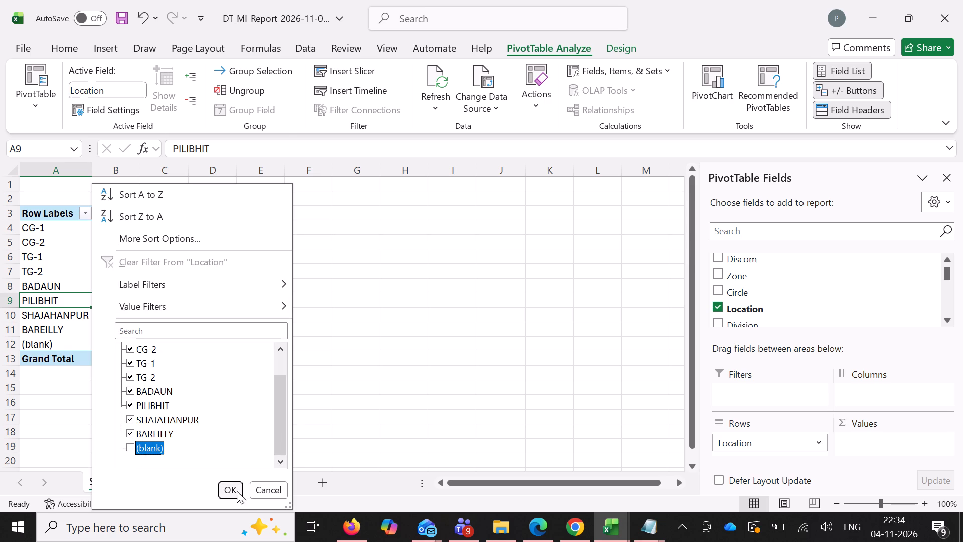
click(232, 492)
Find the Intellismart DT Code field and add it to the DT PivotTable's values, summarized by Count.
click(764, 235)
key(d)
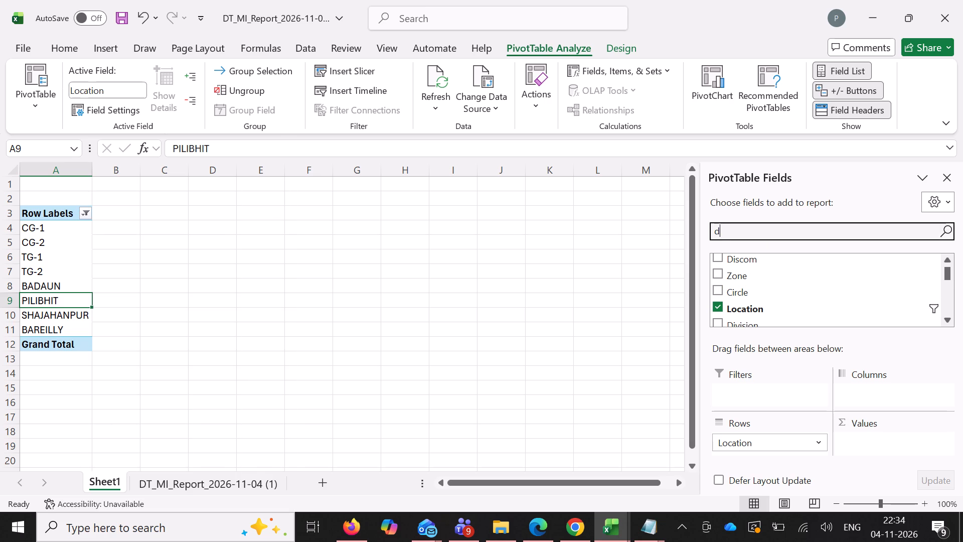
key(y)
key(BackSpace)
key(t)
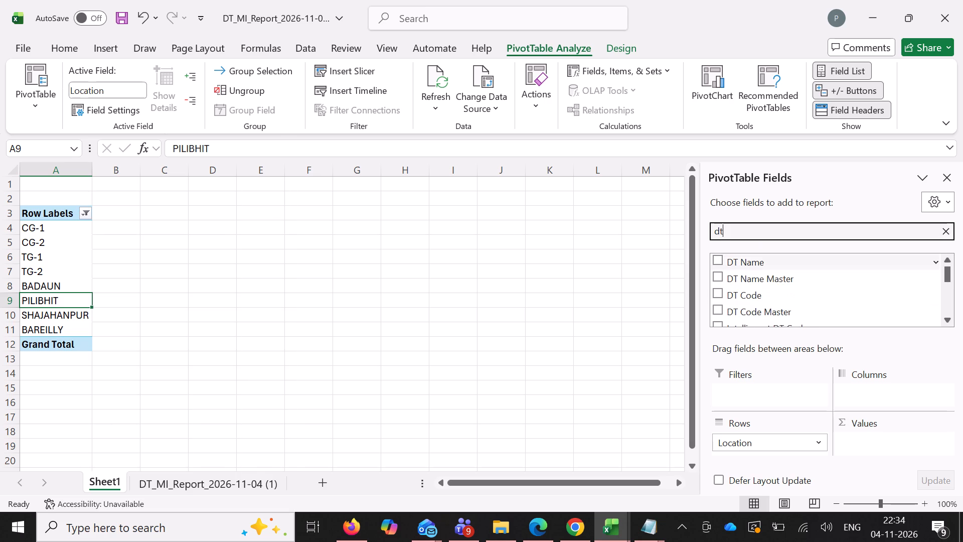
key(space)
text(c)
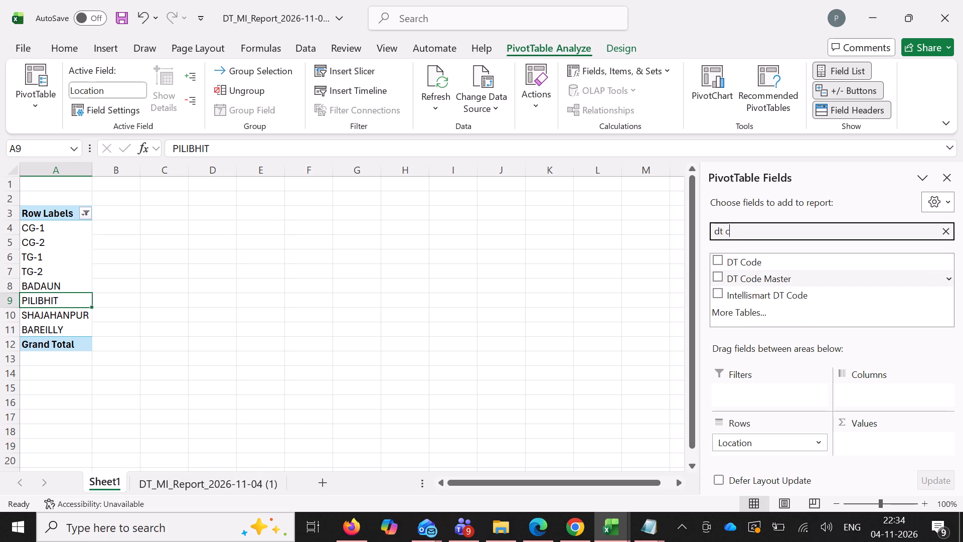
scroll(797, 282, up, 3)
drag(793, 293, 872, 442)
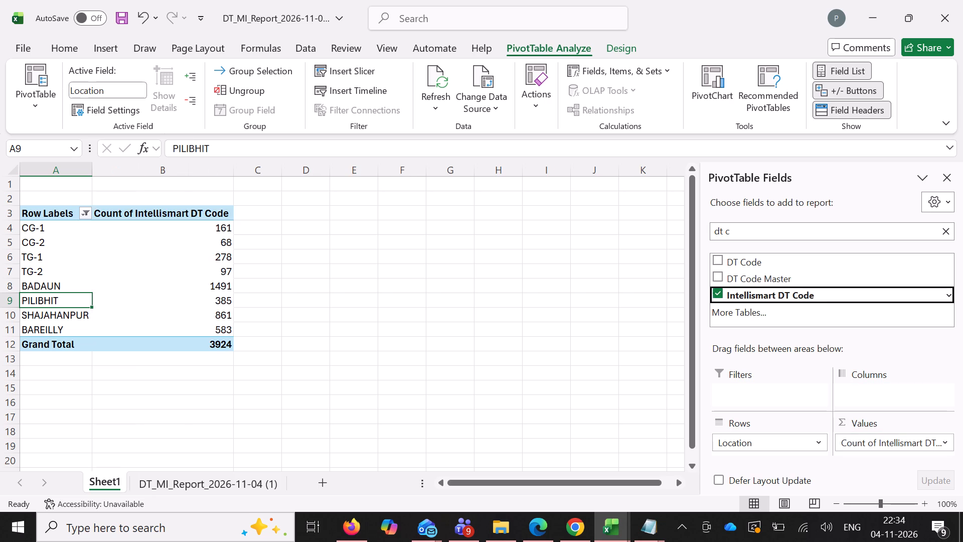
Copy the DT PivotTable's counts with the grand total and paste them as values into the QHSE workbook's SEPT-NOV 26 DT column.
drag(213, 227, 215, 339)
key(ctrl+c)
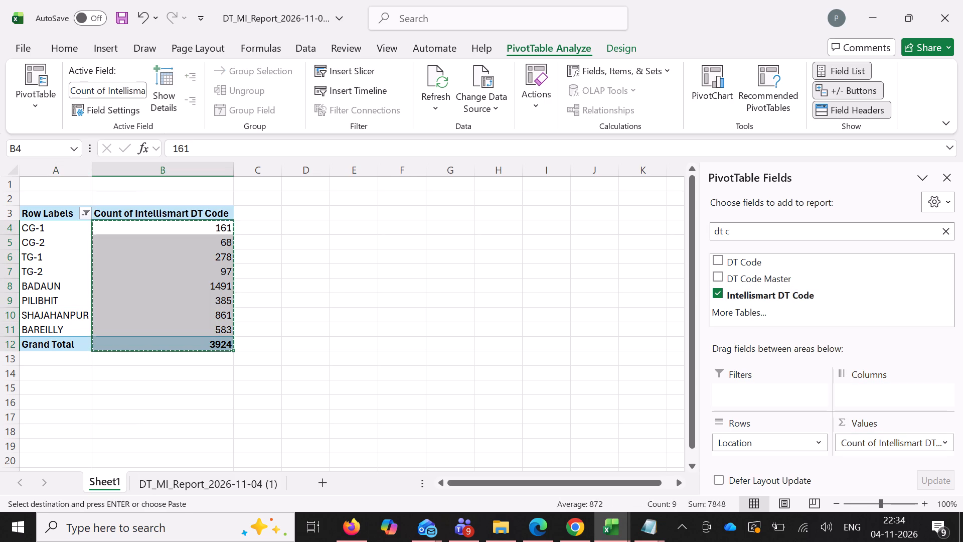
drag(625, 525, 621, 526)
click(236, 489)
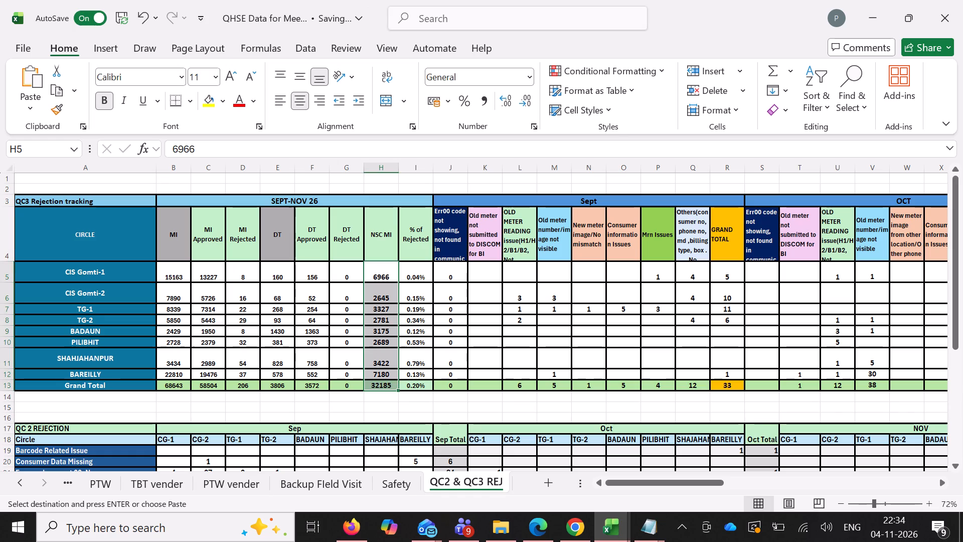
click(280, 274)
key(ctrl+shift+v)
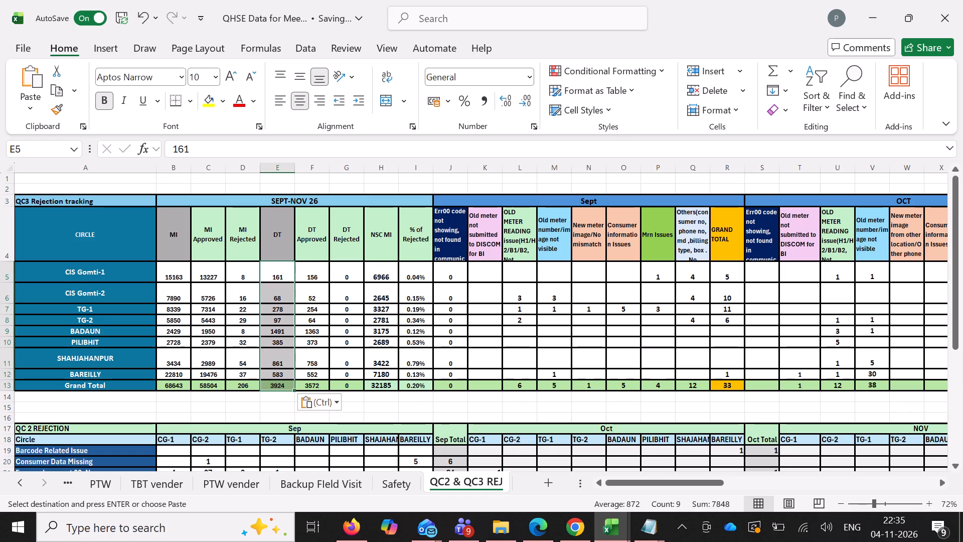
Copy the Consumer MI report PivotTable's Grand Total column and paste it as values into the QHSE workbook's SEPT-NOV 26 MI Approved column.
click(618, 530)
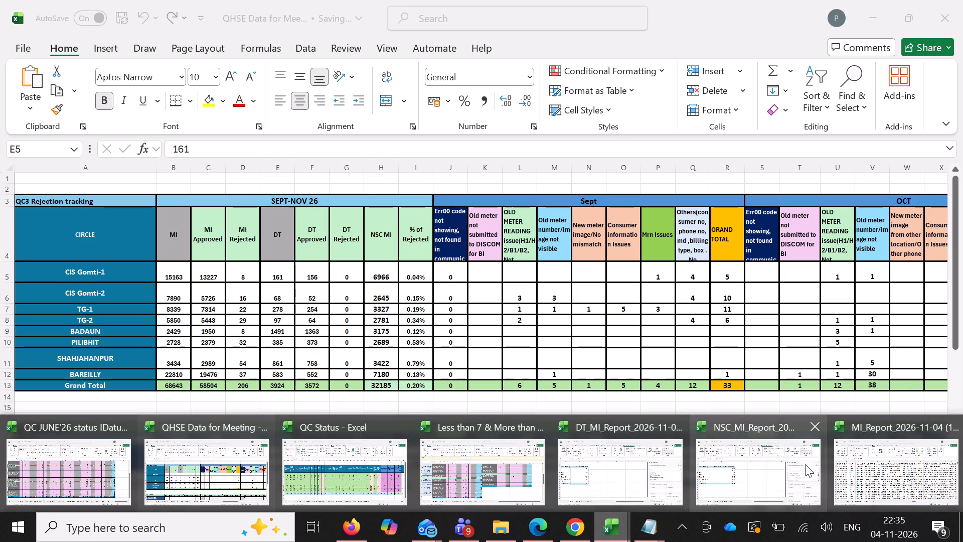
drag(860, 452, 849, 451)
click(114, 480)
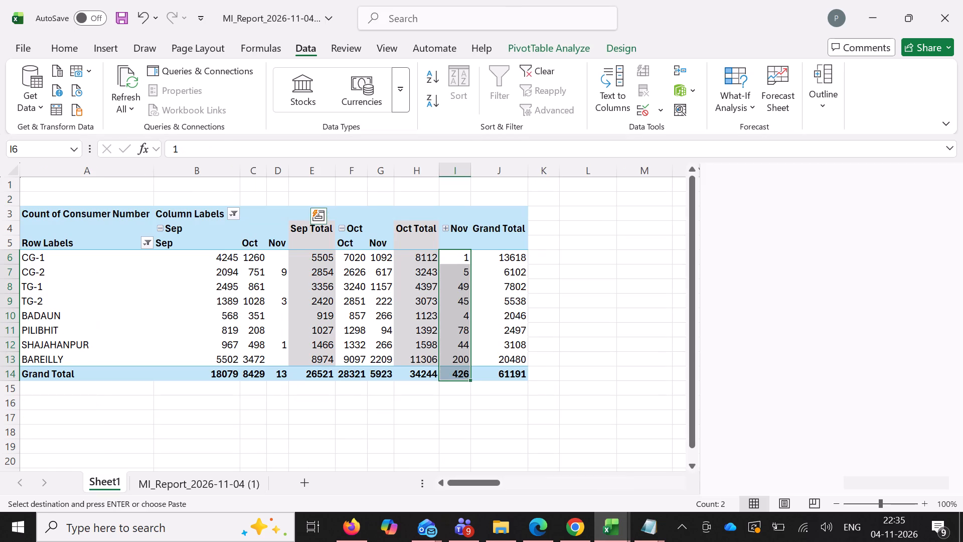
drag(515, 254, 492, 378)
key(ctrl+c)
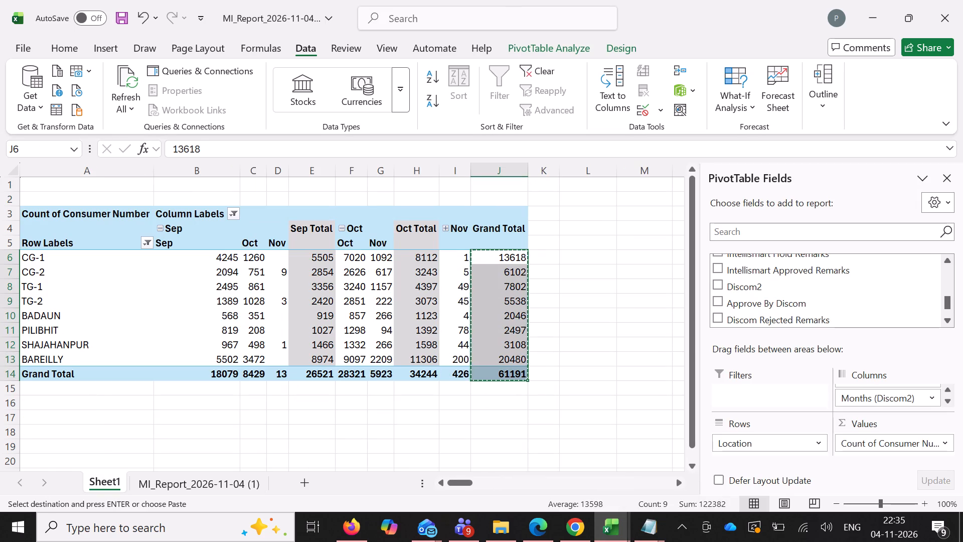
click(606, 535)
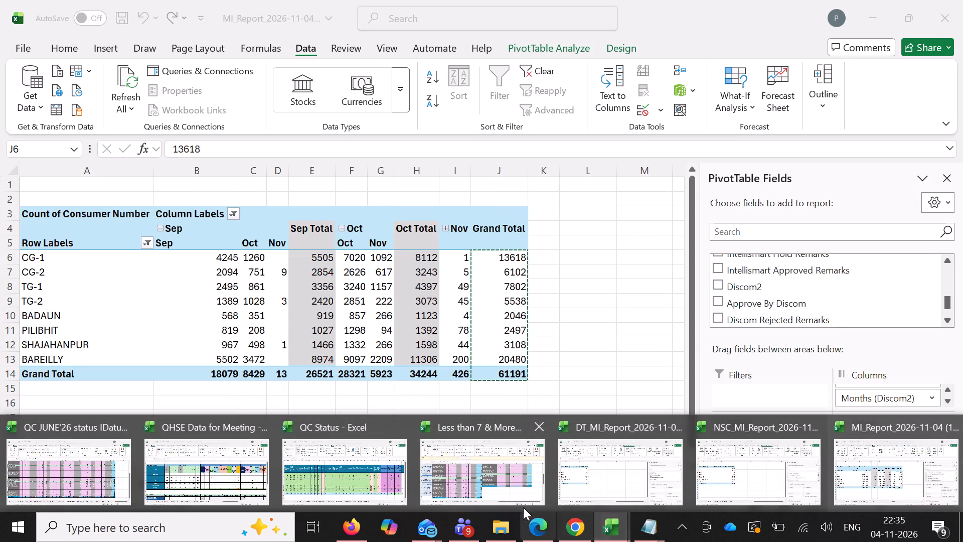
click(242, 489)
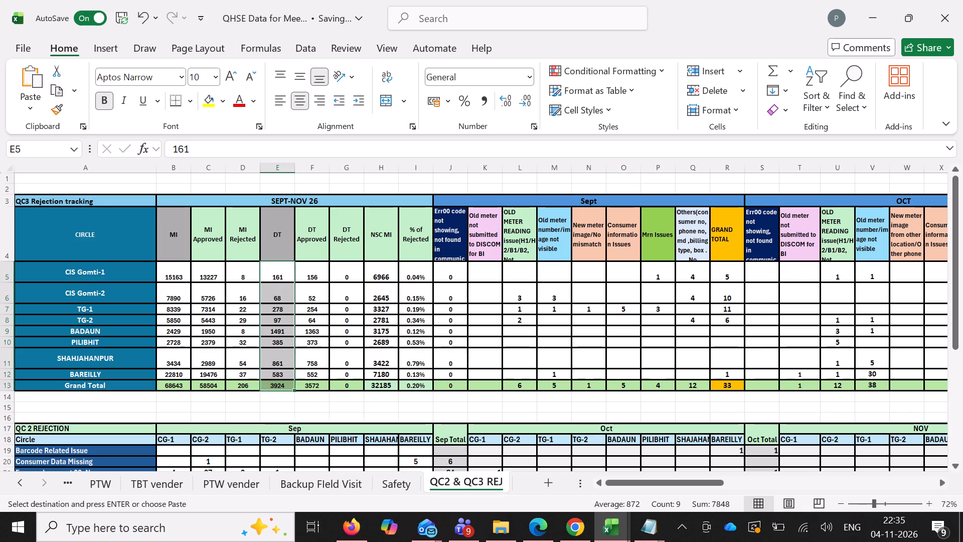
click(214, 268)
key(ctrl+shift+v)
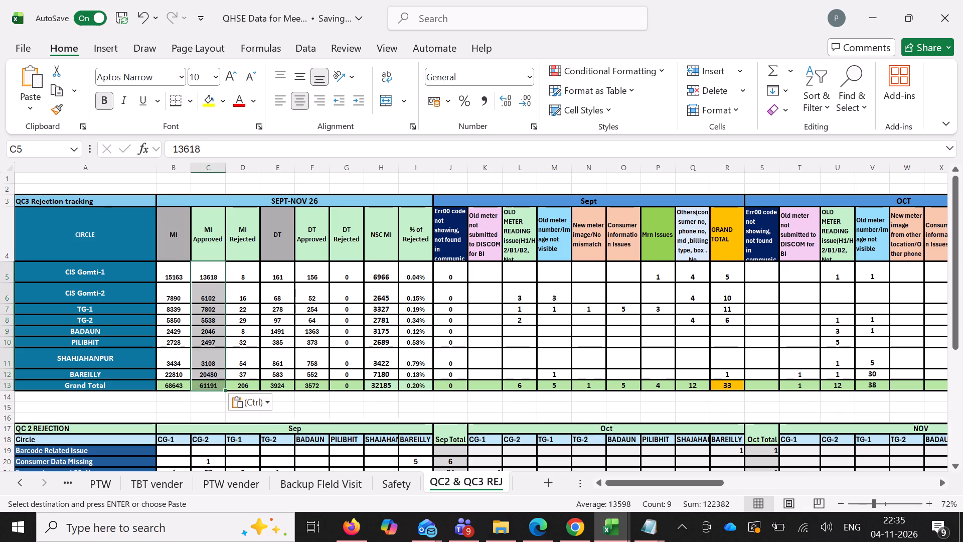
In the Consumer MI report's PivotTable columns, replace Months (Discom2) with Months (Discom3), keeping Months (MI).
click(595, 525)
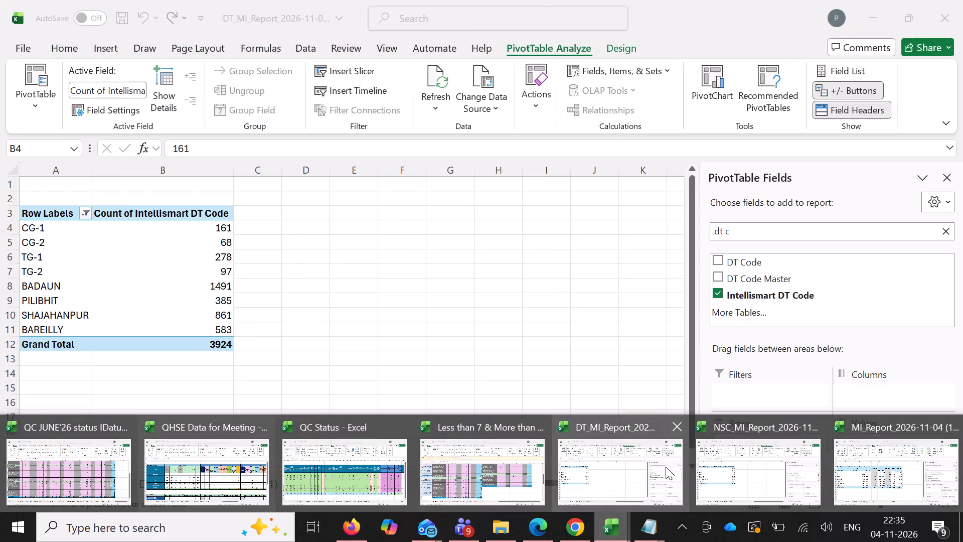
click(894, 458)
scroll(868, 396, up, 2)
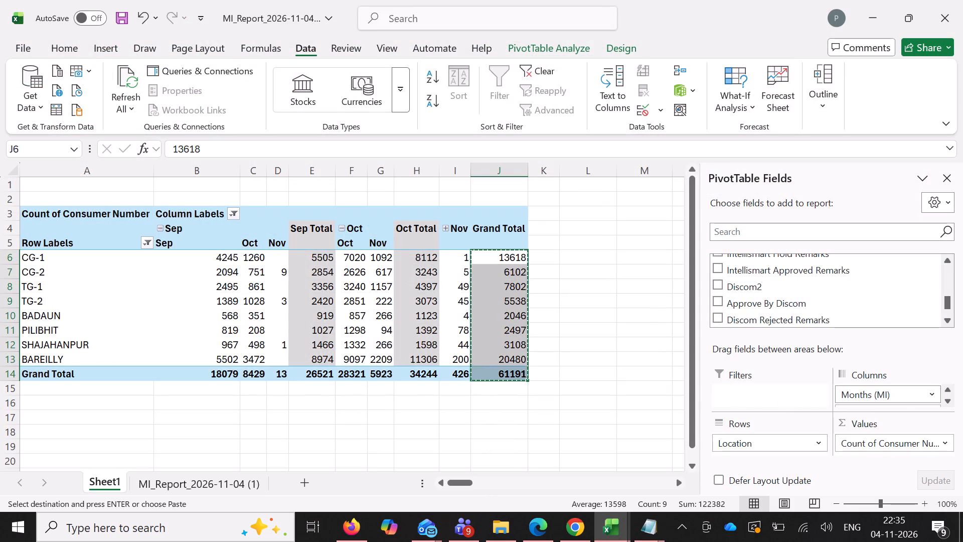
scroll(878, 397, down, 2)
drag(878, 397, 872, 279)
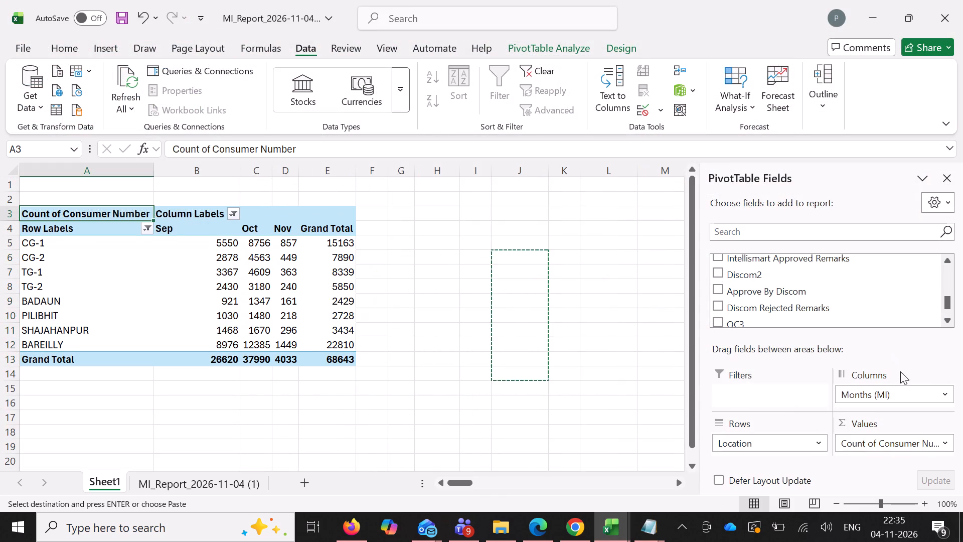
scroll(747, 301, down, 20)
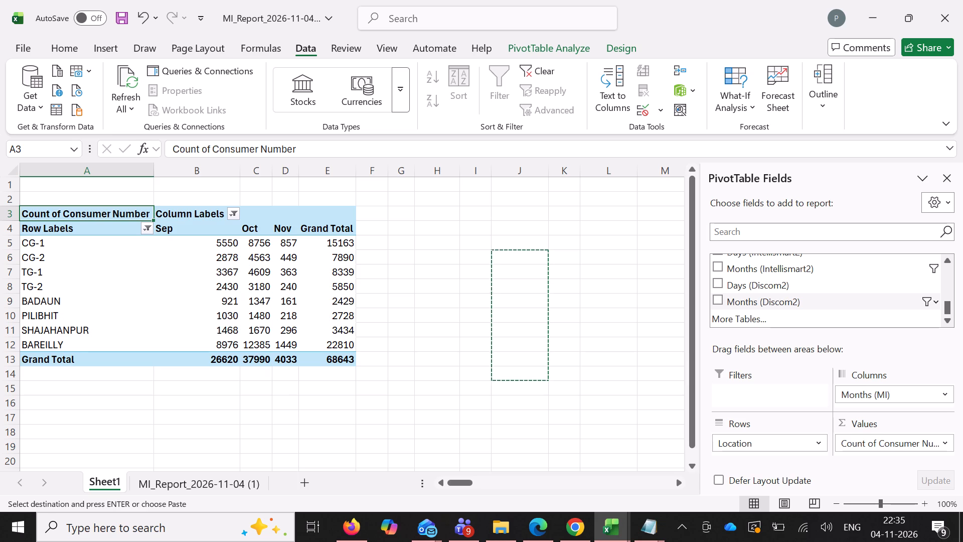
scroll(774, 291, up, 1)
click(768, 273)
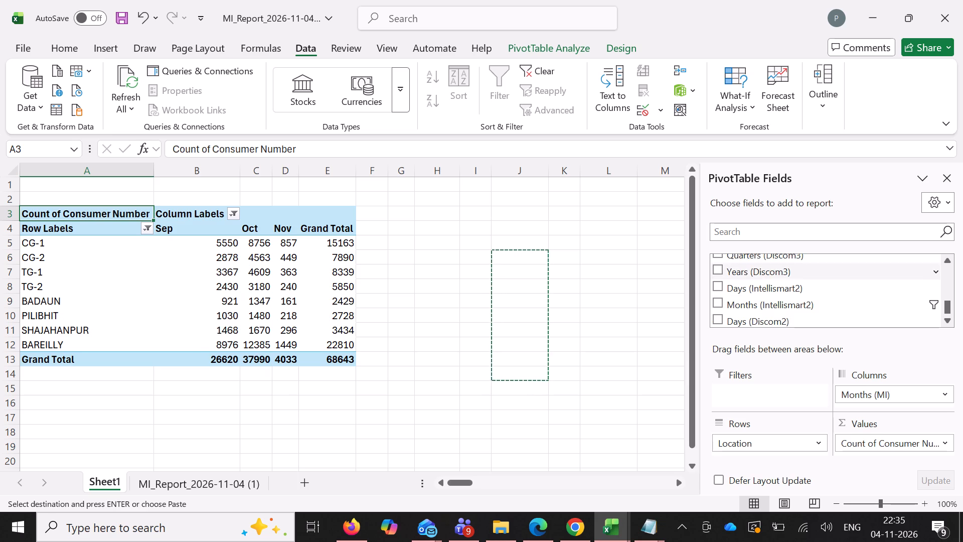
scroll(775, 279, up, 1)
drag(761, 278, 877, 395)
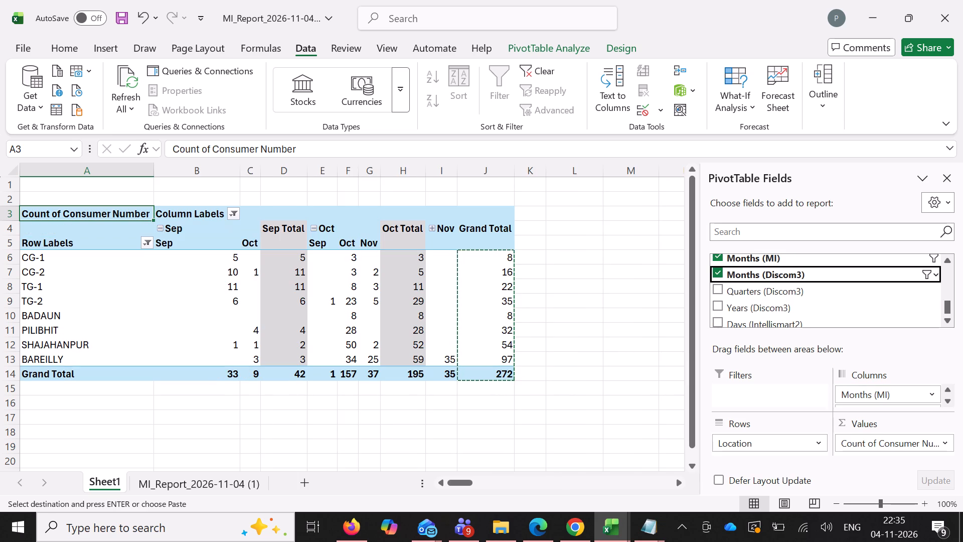
Move Months (MI) from the Consumer PivotTable's columns to its report filters, leaving Months (Discom3) as the only column field.
drag(501, 255, 496, 328)
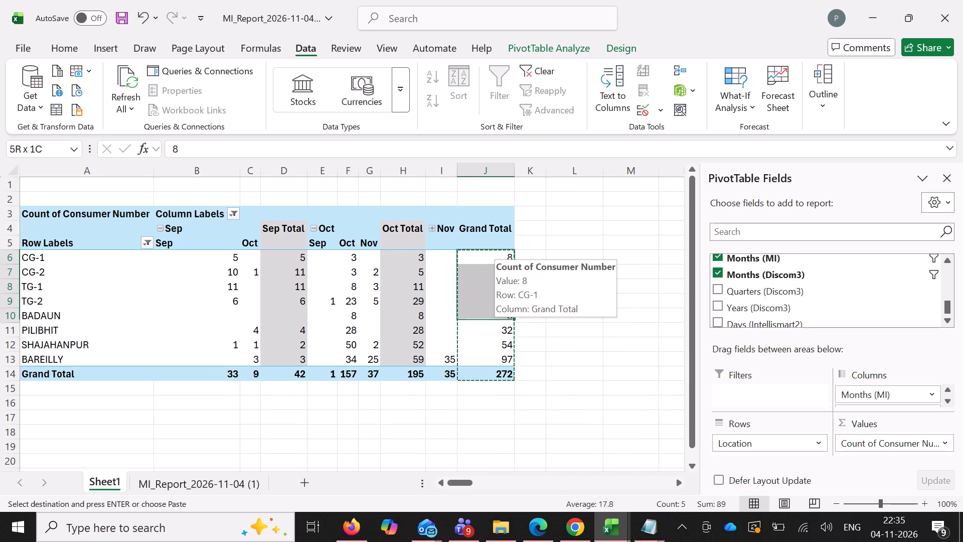
drag(496, 328, 500, 379)
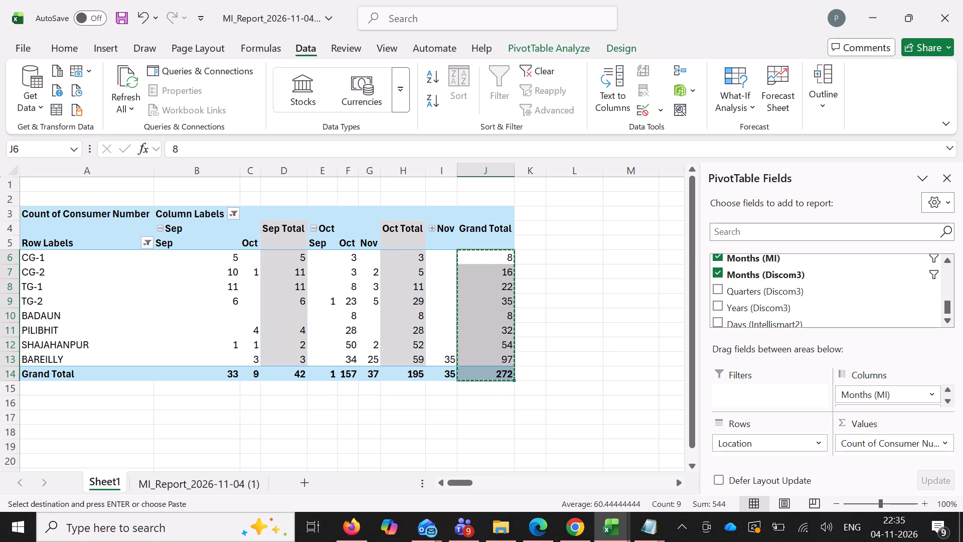
scroll(903, 398, down, 2)
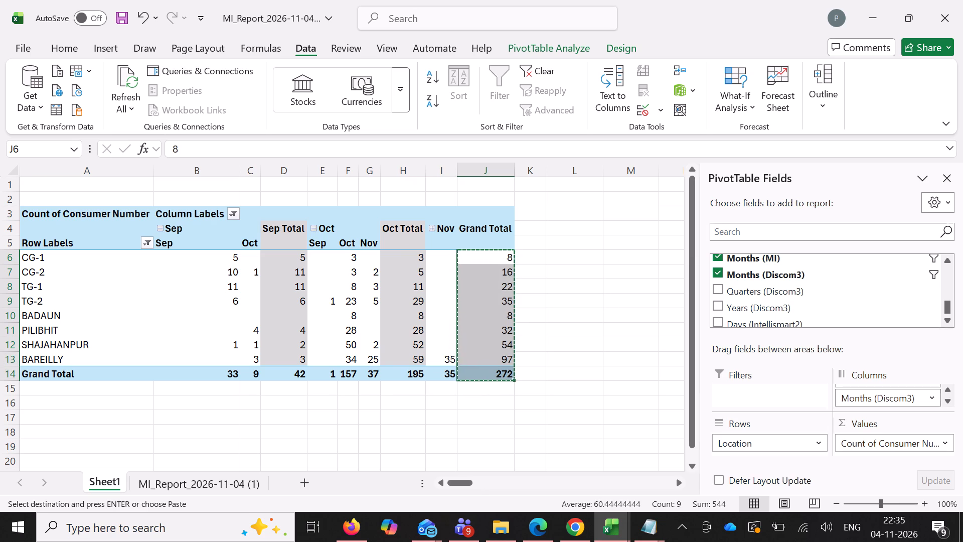
drag(888, 398, 889, 387)
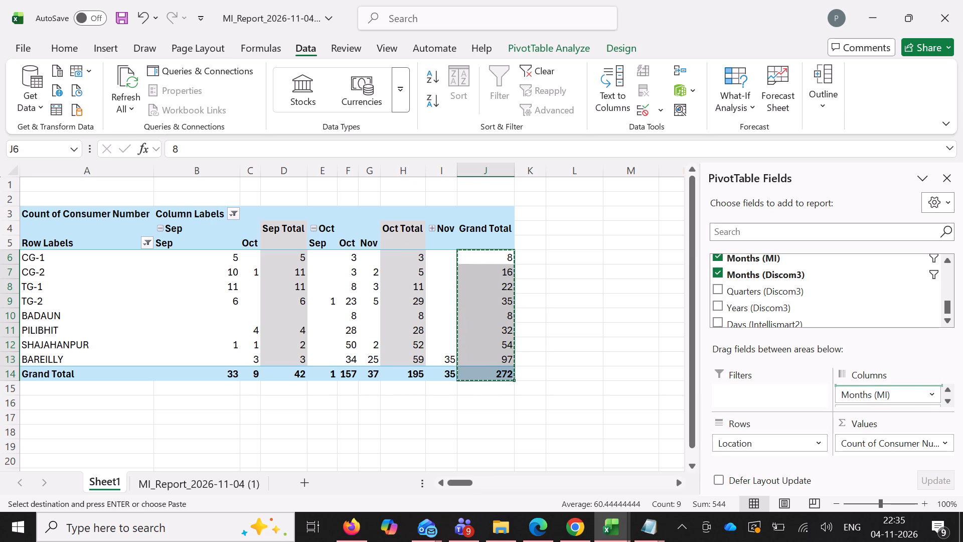
drag(889, 387, 892, 398)
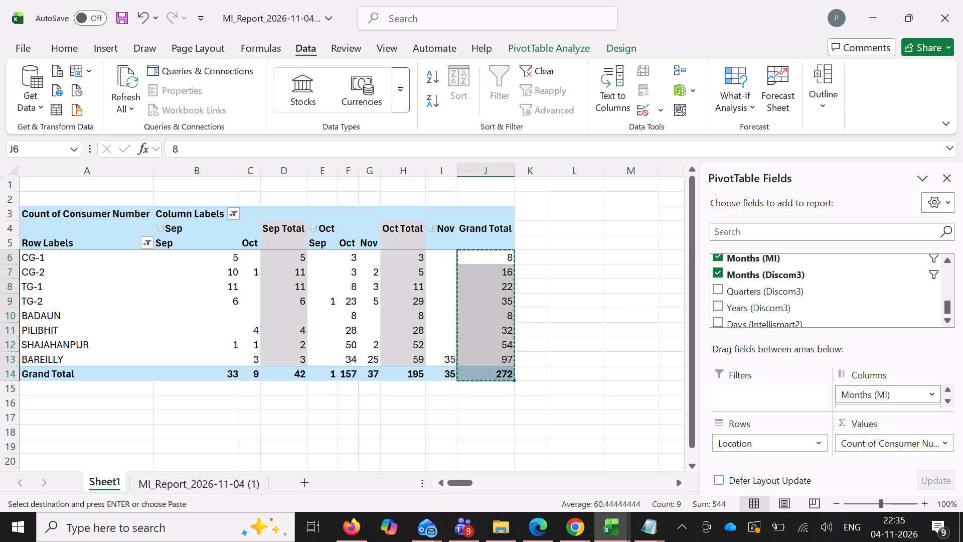
drag(879, 392, 772, 395)
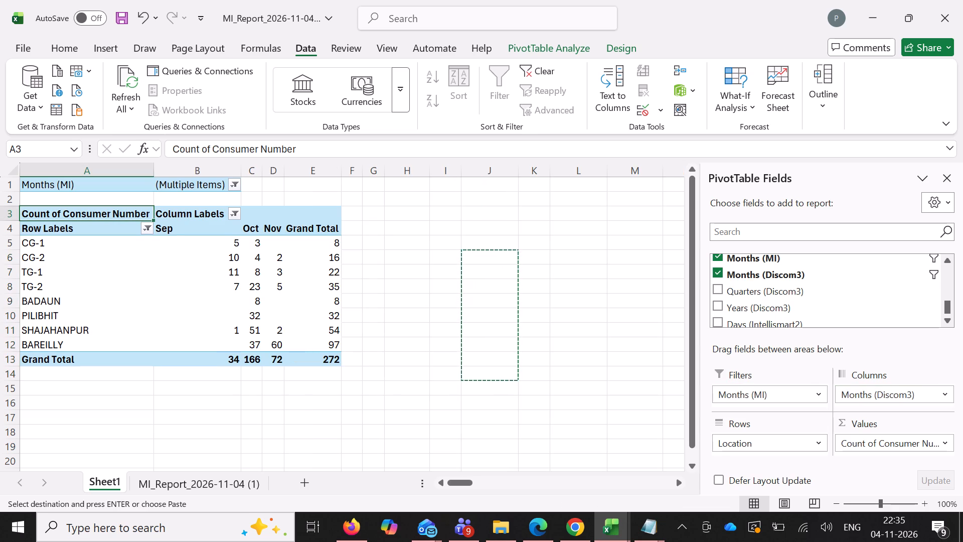
Copy the Consumer PivotTable's Grand Total column and paste it as values into the QHSE workbook's SEPT-NOV 26 MI Rejected column.
drag(334, 240, 326, 359)
key(ctrl+c)
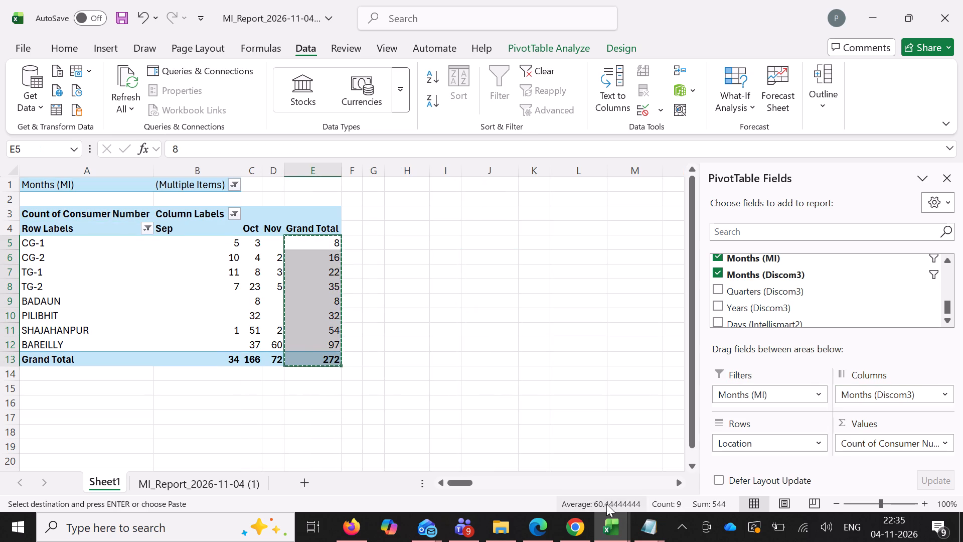
click(541, 521)
click(610, 529)
click(217, 475)
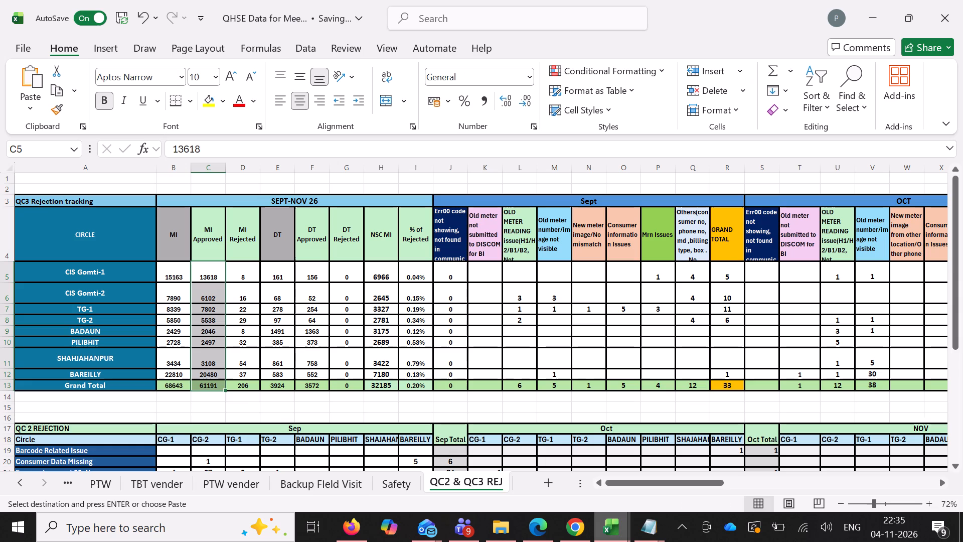
click(245, 277)
key(ctrl+shift+v)
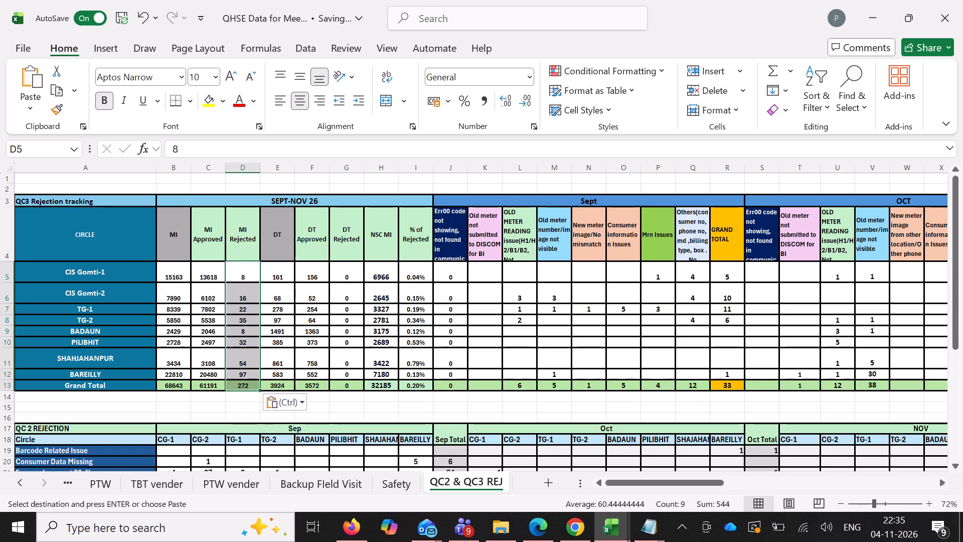
In the DT MI report workbook, add the MI Done Date field to the PivotTable's columns.
click(619, 524)
click(600, 465)
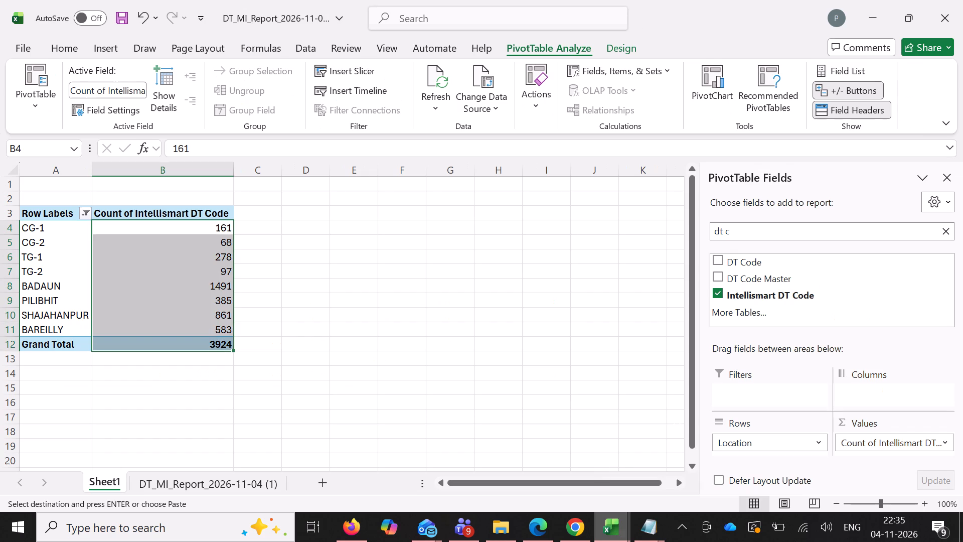
double_click(774, 233)
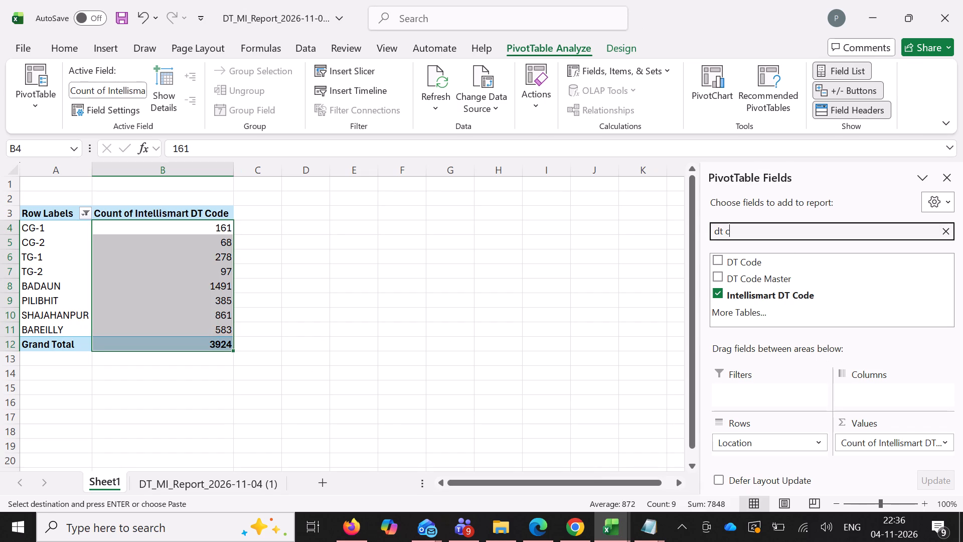
click(774, 233)
key(BackSpace)
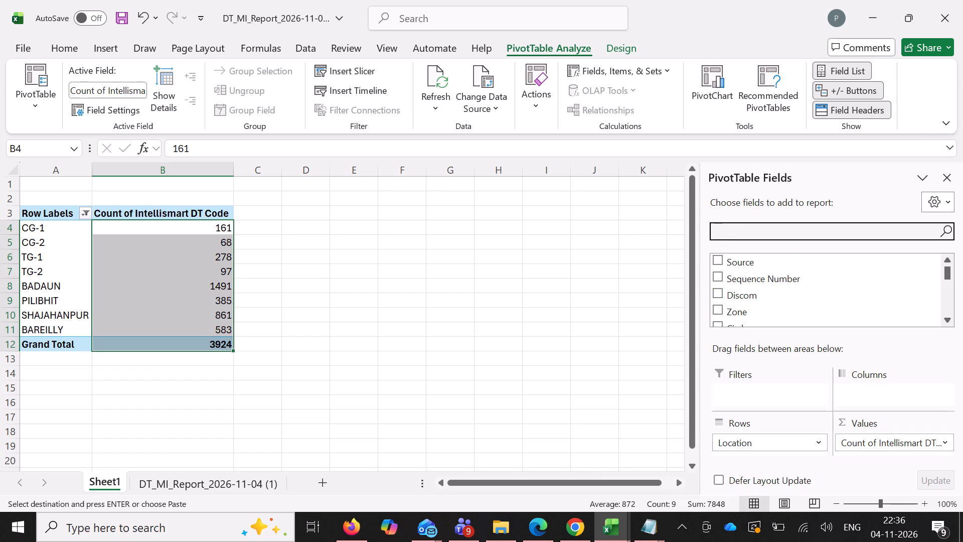
key(d)
key(t)
scroll(838, 287, down, 2)
scroll(805, 276, up, 2)
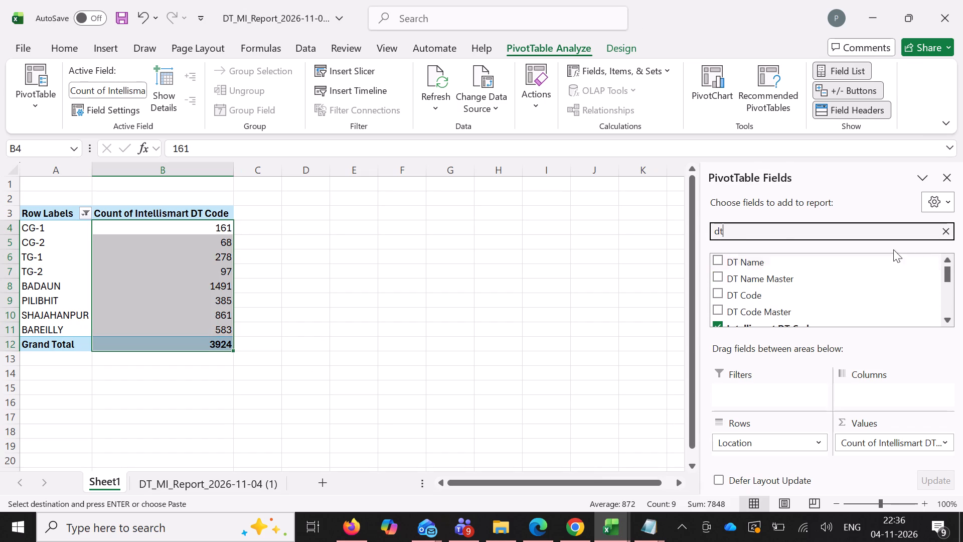
click(945, 226)
click(833, 236)
key(m)
key(i)
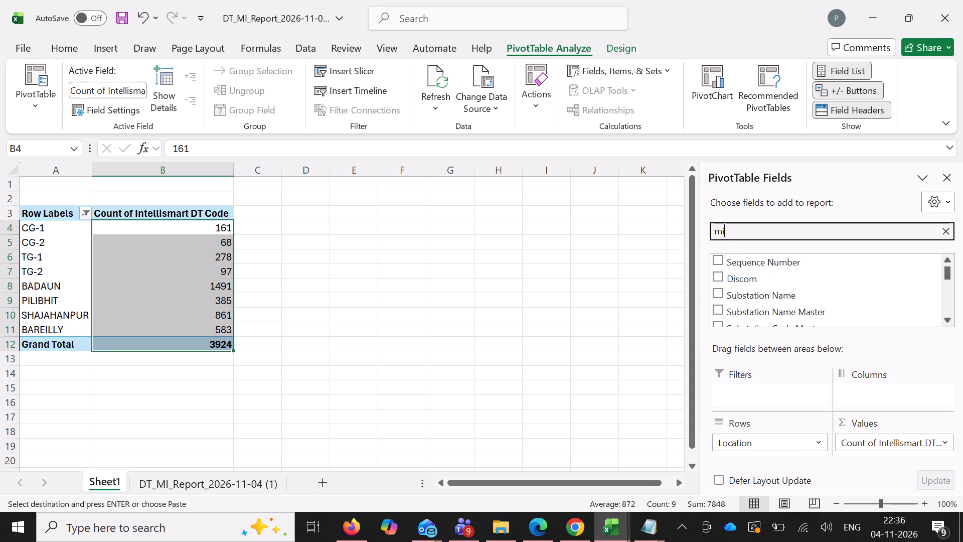
scroll(806, 304, down, 1)
drag(800, 300, 894, 393)
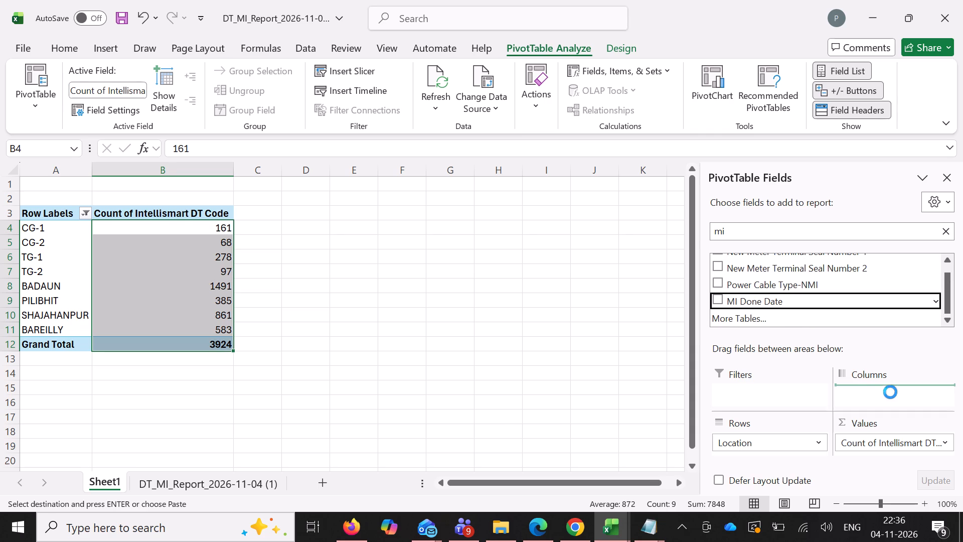
Copy the DT PivotTable's Nov column including its total and paste it as values into the QHSE workbook's Nov-26 DTMI column.
drag(354, 269, 363, 363)
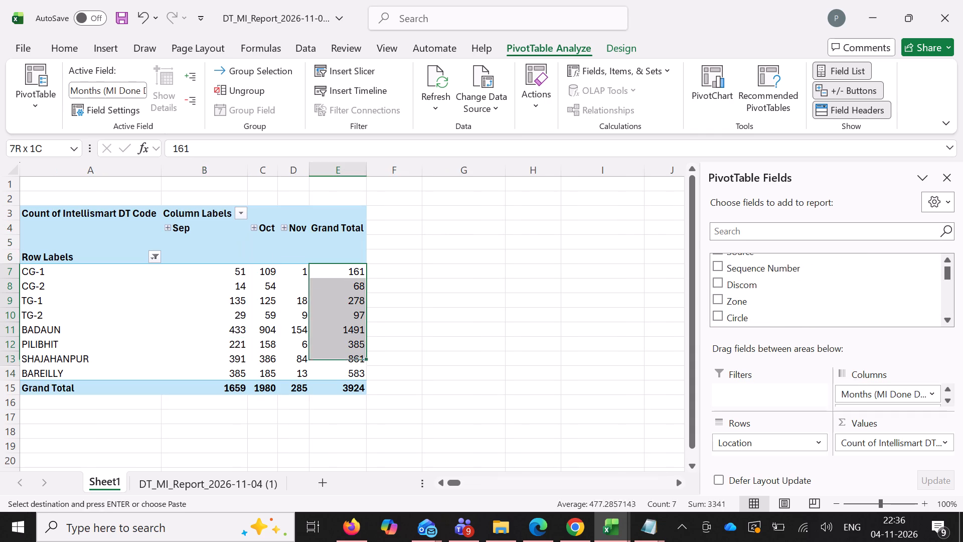
drag(363, 363, 354, 380)
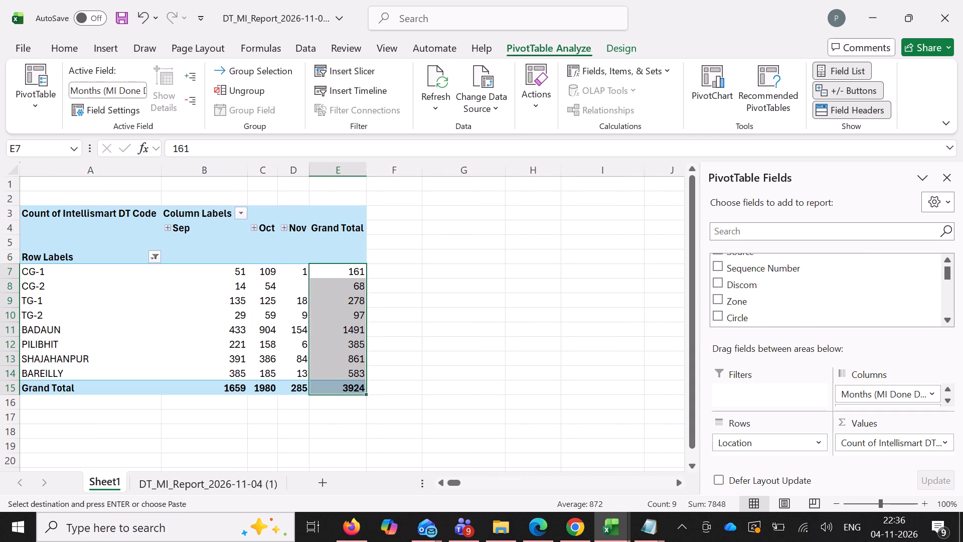
click(269, 269)
drag(295, 266, 304, 349)
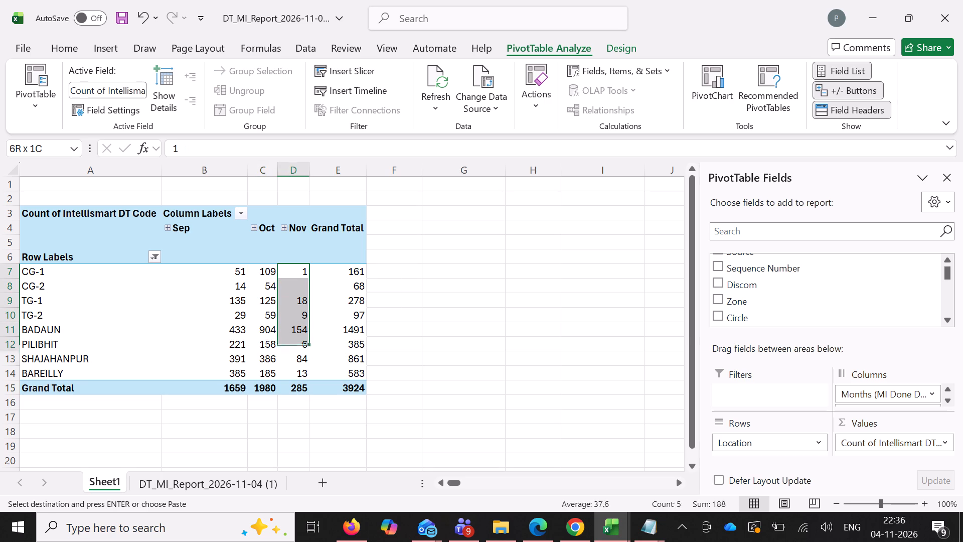
drag(304, 349, 303, 386)
key(ctrl+c)
click(540, 526)
click(591, 528)
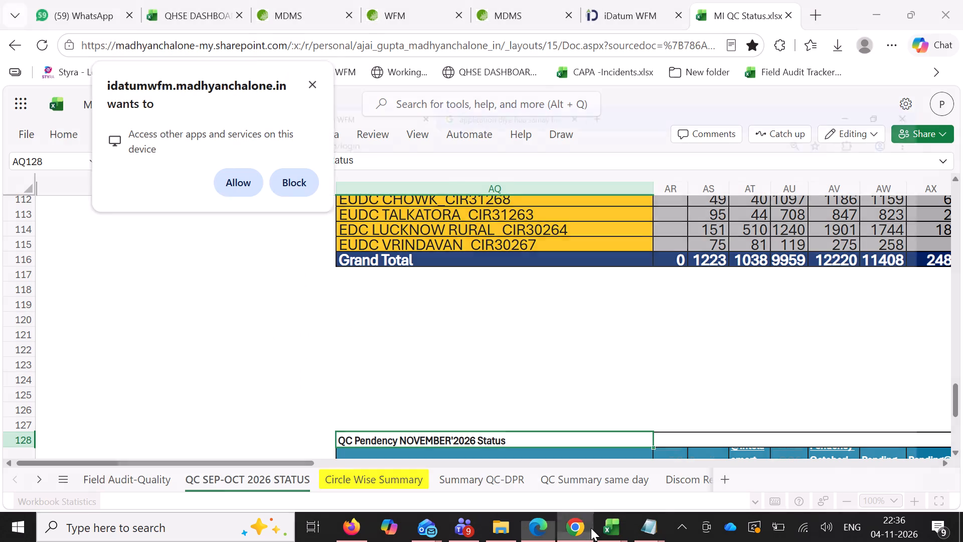
click(614, 525)
drag(271, 461, 280, 483)
scroll(633, 342, left, 4)
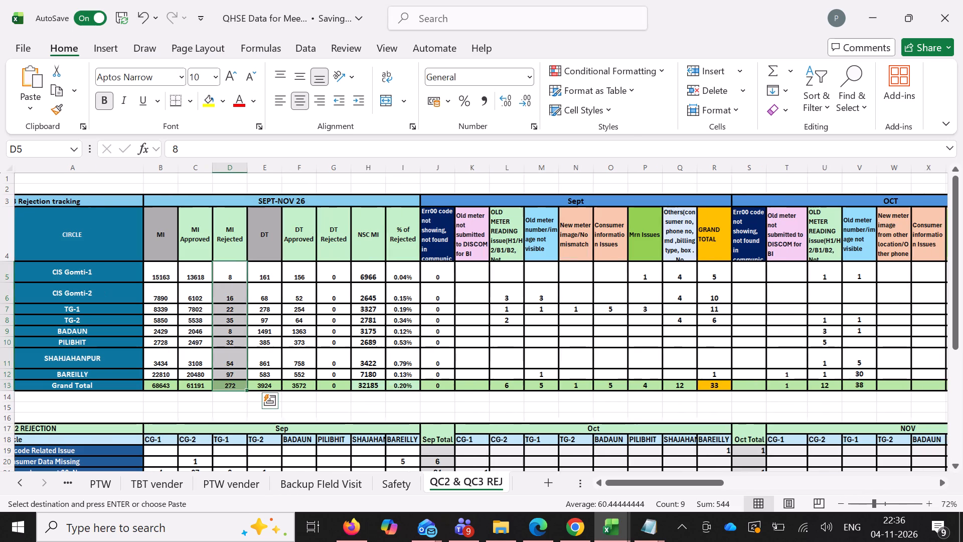
scroll(640, 340, left, 7)
scroll(648, 360, right, 2)
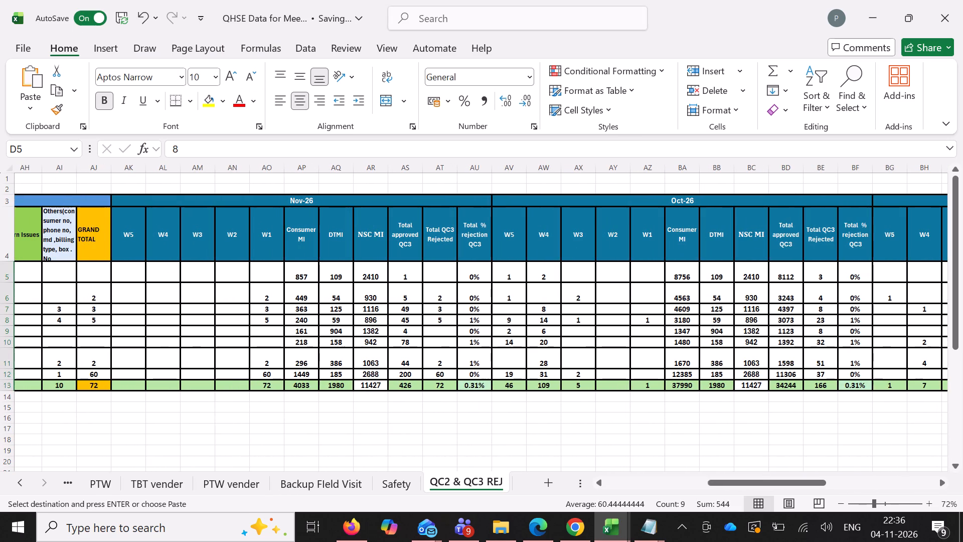
click(340, 271)
key(ctrl+shift+v)
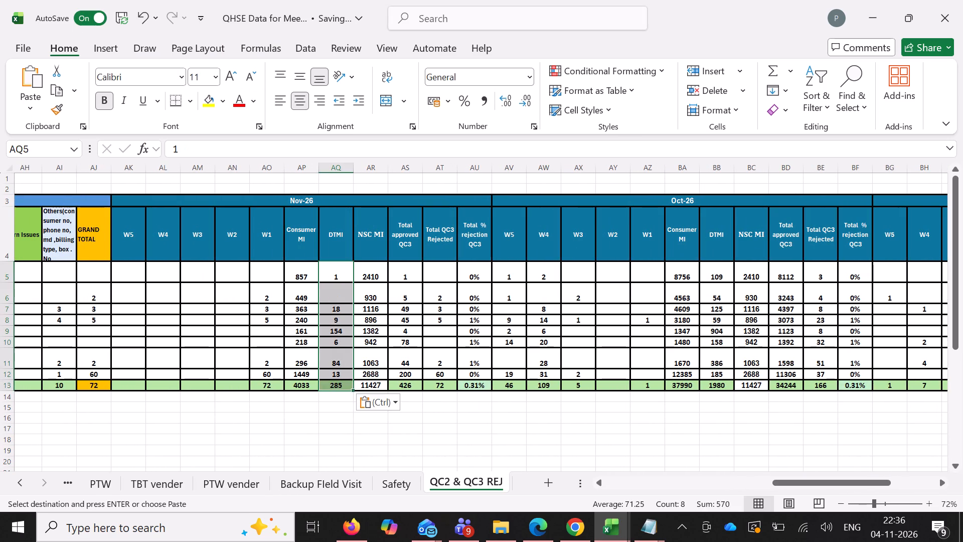
Back in the DT MI report, remove Months (MI Done Date) and MI Done Date from the PivotTable's columns.
click(613, 520)
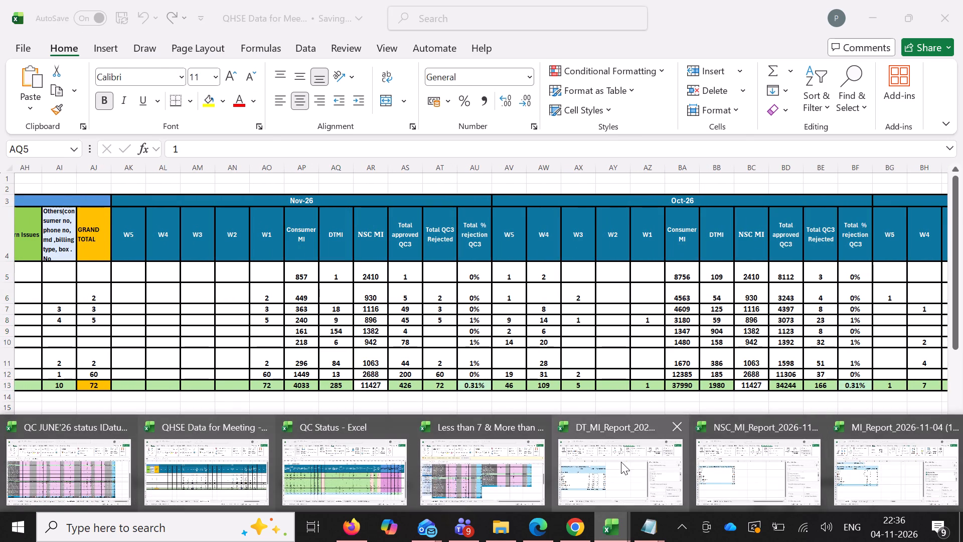
click(621, 462)
scroll(900, 389, down, 2)
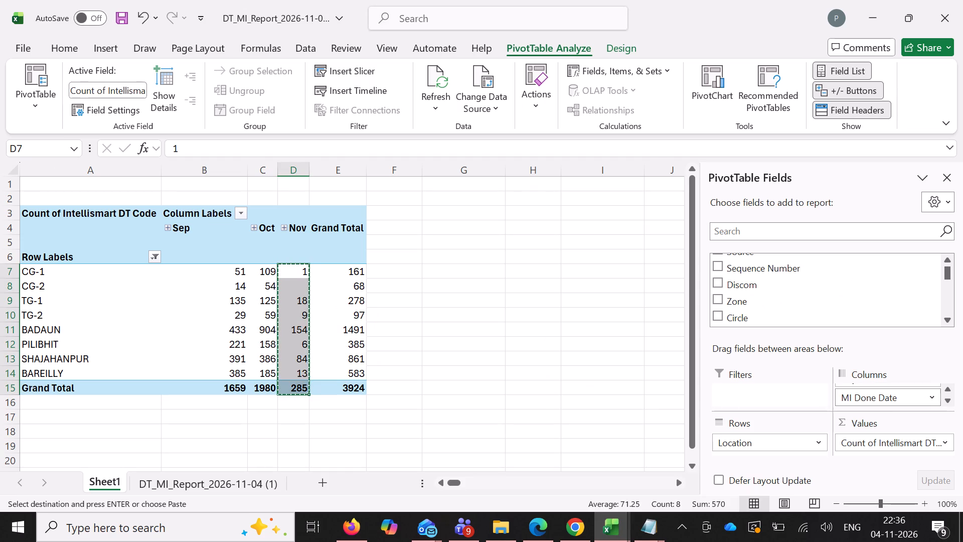
scroll(900, 389, down, 1)
scroll(881, 392, up, 3)
scroll(885, 398, down, 2)
scroll(885, 398, up, 1)
drag(905, 398, 923, 392)
drag(909, 392, 848, 298)
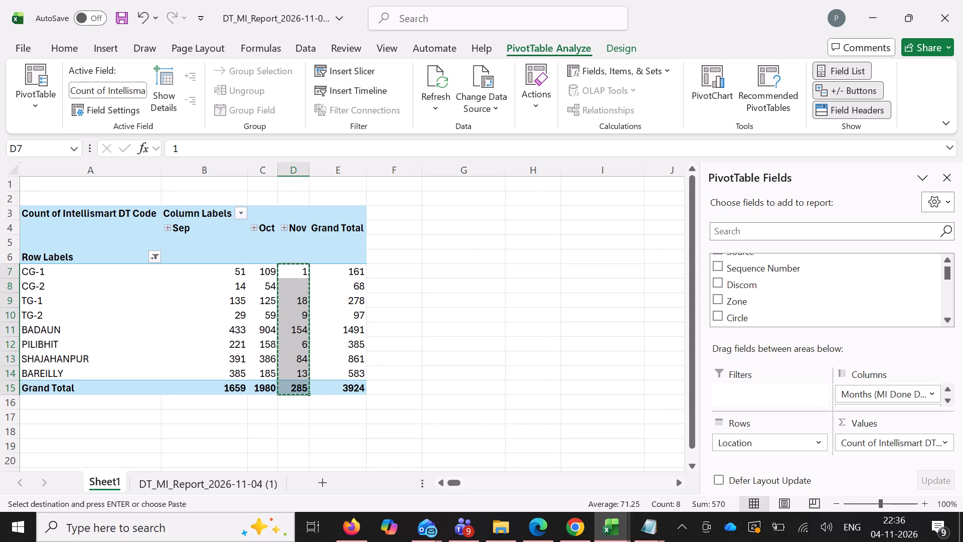
drag(848, 298, 849, 279)
drag(881, 391, 872, 318)
drag(889, 390, 884, 339)
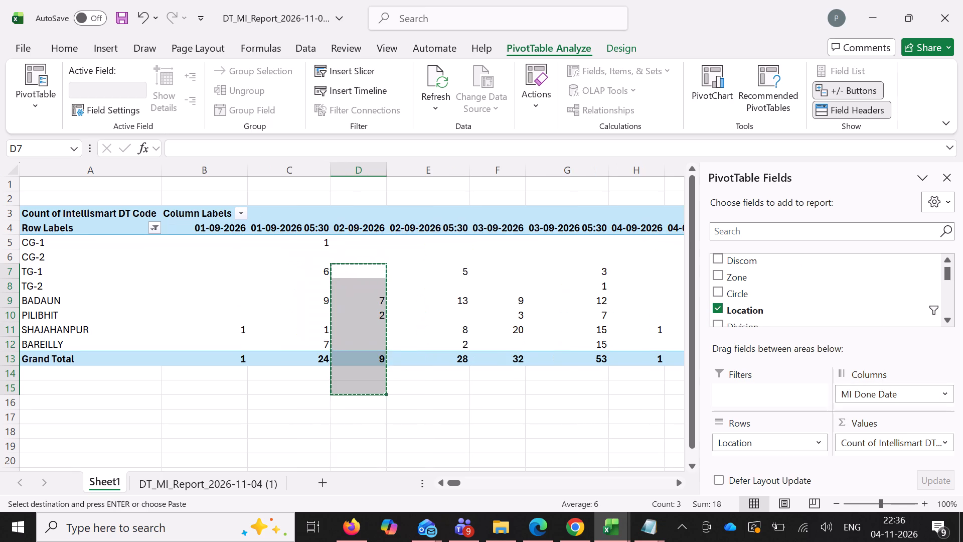
drag(884, 339, 888, 297)
Search the PivotTable fields for "dis" and add Discom Review Date as the DT PivotTable's column field.
scroll(791, 290, down, 5)
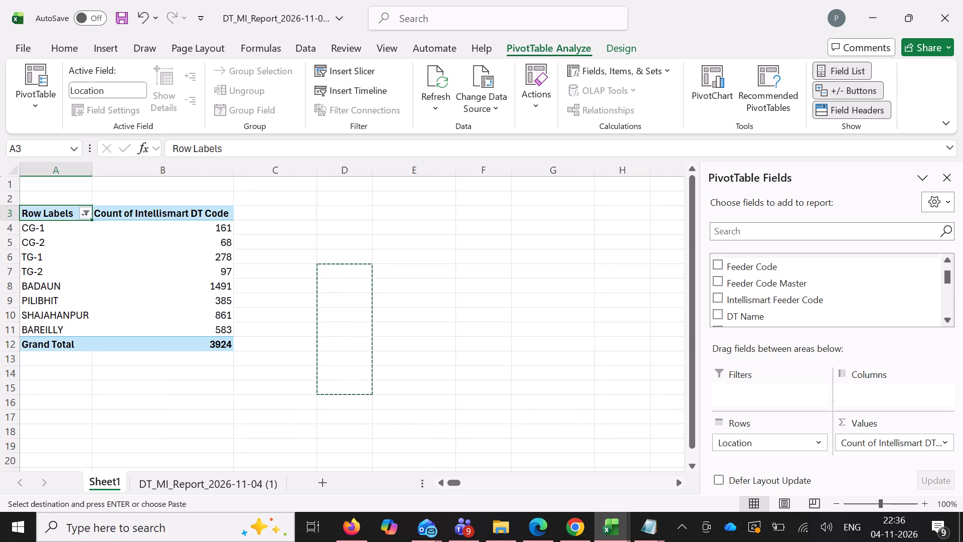
click(756, 226)
key(d)
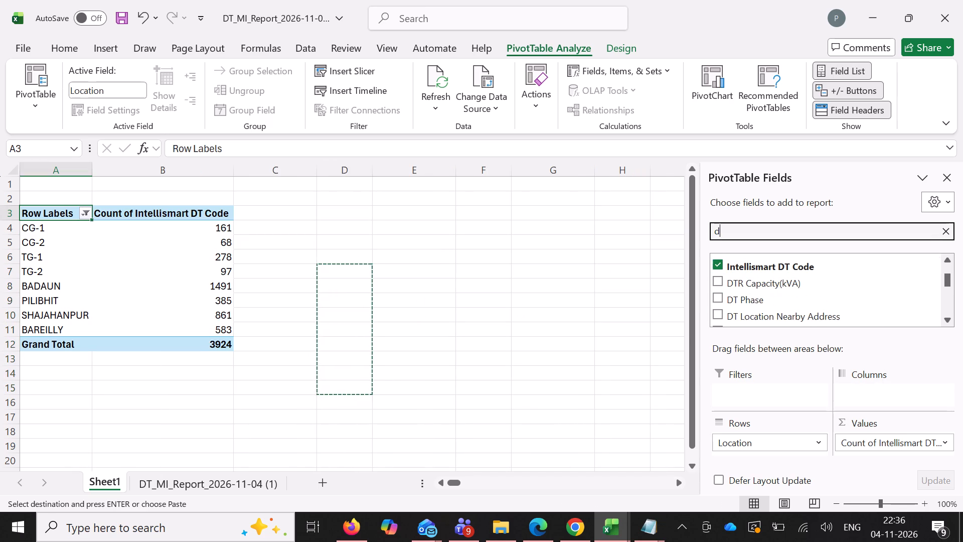
key(i)
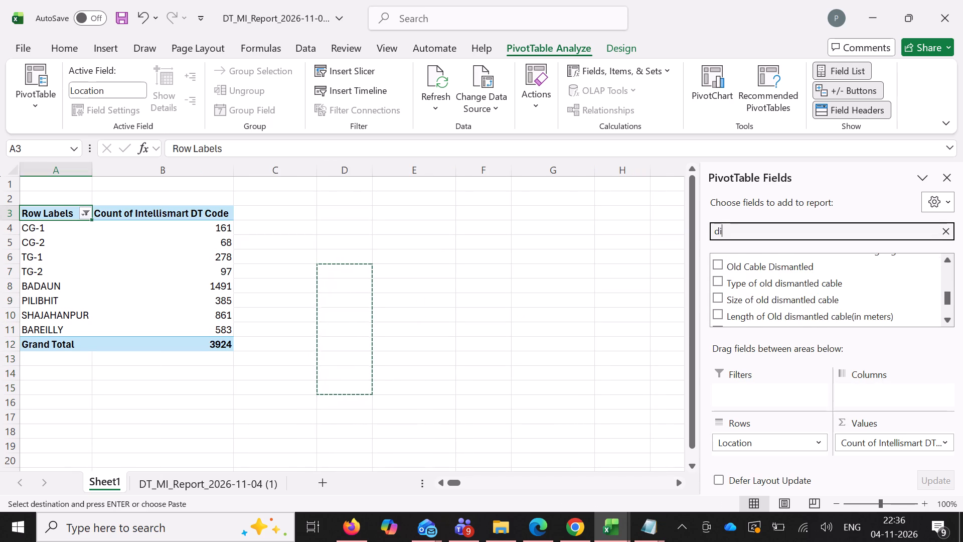
key(s)
scroll(804, 273, up, 9)
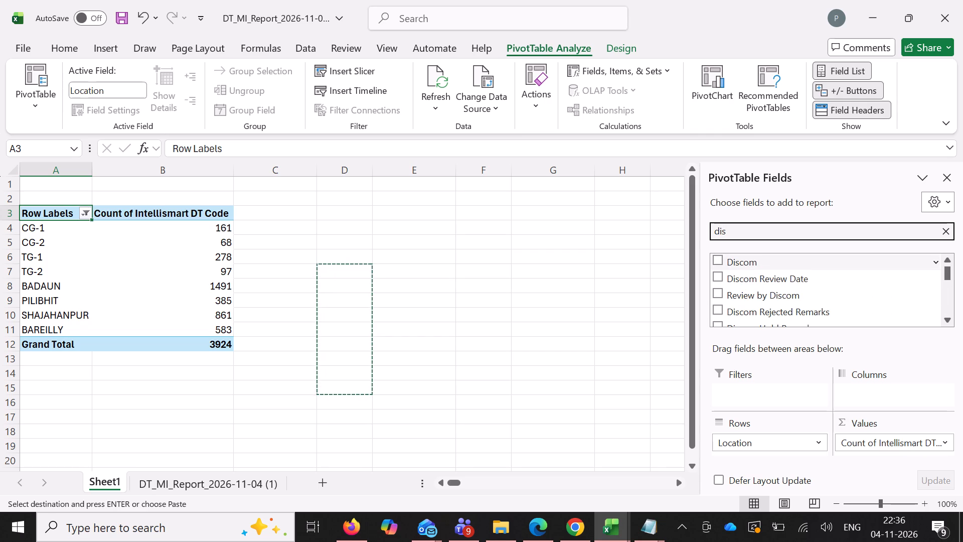
drag(790, 259, 893, 396)
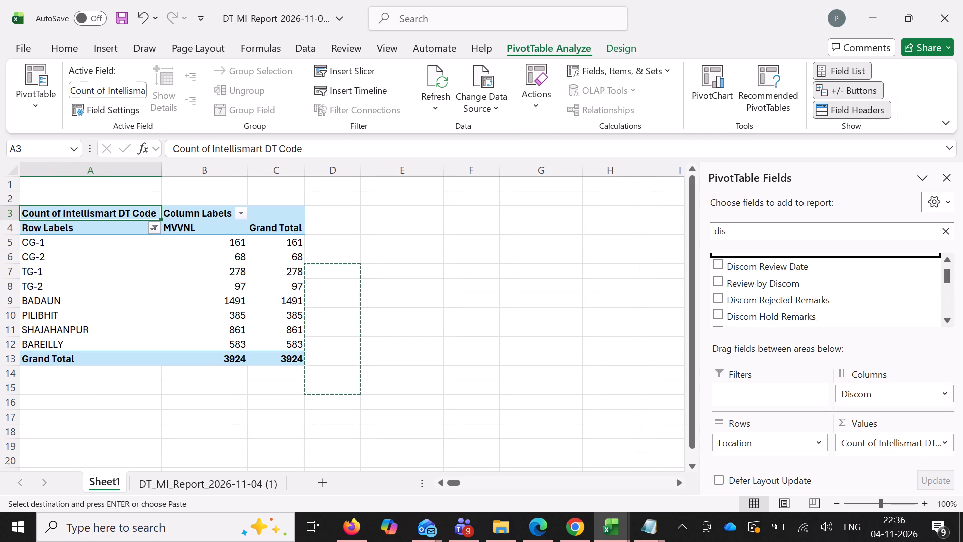
drag(874, 387, 824, 298)
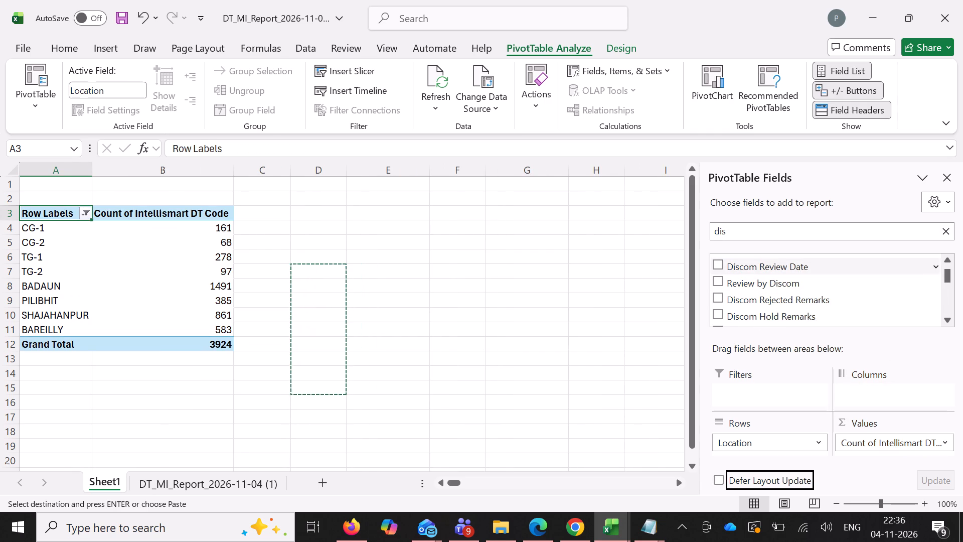
drag(796, 267, 880, 386)
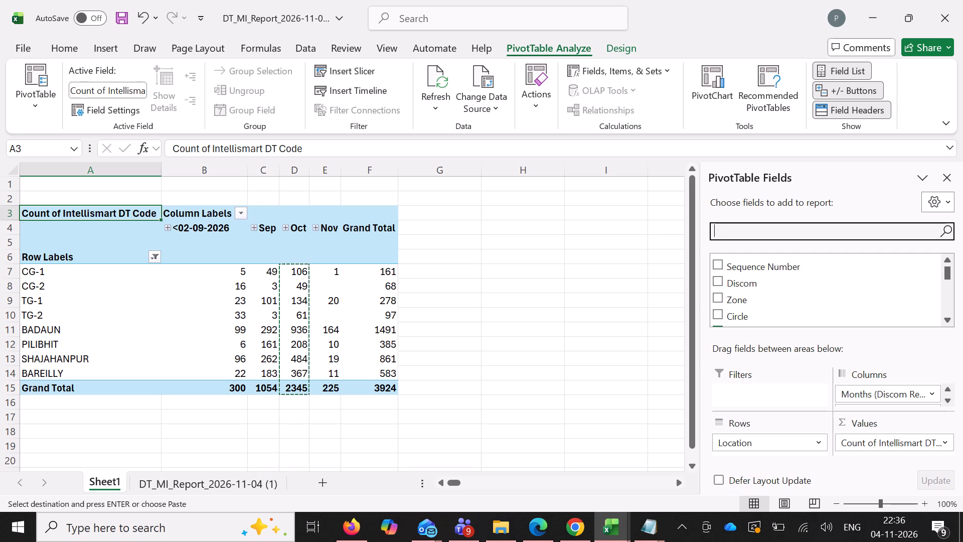
Filter the DT PivotTable's Months (Discom Review Date) columns to Sep, Oct and Nov only.
click(242, 217)
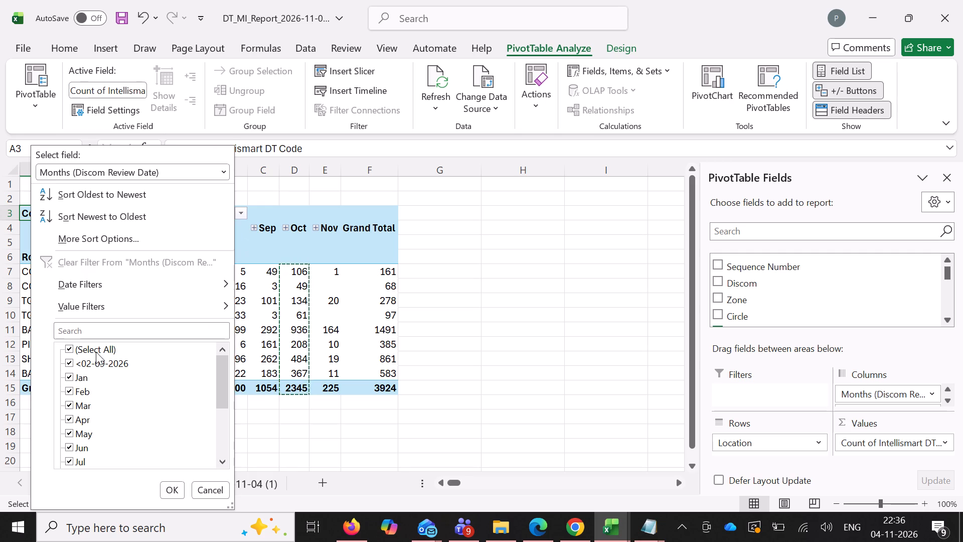
click(69, 349)
scroll(72, 389, down, 8)
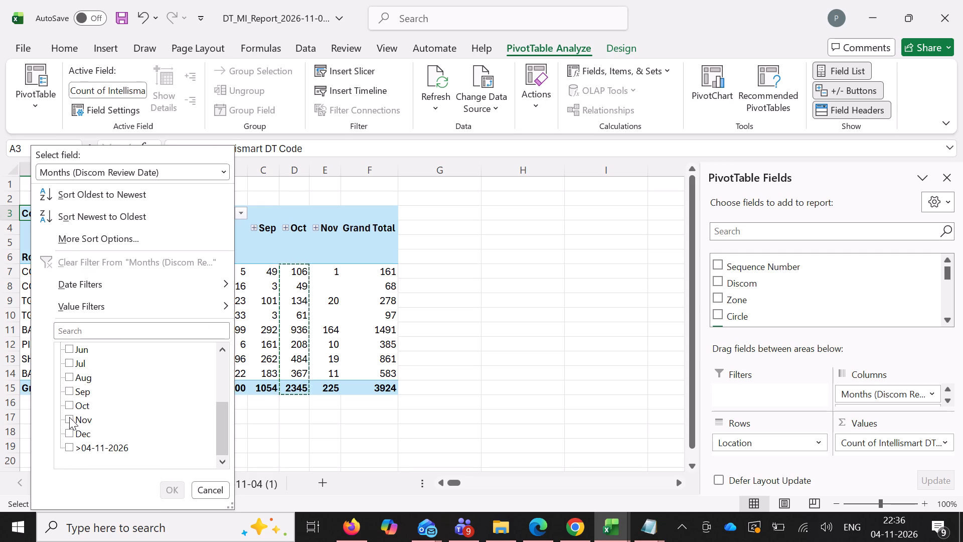
click(70, 390)
click(71, 402)
click(71, 414)
click(171, 491)
Copy the DT PivotTable's Grand Total column including its total and paste it as values into the QHSE workbook's SEPT-NOV 26 DT Approved column.
drag(362, 265, 361, 272)
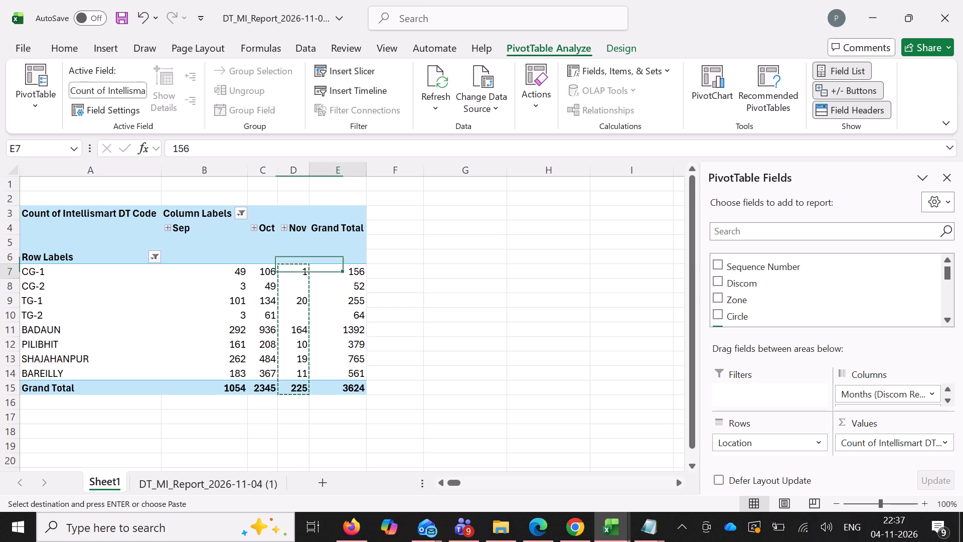
drag(361, 272, 344, 378)
key(ctrl+c)
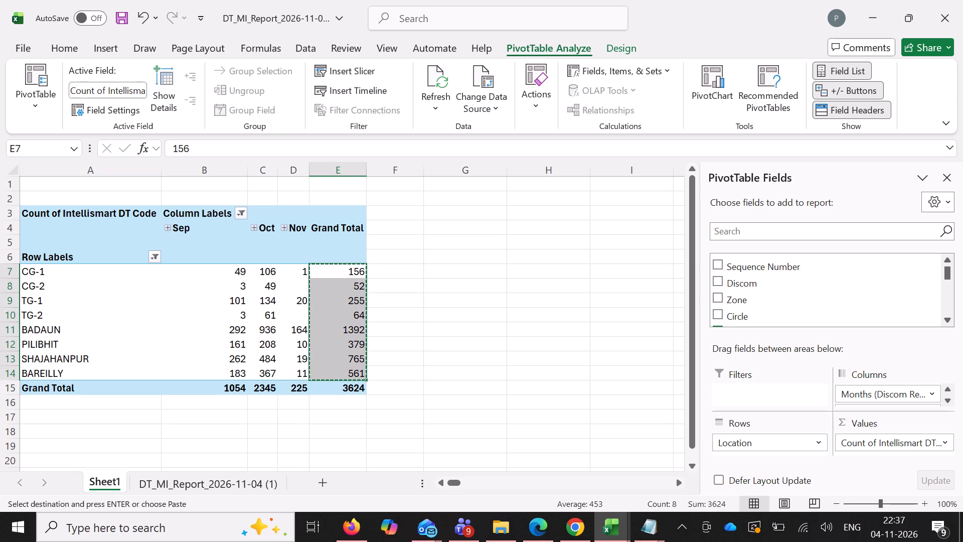
key(shift+Down)
key(ctrl+c)
click(627, 530)
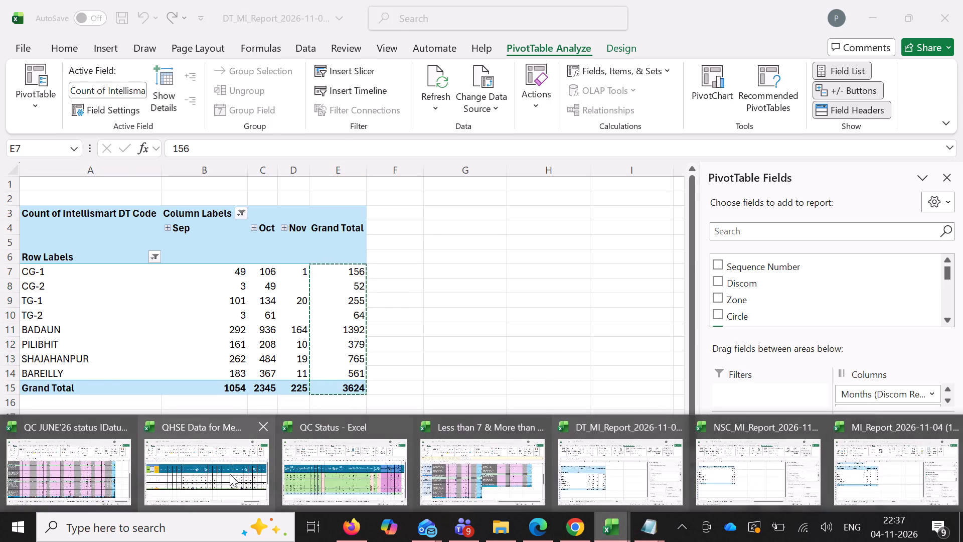
click(229, 474)
scroll(358, 288, right, 9)
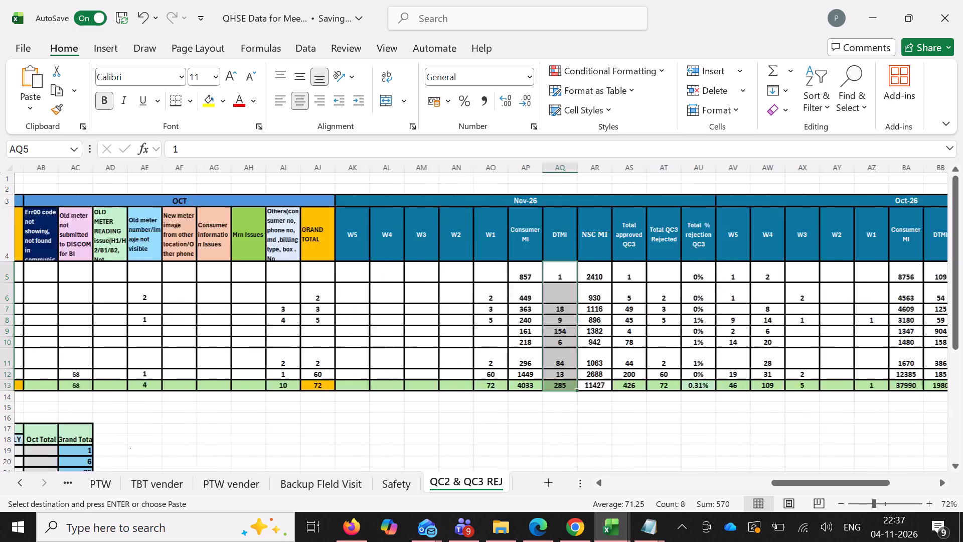
scroll(358, 288, right, 5)
click(278, 280)
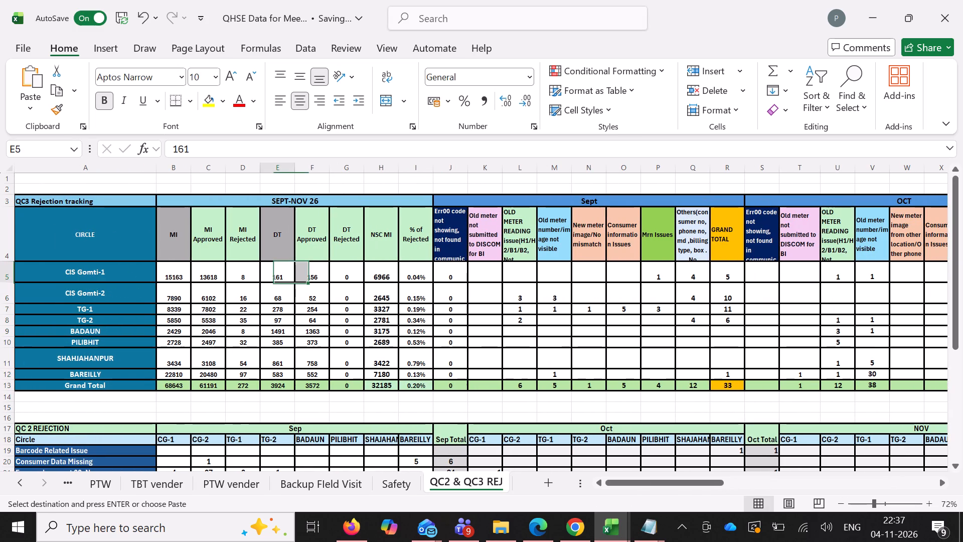
click(284, 286)
click(315, 274)
key(ctrl+shift+v)
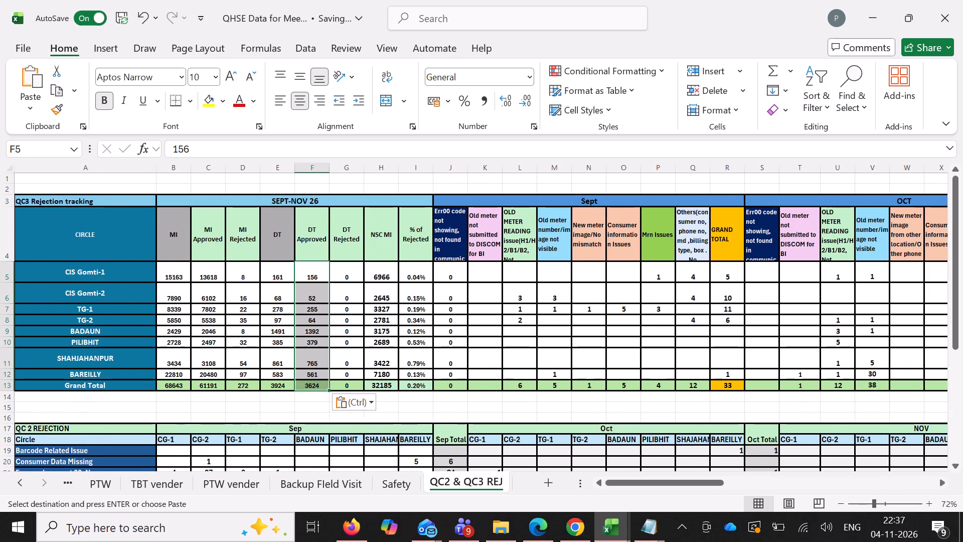
In the NSC MI report, search the PivotTable fields for "mi" and add NSC MI Done Date as the column field.
click(616, 532)
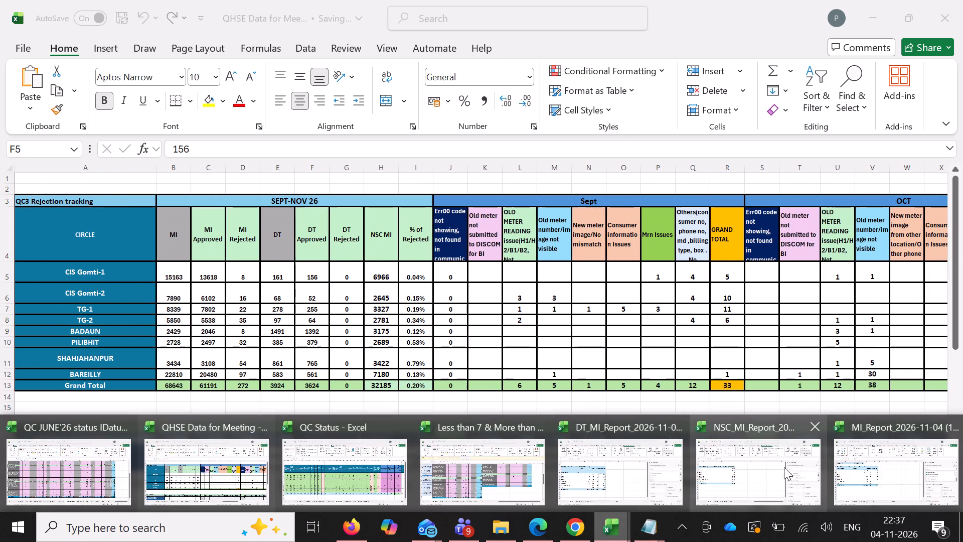
click(873, 461)
click(608, 531)
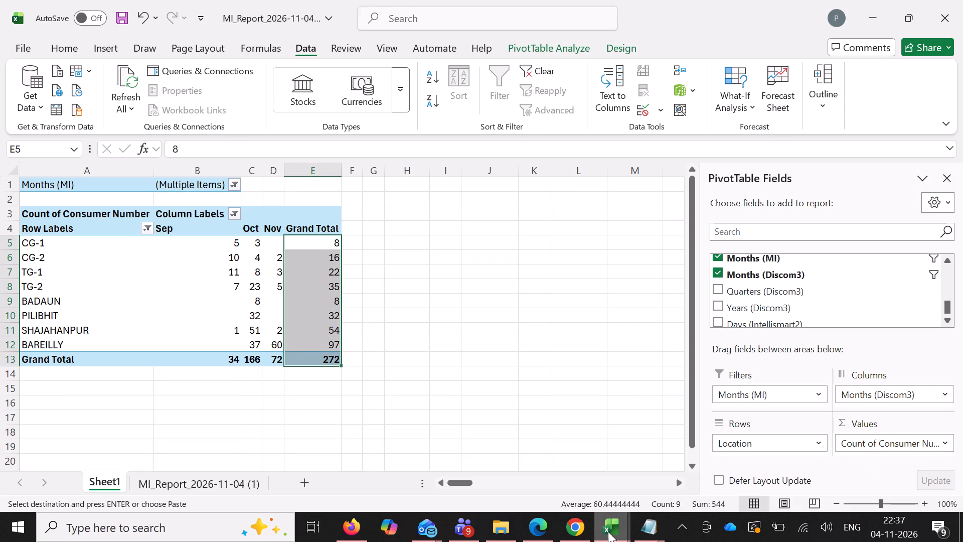
click(730, 462)
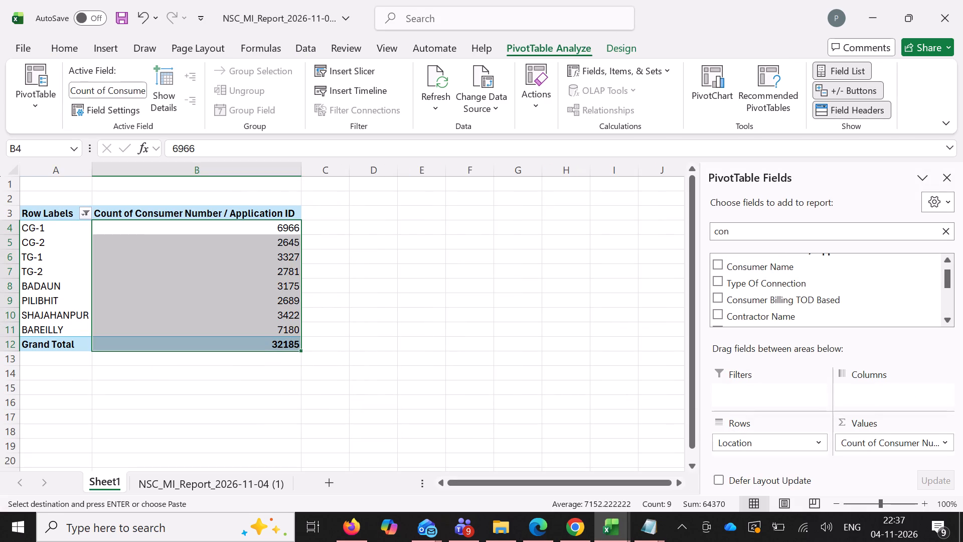
double_click(745, 227)
key(BackSpace)
key(BackSpace)
key(BackSpace)
key(BackSpace)
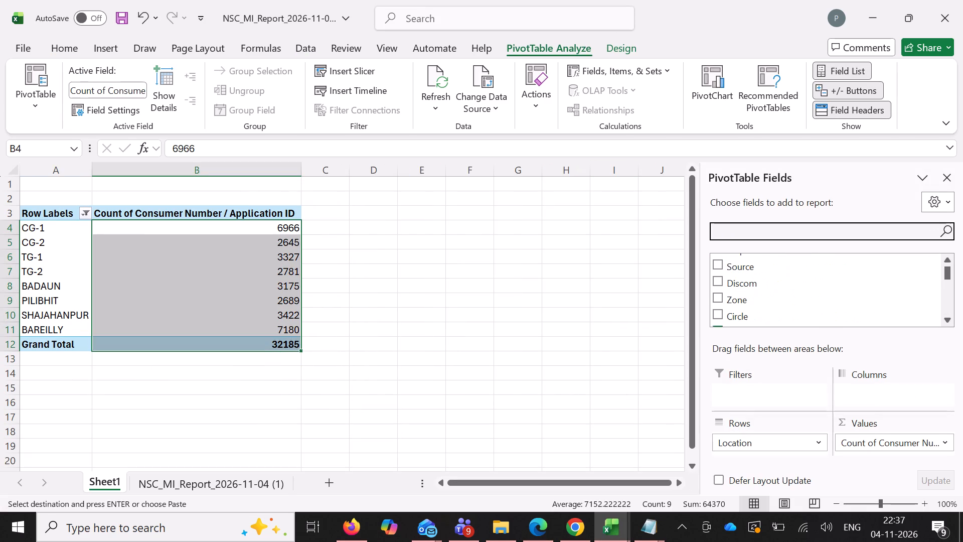
text(mi)
scroll(798, 232, down, 4)
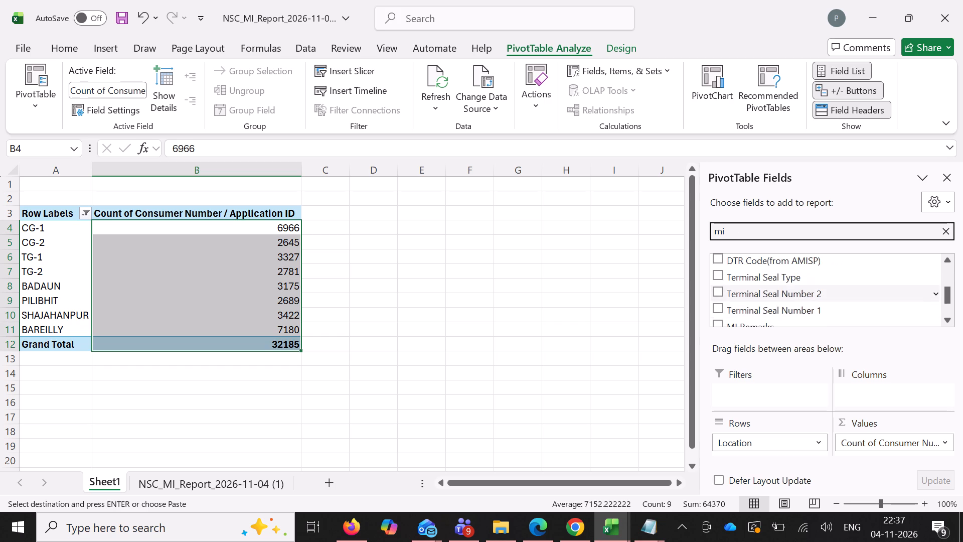
scroll(816, 296, down, 5)
drag(796, 303, 875, 393)
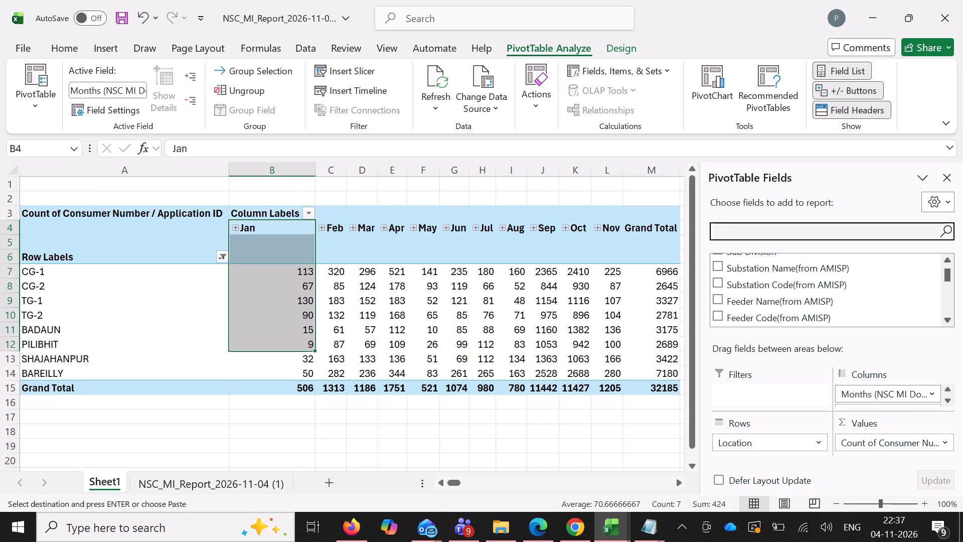
Filter the NSC PivotTable's Months (NSC MI Done Date) columns to Sep, Oct and Nov only.
click(314, 212)
click(142, 349)
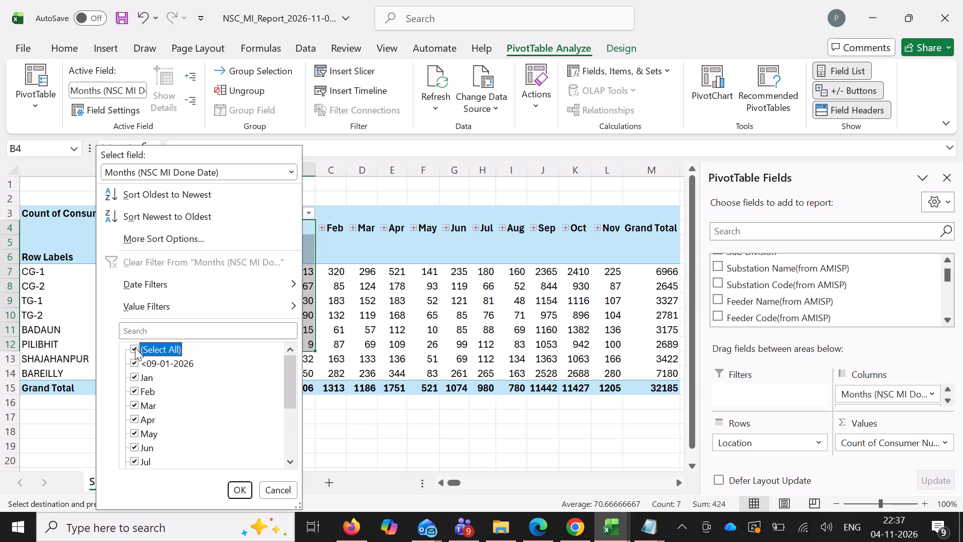
click(135, 348)
scroll(140, 390, down, 6)
click(134, 393)
click(135, 402)
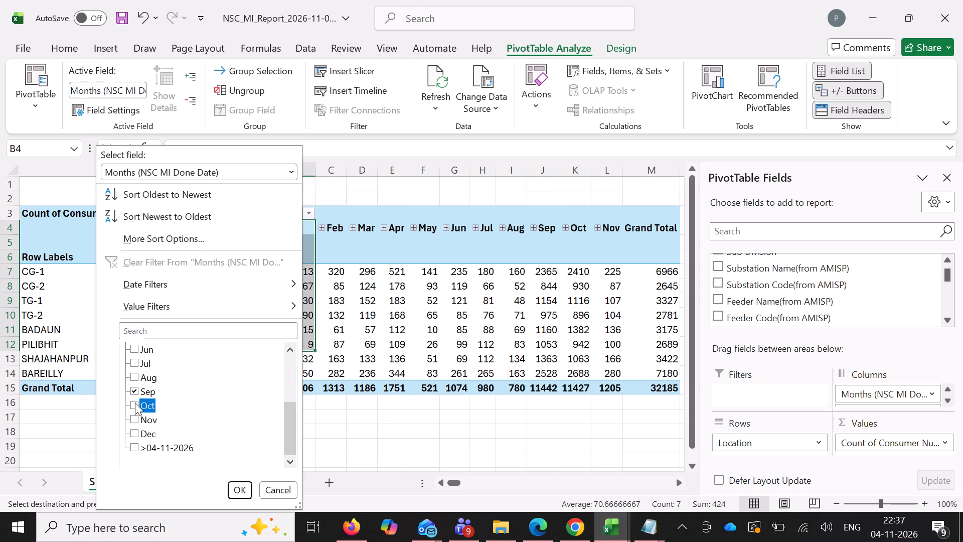
click(135, 422)
click(239, 491)
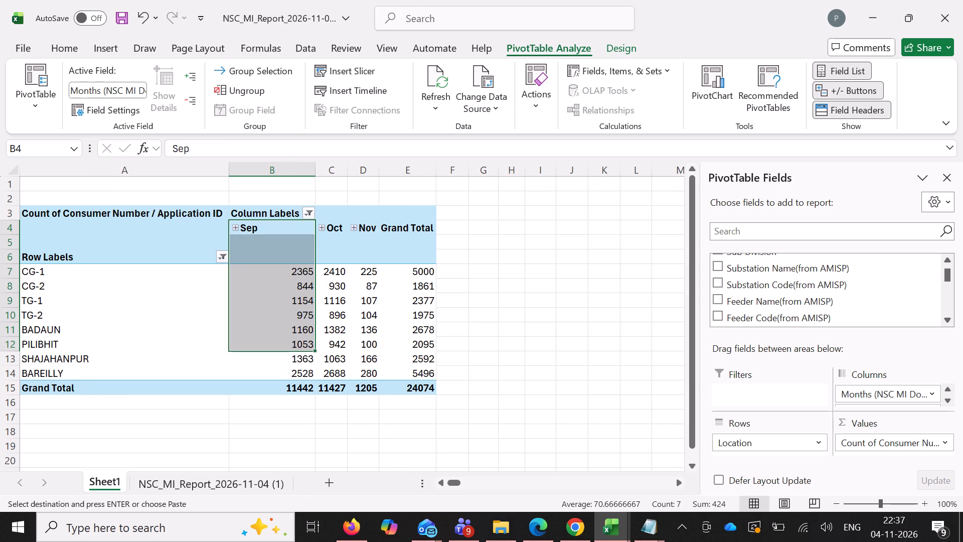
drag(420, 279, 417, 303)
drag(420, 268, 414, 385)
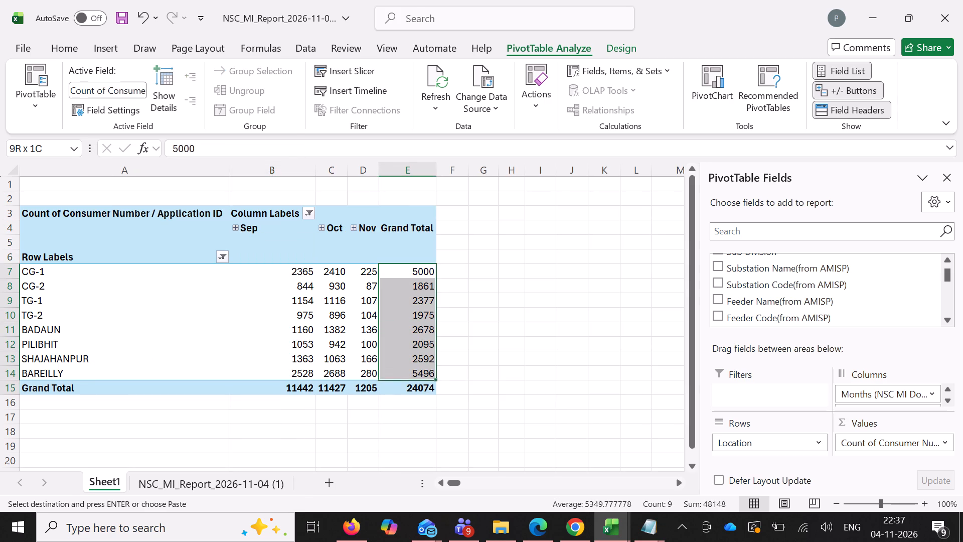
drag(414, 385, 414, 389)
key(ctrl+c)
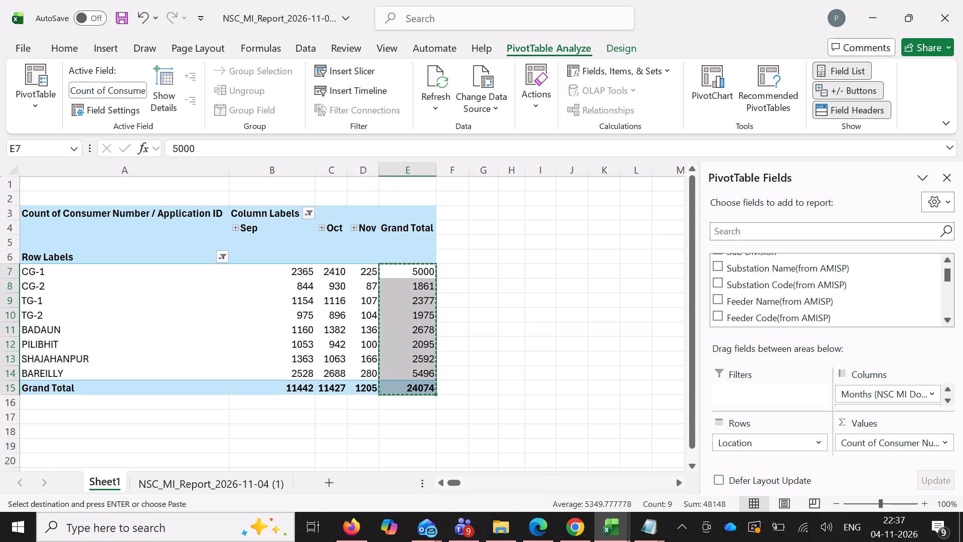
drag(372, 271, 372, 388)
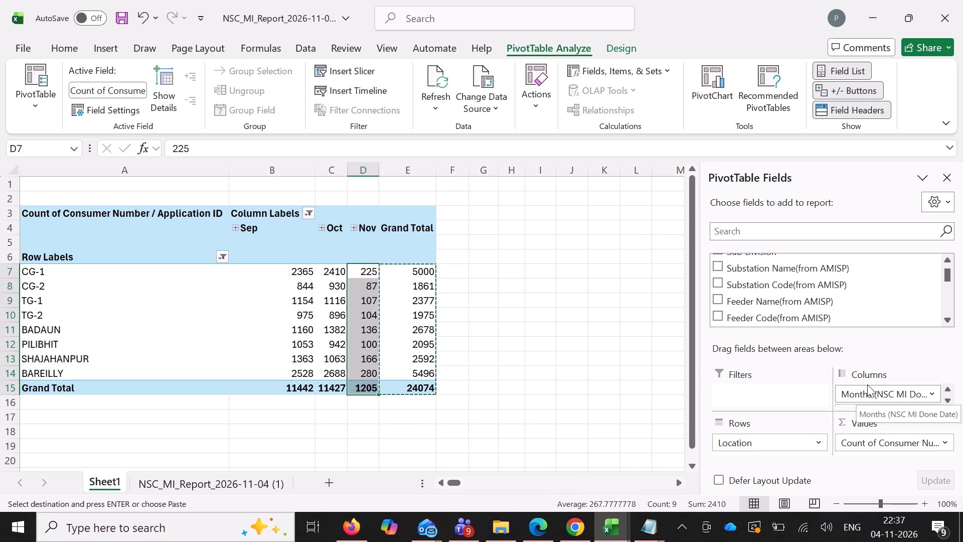
Clear the NSC PivotTable's column fields and add back only Months (NSC MI Done Date).
drag(897, 392, 858, 292)
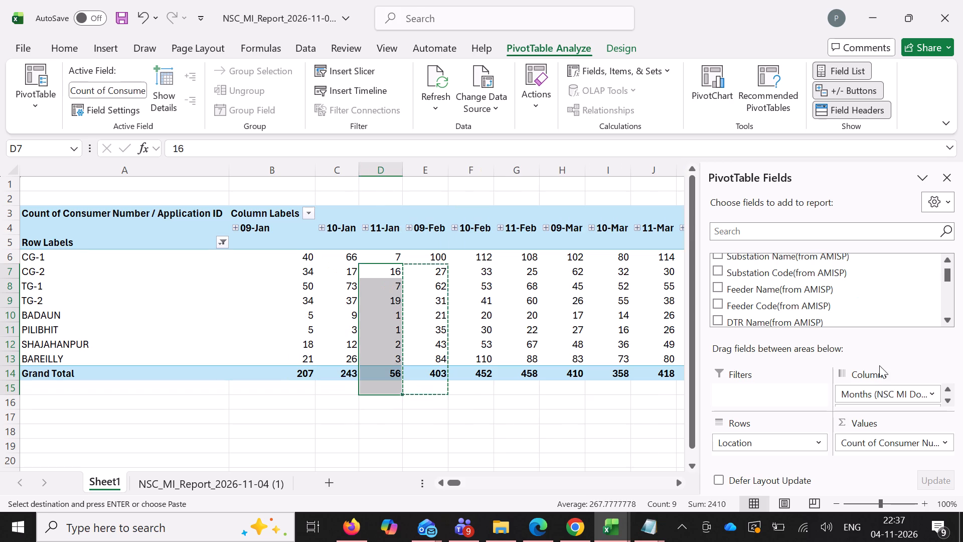
drag(880, 393, 876, 311)
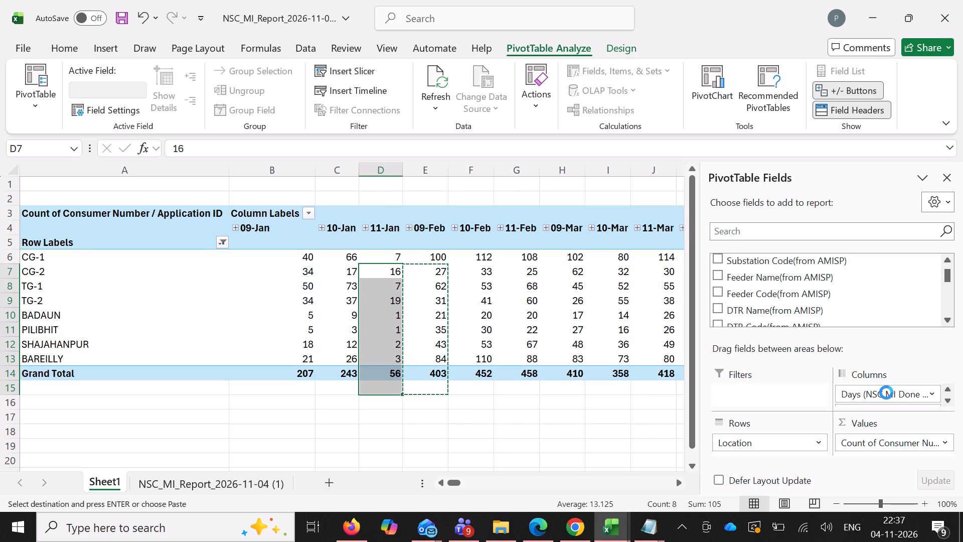
drag(886, 392, 893, 286)
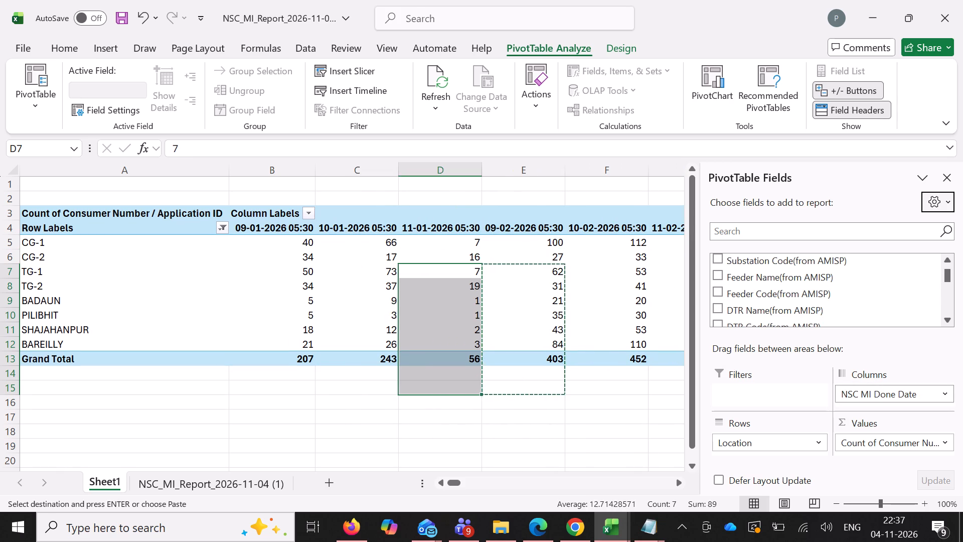
drag(881, 393, 859, 296)
drag(947, 272, 940, 316)
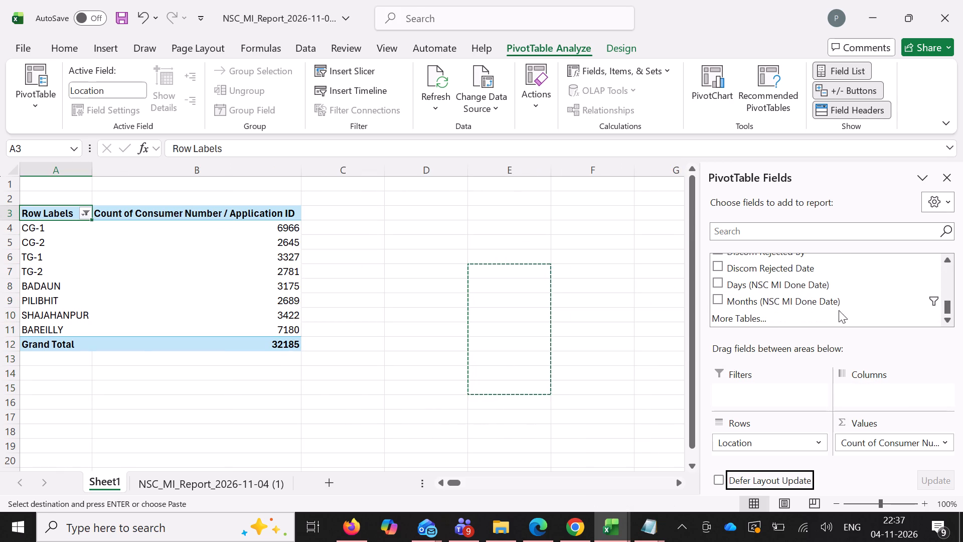
drag(774, 299, 882, 394)
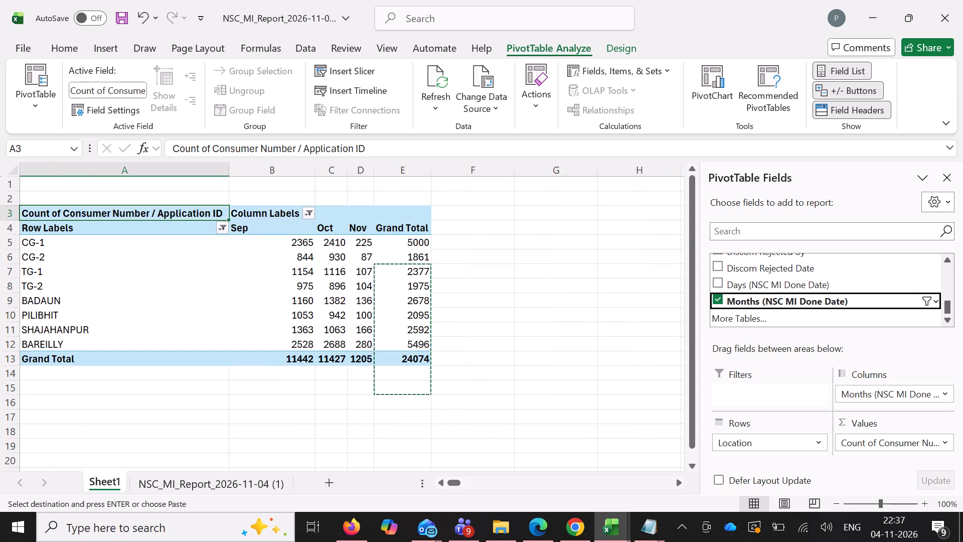
Copy the NSC PivotTable's Nov column including its total and paste it as values into the QHSE workbook's Nov-26 NSC MI column.
click(339, 240)
drag(360, 237, 361, 238)
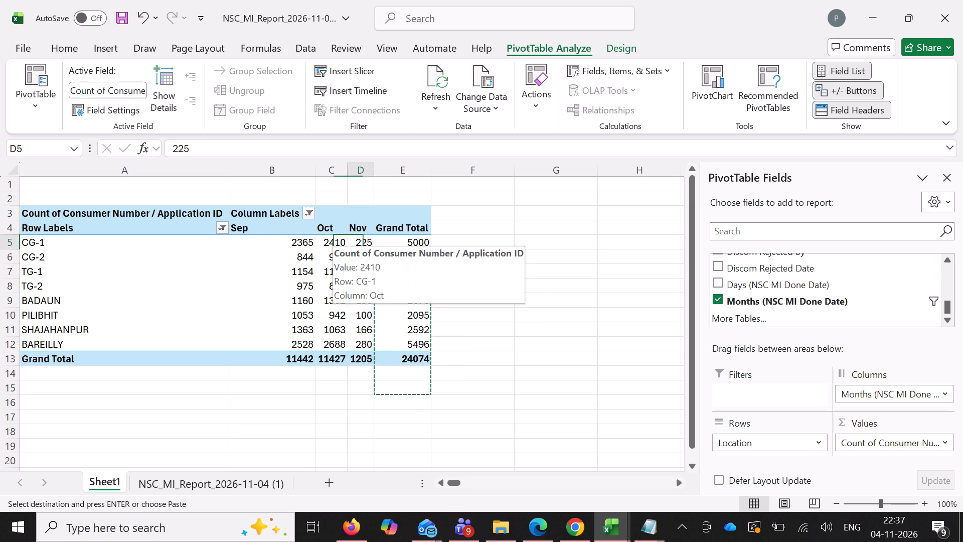
drag(361, 238, 368, 357)
key(ctrl+c)
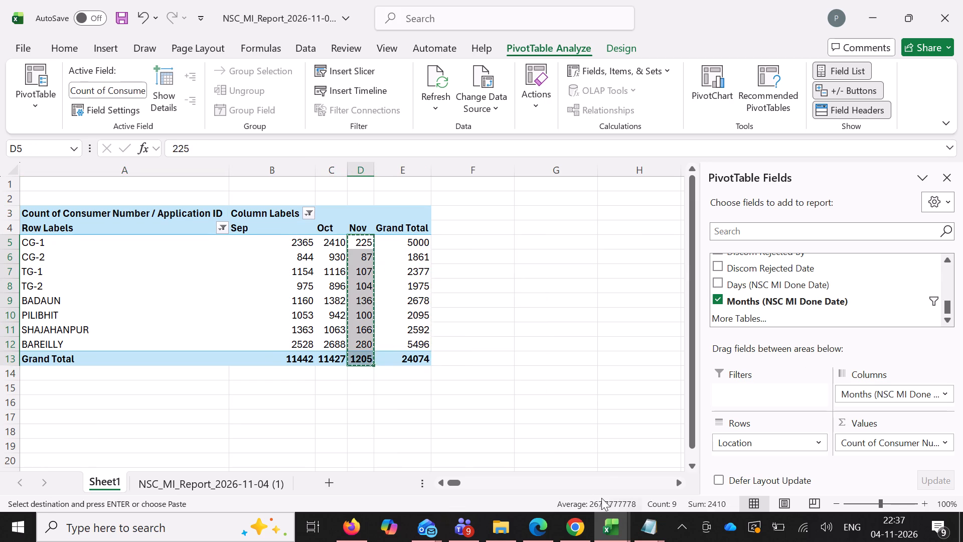
click(616, 520)
click(219, 470)
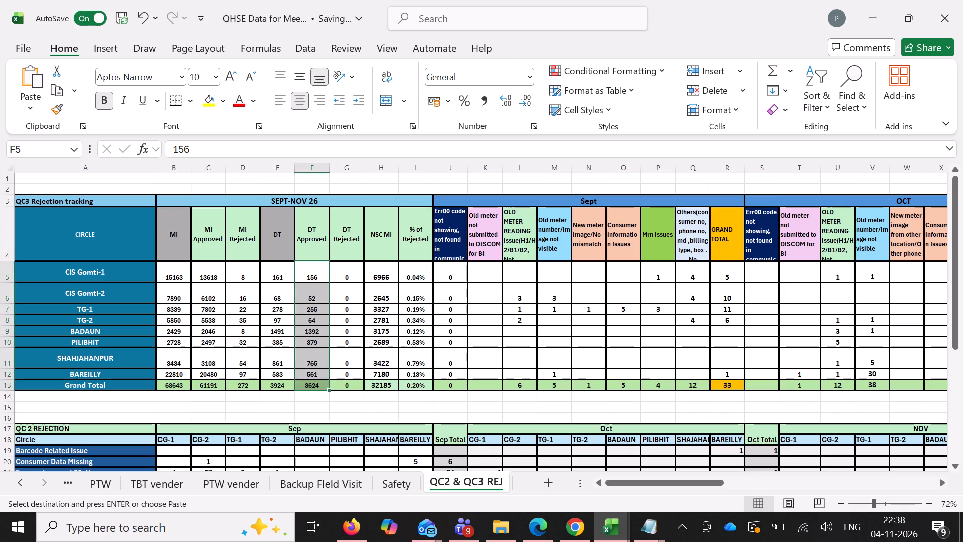
scroll(636, 365, left, 12)
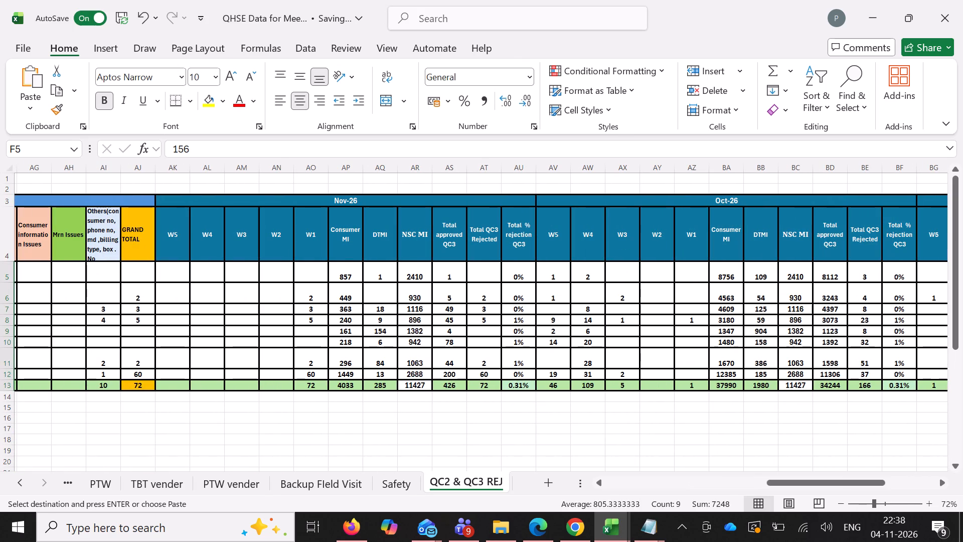
drag(408, 272, 413, 273)
key(ctrl+shift+v)
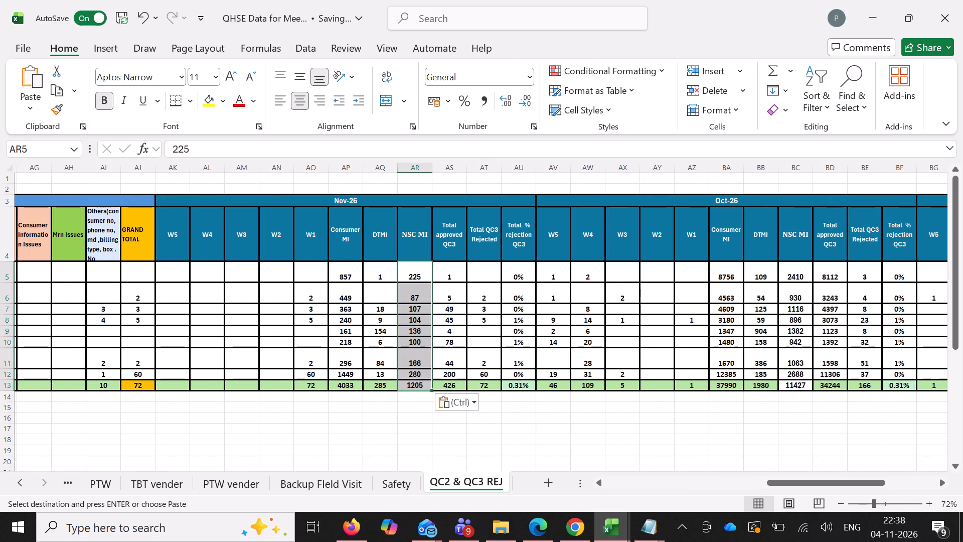
Examine the Total % rejection QC3 cells in the Nov-26, Oct-26 and Sep-26 blocks.
click(392, 411)
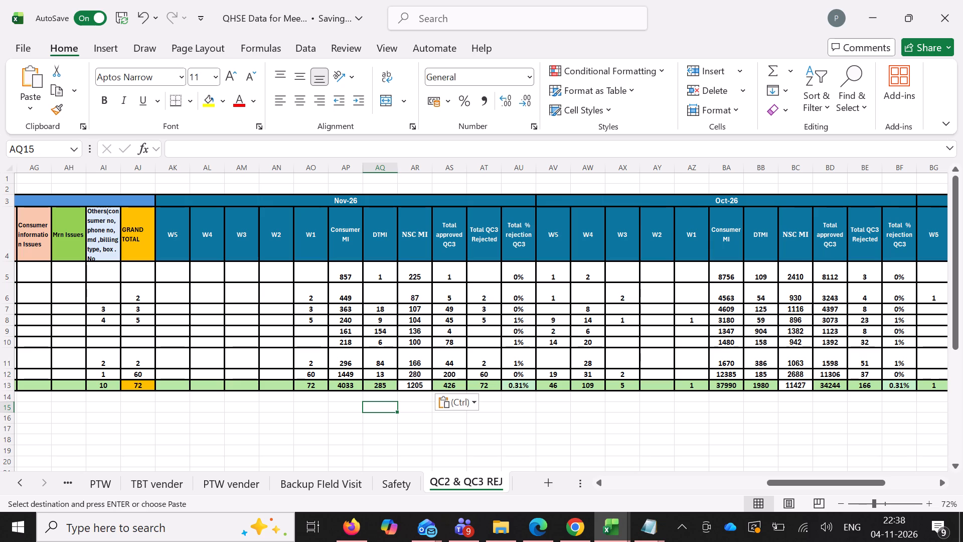
click(558, 416)
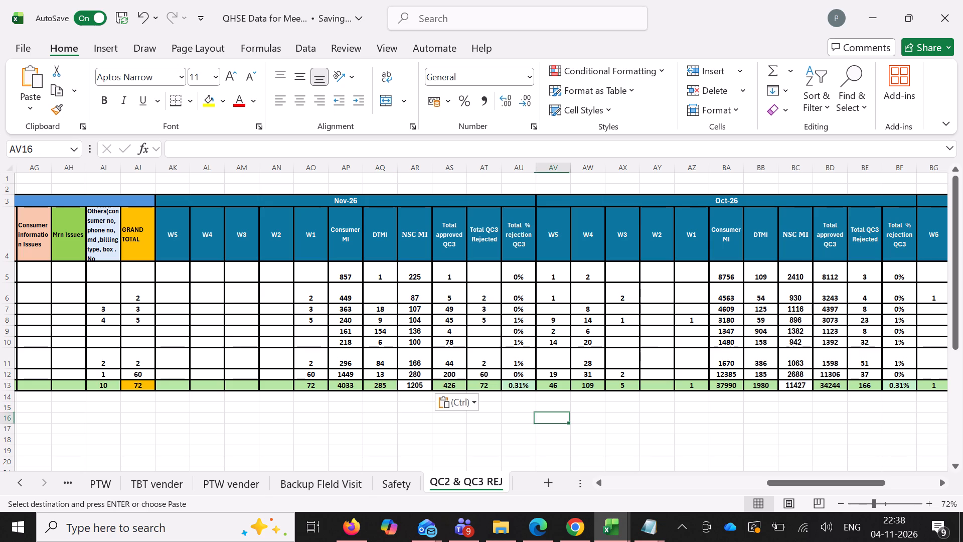
double_click(521, 278)
click(522, 269)
click(635, 391)
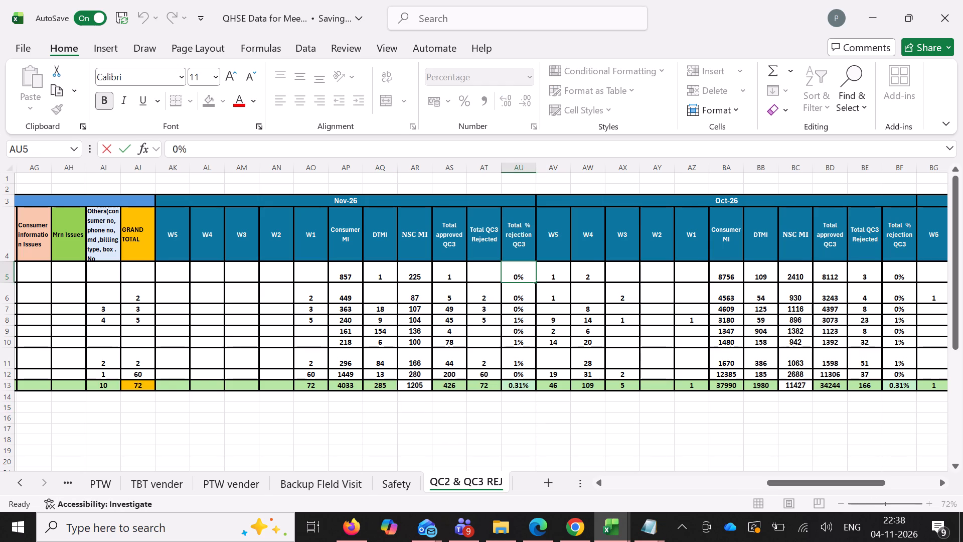
scroll(717, 380, left, 6)
click(562, 277)
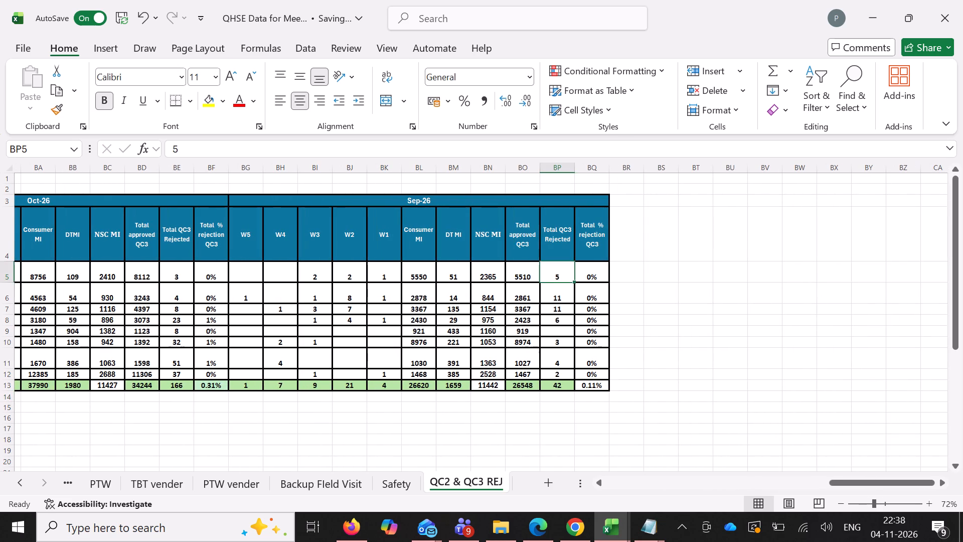
scroll(523, 294, right, 3)
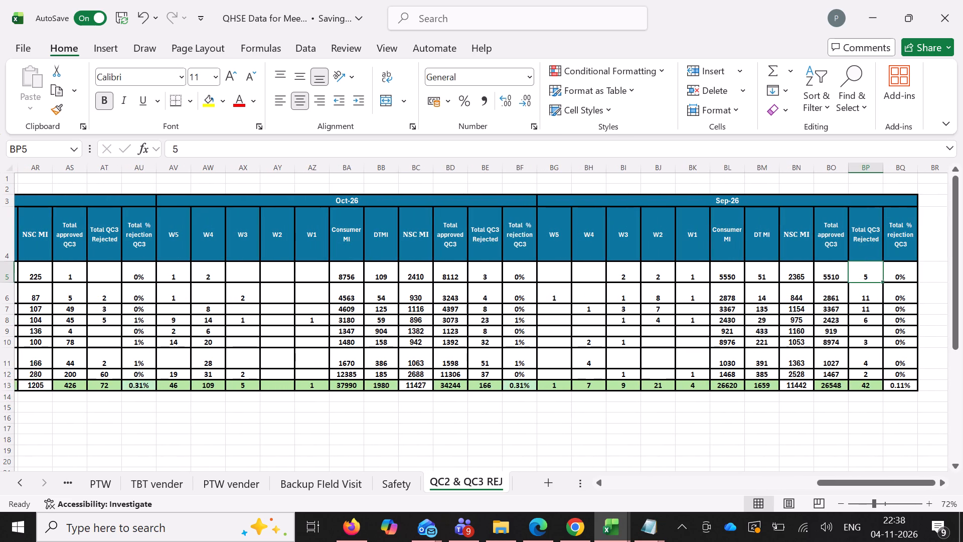
click(904, 277)
click(905, 307)
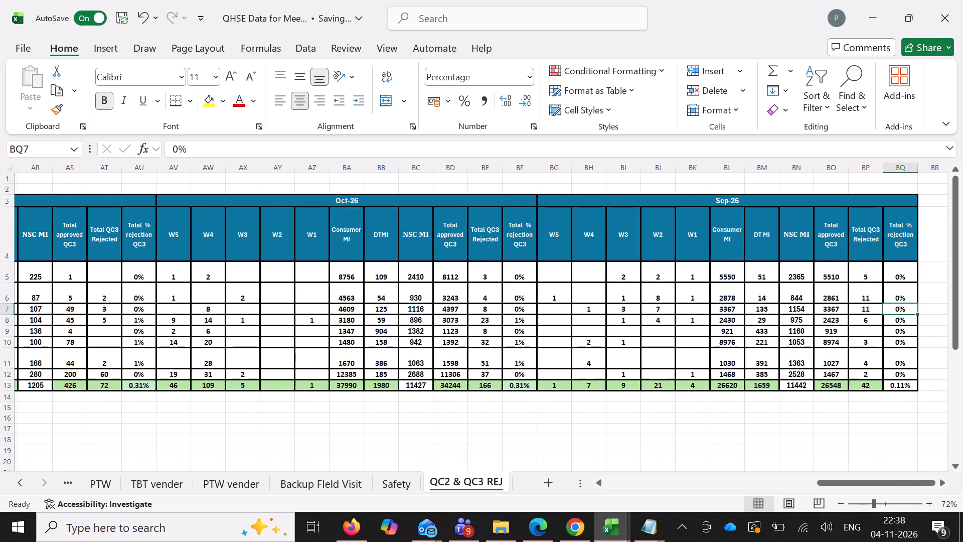
click(520, 270)
scroll(398, 303, right, 5)
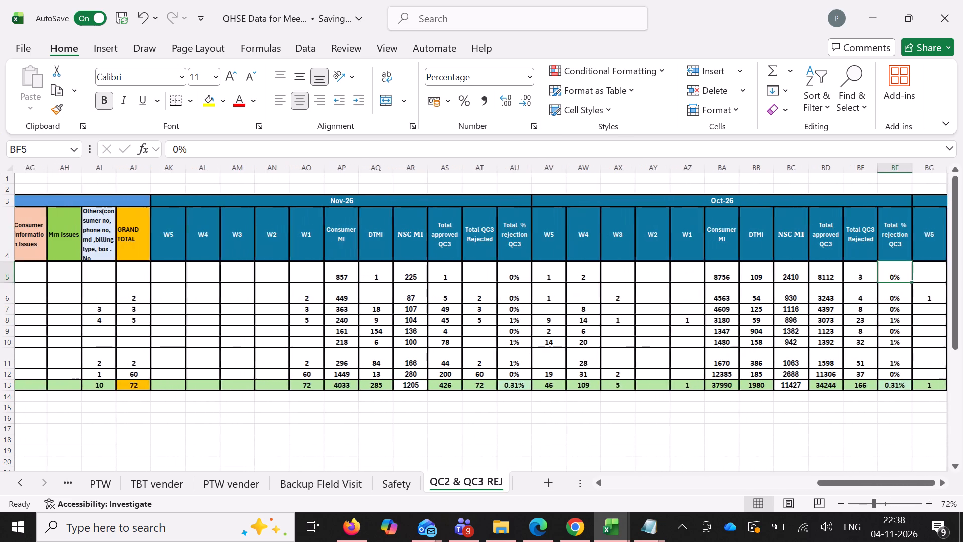
Enter =AT5/(AR5+AQ5+AP5) as the Nov-26 Total % rejection QC3 formula in row 5.
click(538, 270)
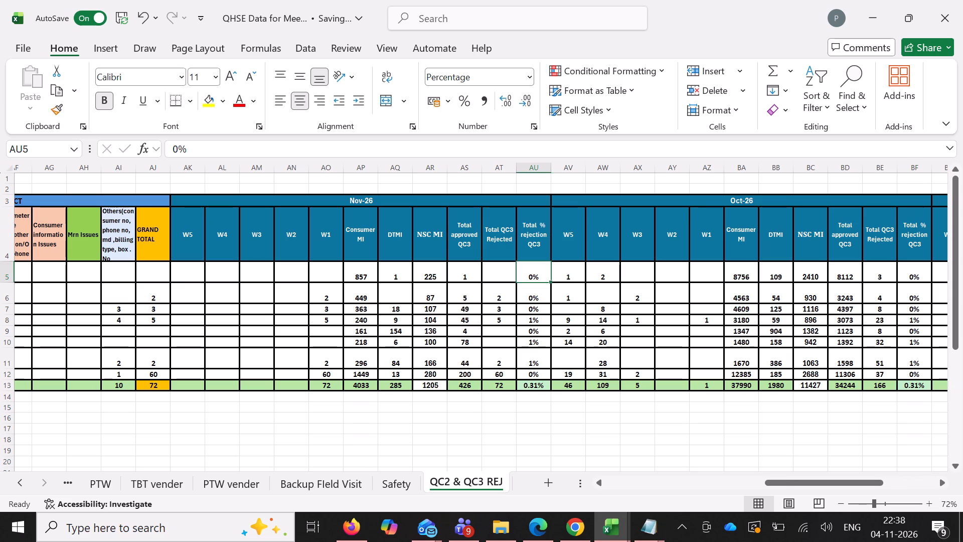
key(equal)
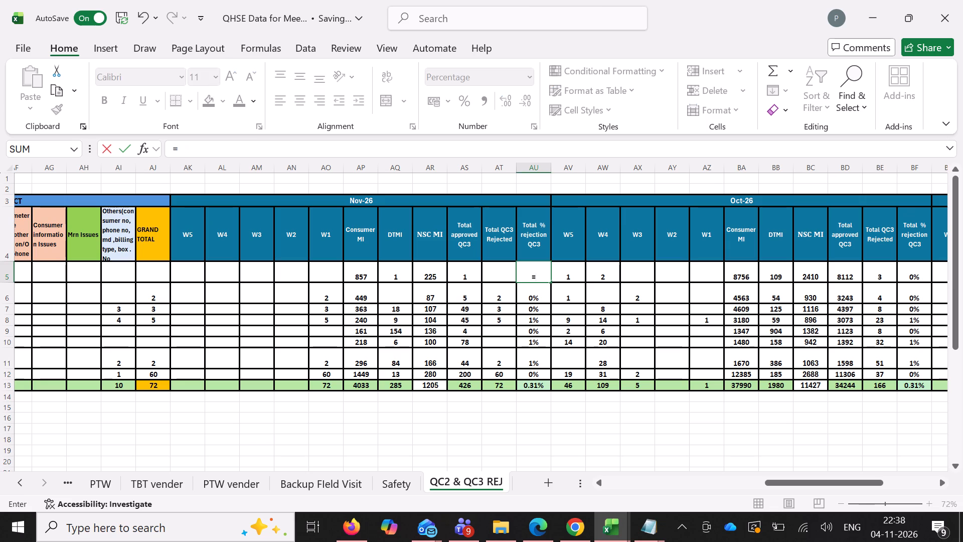
click(504, 273)
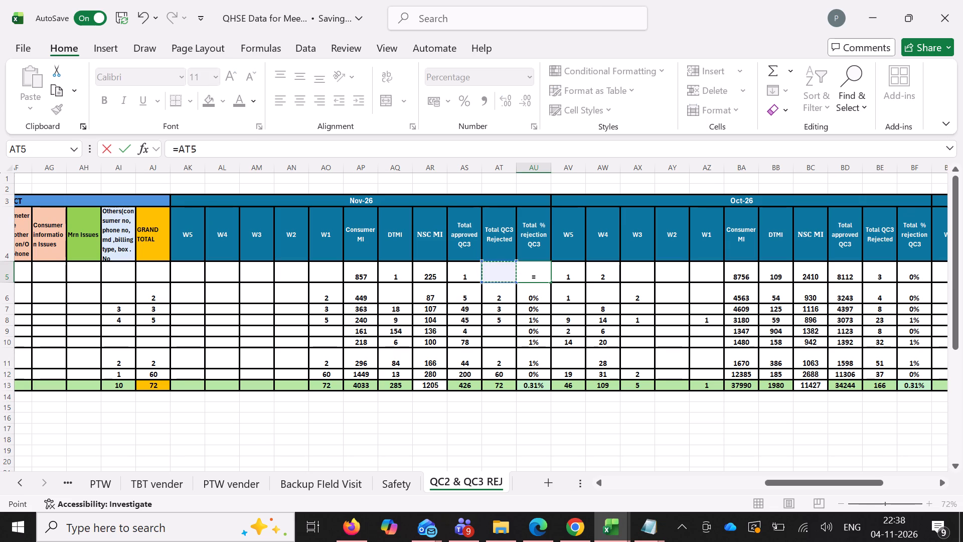
key(slash)
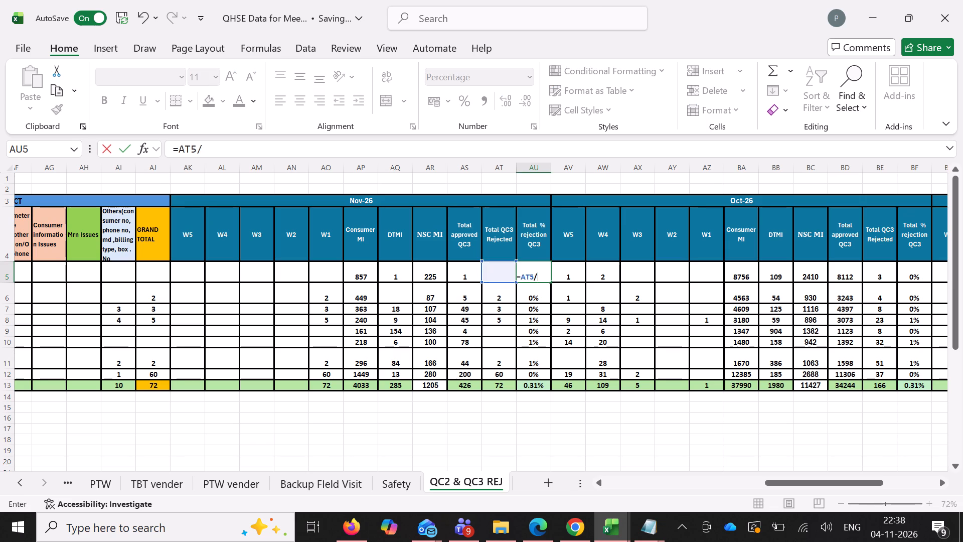
key(Right)
key(Up)
key(shift+parenleft)
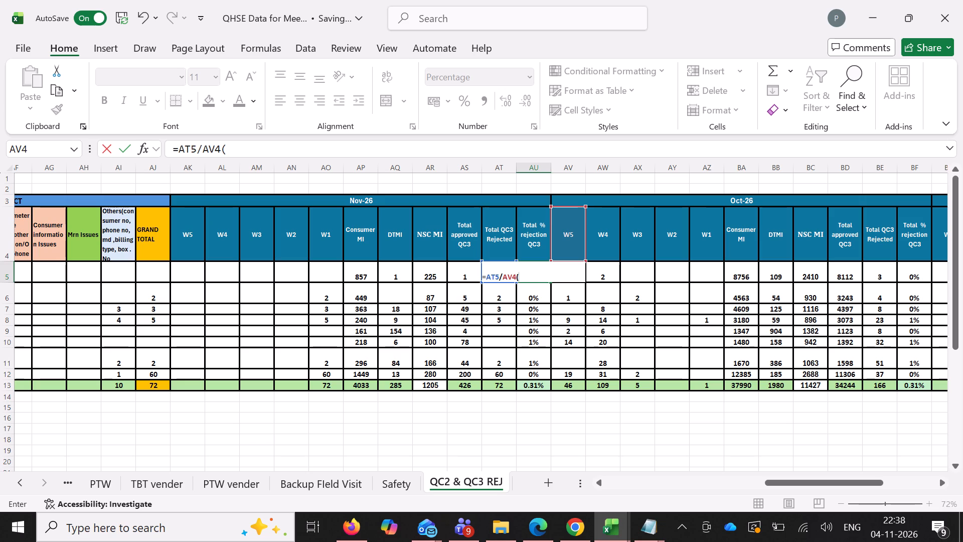
key(BackSpace)
key(BackSpace)
key(BackSpace)
key(BackSpace)
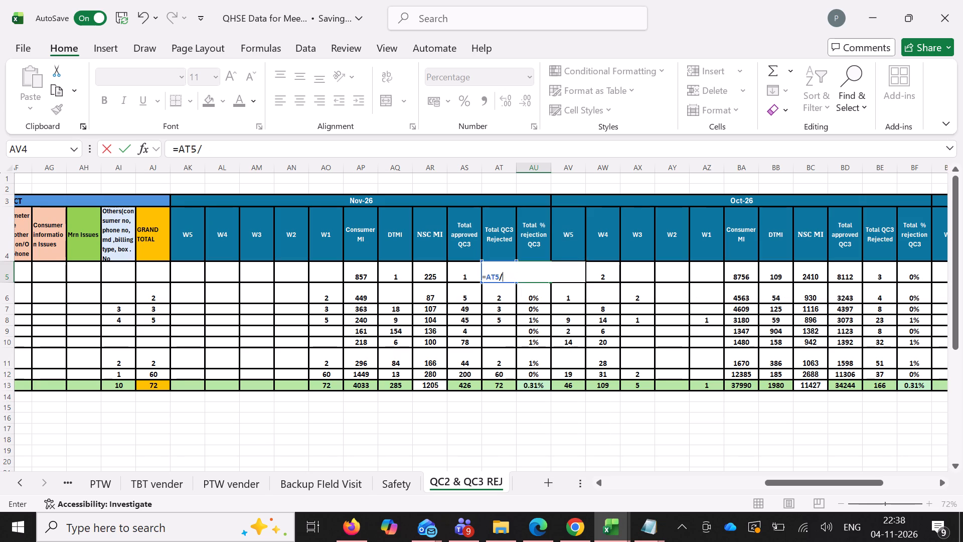
key(shift+parenleft)
click(428, 274)
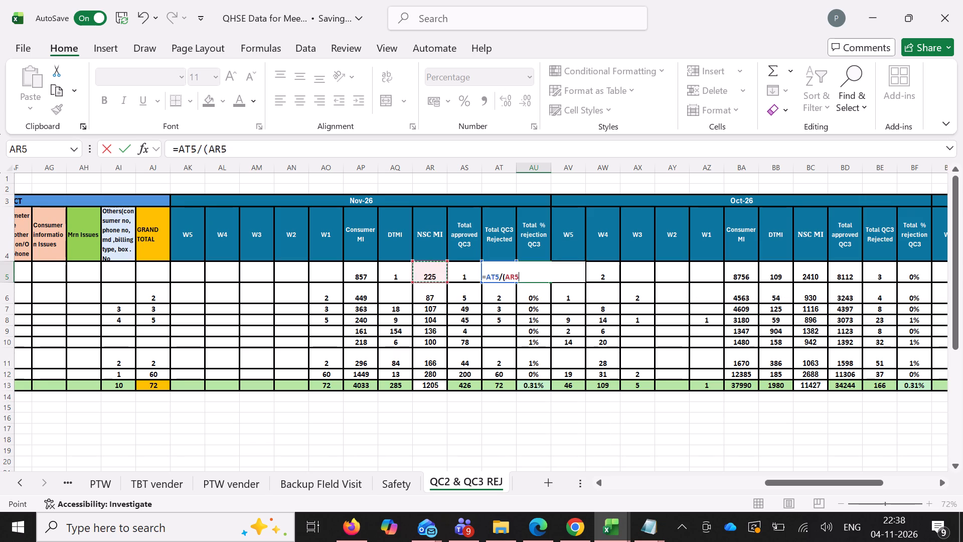
key(shift+plus)
shift+drag(392, 276, 387, 276)
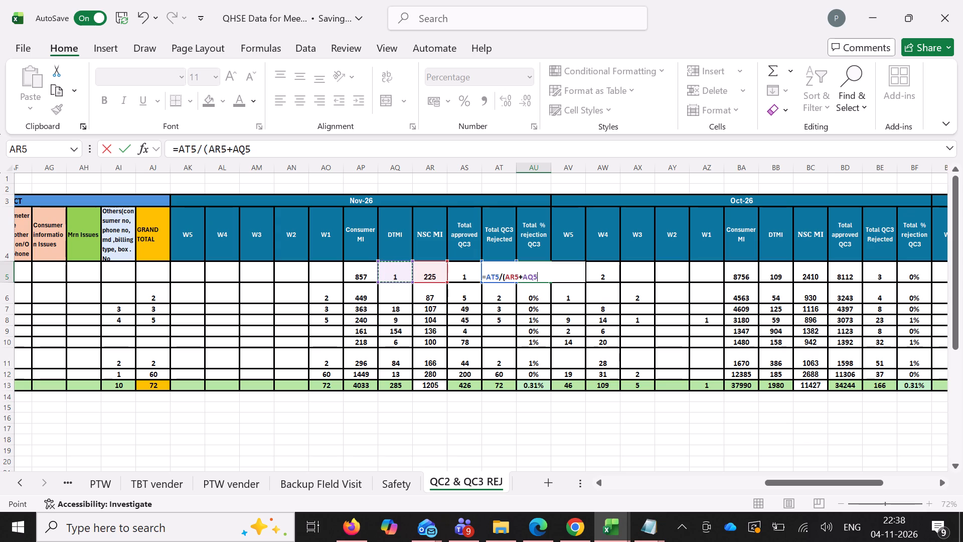
key(shift+plus)
shift+click(368, 274)
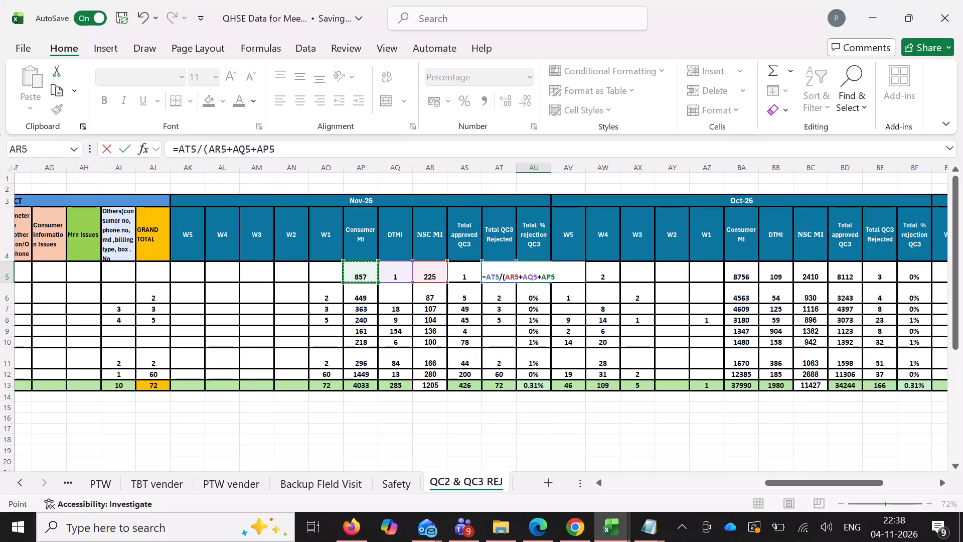
key(Return)
key(Return)
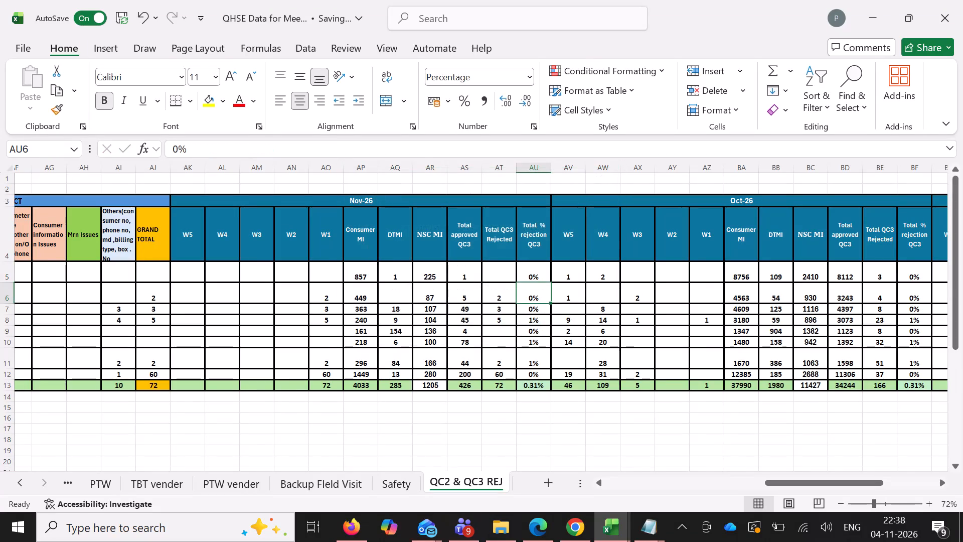
Fill the row 5 Nov-26 Total % rejection QC3 formula down to row 12.
click(530, 278)
drag(550, 281, 545, 334)
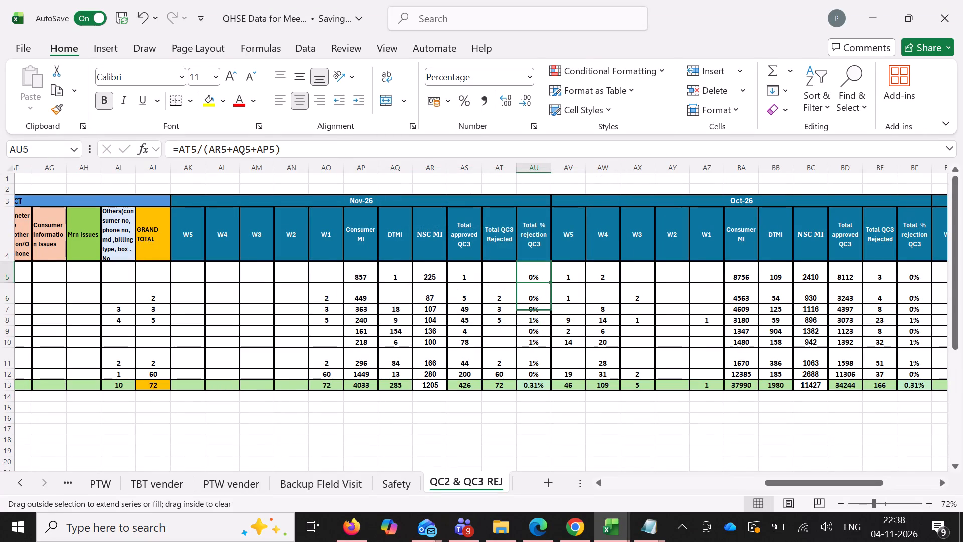
drag(545, 334, 549, 379)
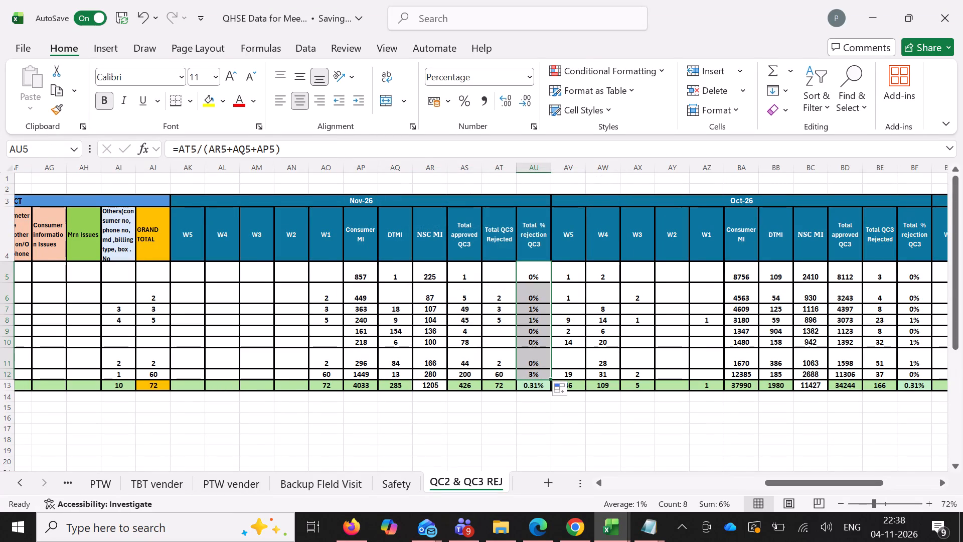
Copy the row 12 Nov-26 rejection percentage and paste only its formula into the total cell in row 13.
click(538, 377)
click(539, 373)
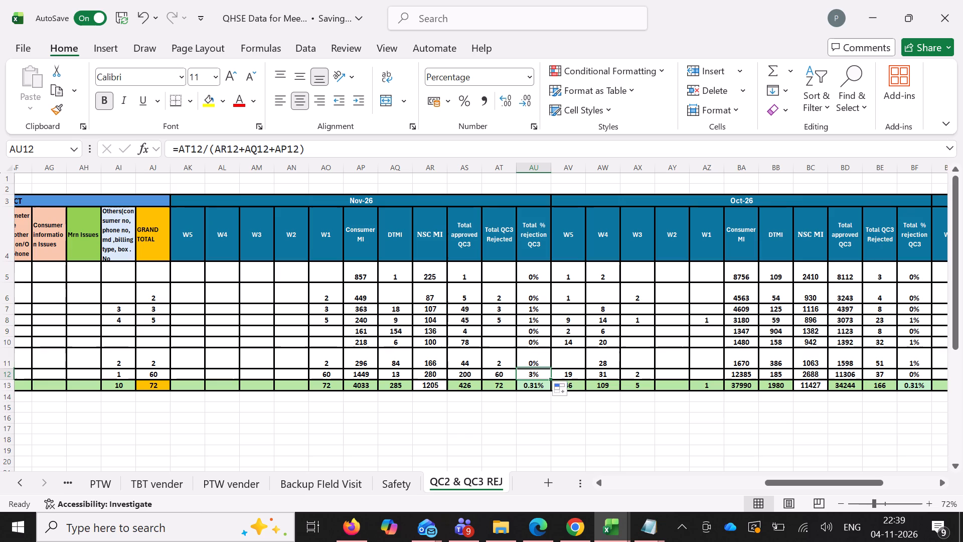
key(ctrl+c)
click(534, 386)
right_click(535, 385)
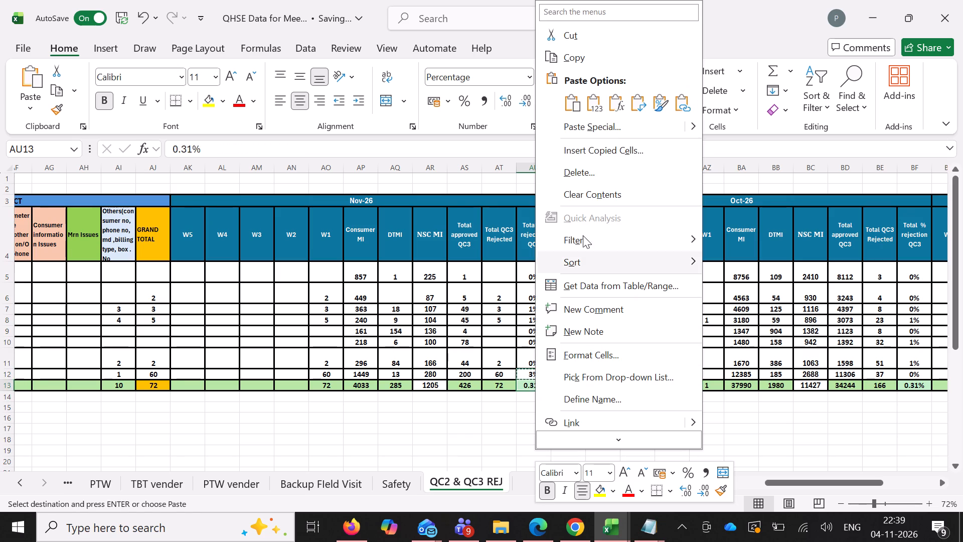
click(618, 103)
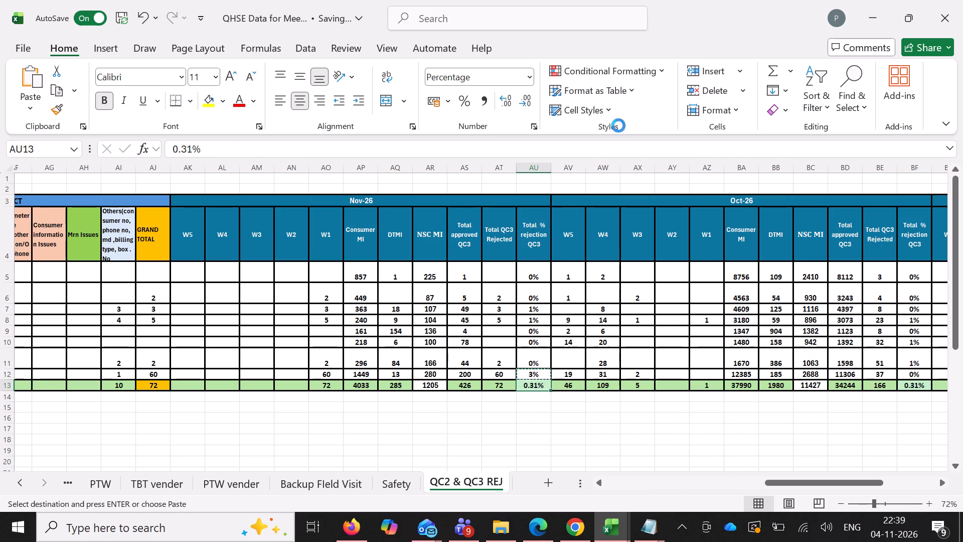
click(528, 432)
key(Escape)
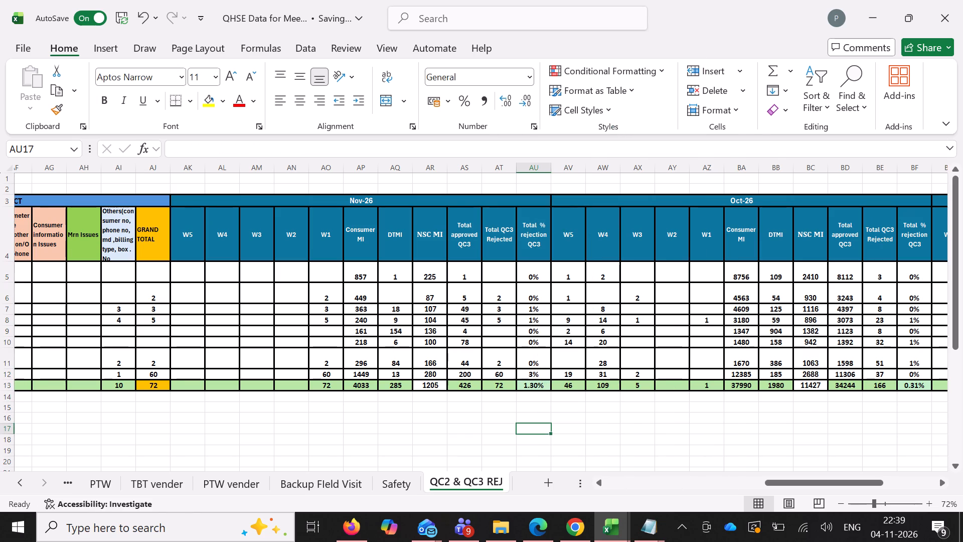
Copy the Nov-26 Total % rejection QC3 formulas, rows 5 to 13, into the matching Oct-26 and Sep-26 columns.
drag(545, 268, 536, 383)
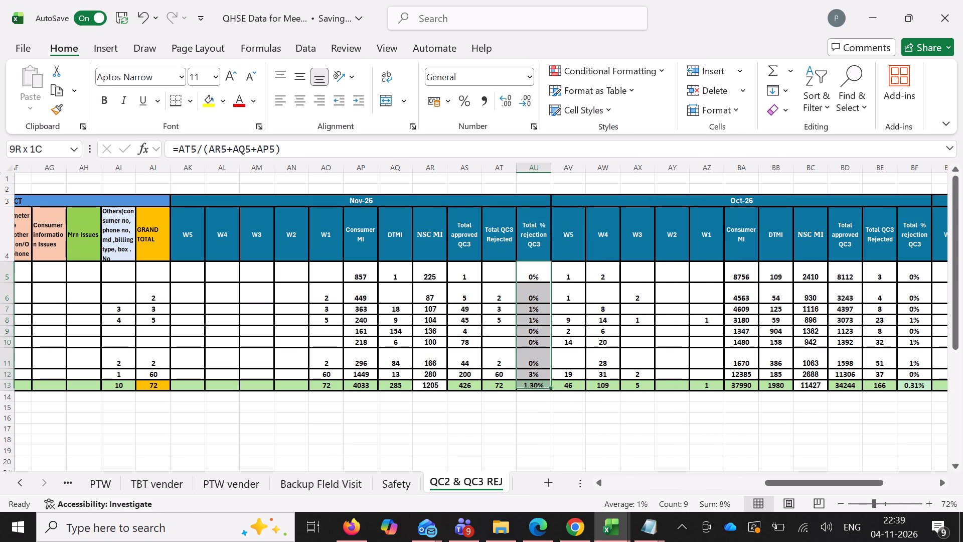
drag(536, 383, 533, 385)
key(ctrl+c)
click(912, 274)
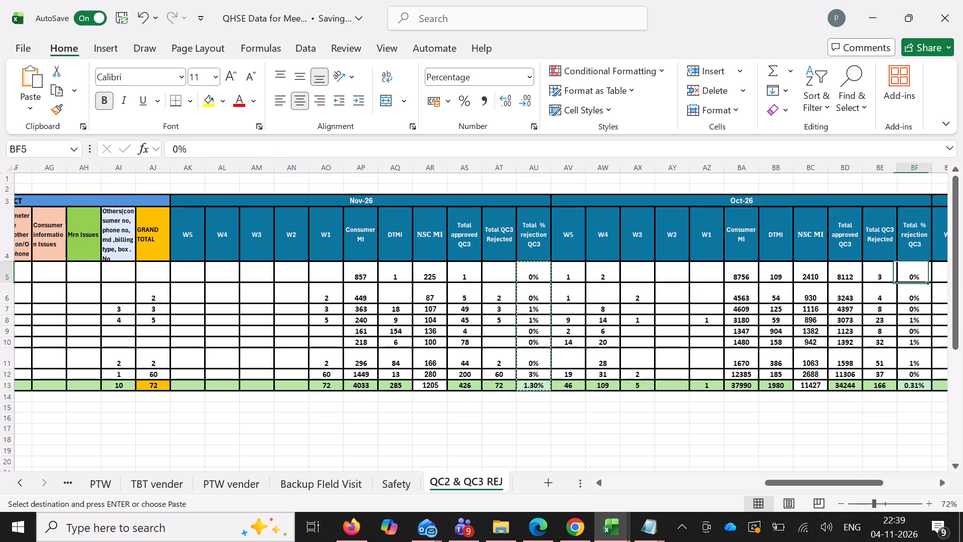
key(ctrl+v)
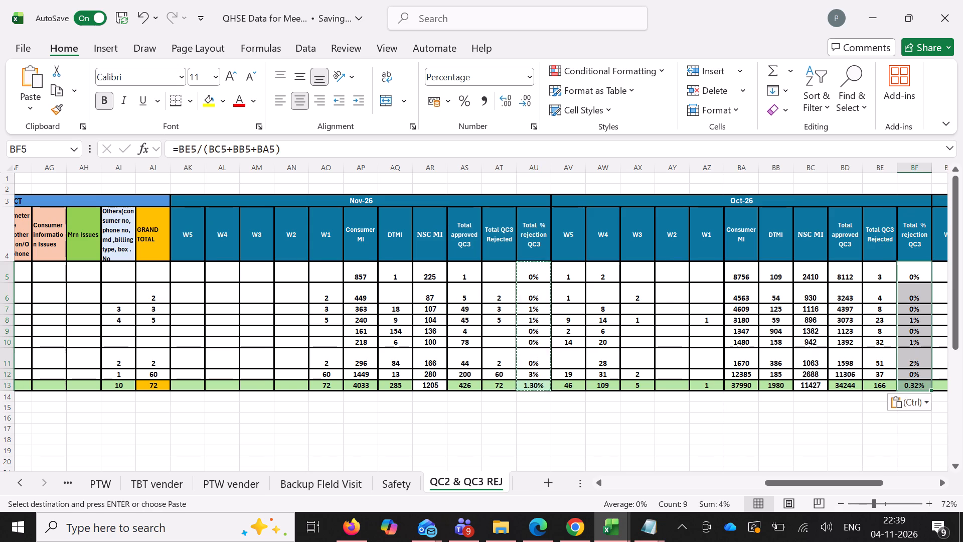
scroll(477, 459, left, 5)
click(920, 275)
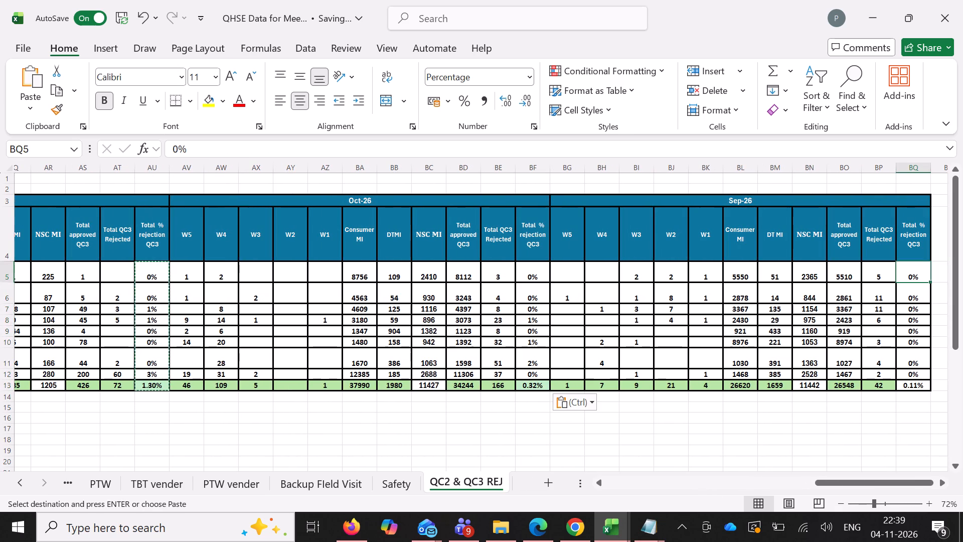
key(ctrl+v)
click(731, 421)
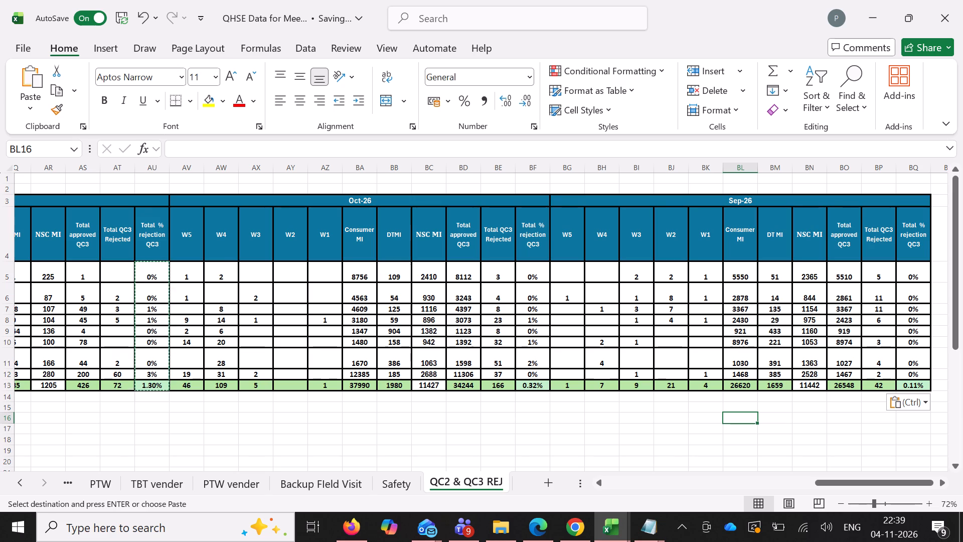
Enter =D5/(H5+E5+B5) as the SEPT-NOV 26 % of Rejected formula for CIS Gomti-1 in row 5.
scroll(487, 337, right, 3)
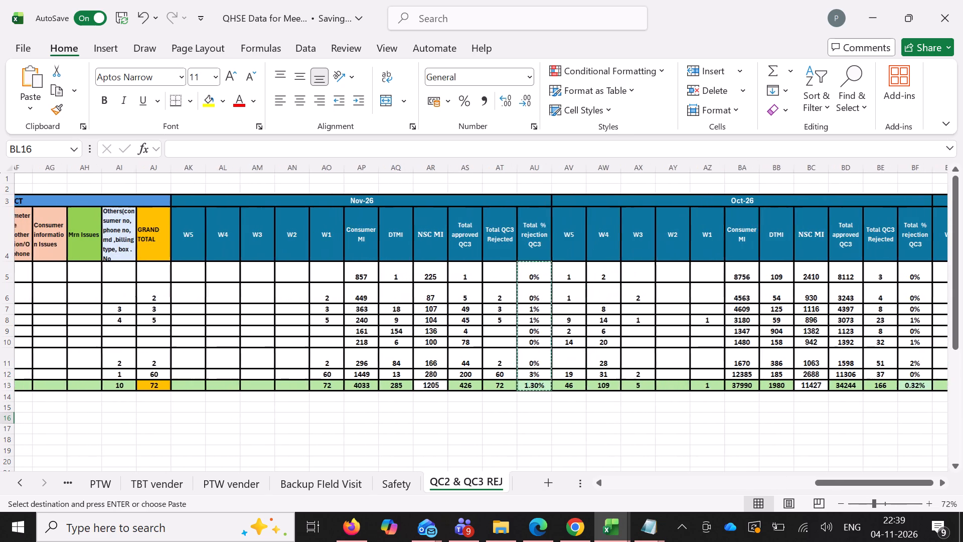
scroll(486, 337, right, 2)
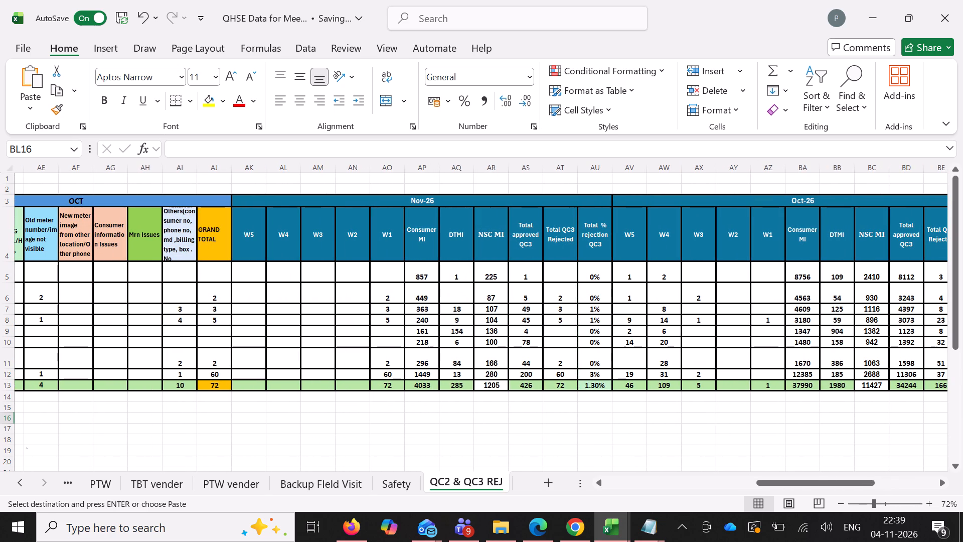
scroll(480, 319, right, 7)
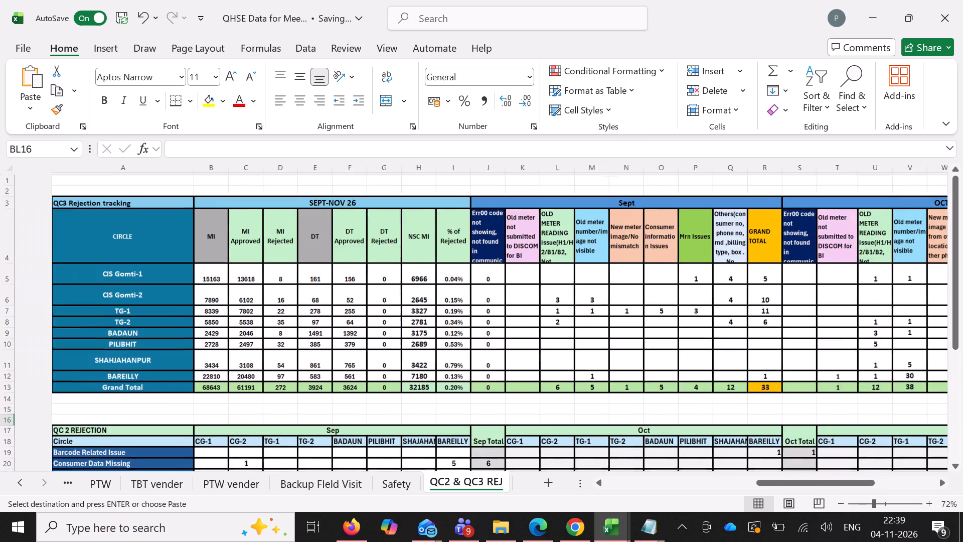
scroll(480, 319, right, 3)
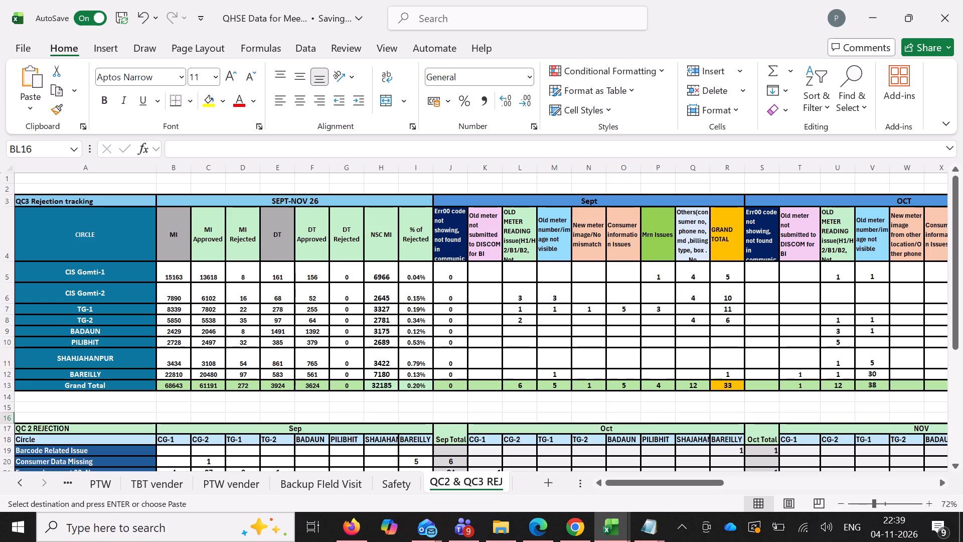
click(421, 270)
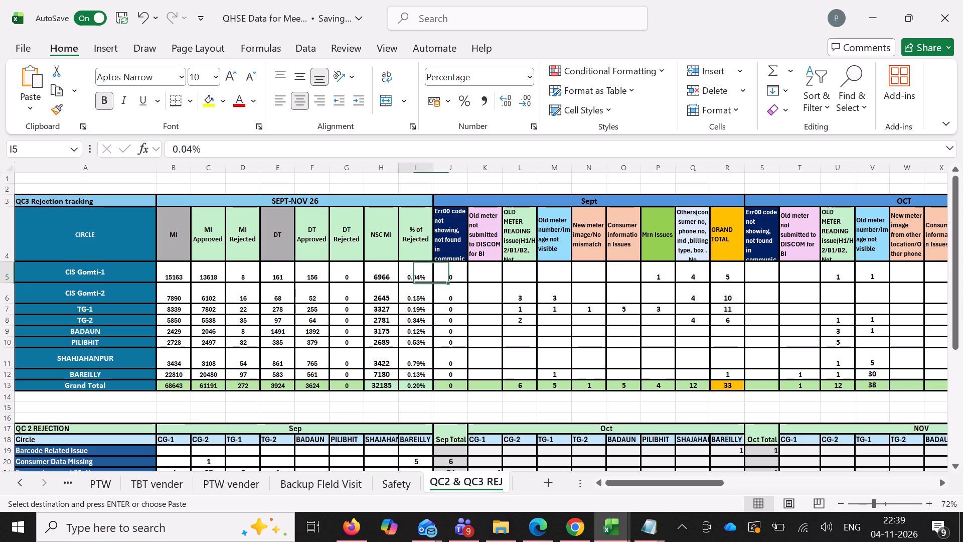
key(equal)
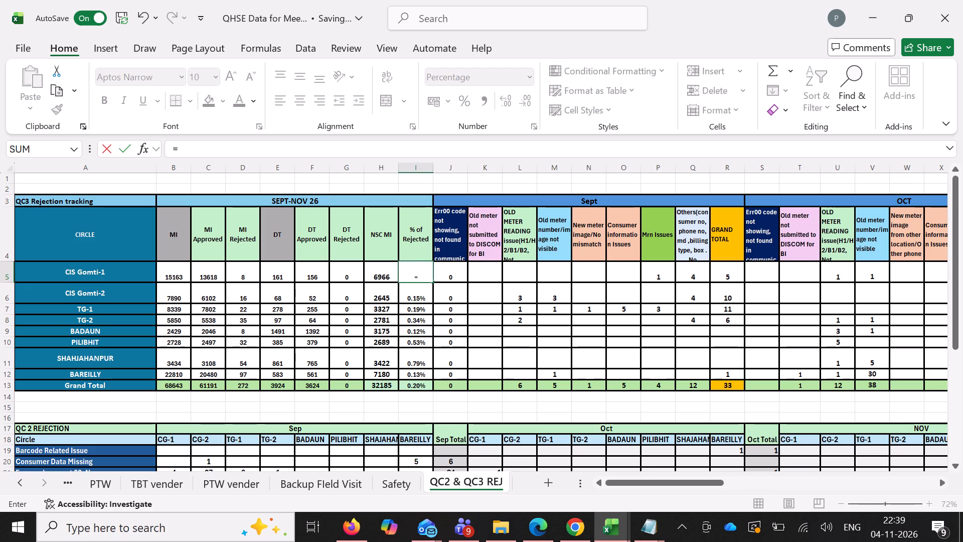
click(245, 272)
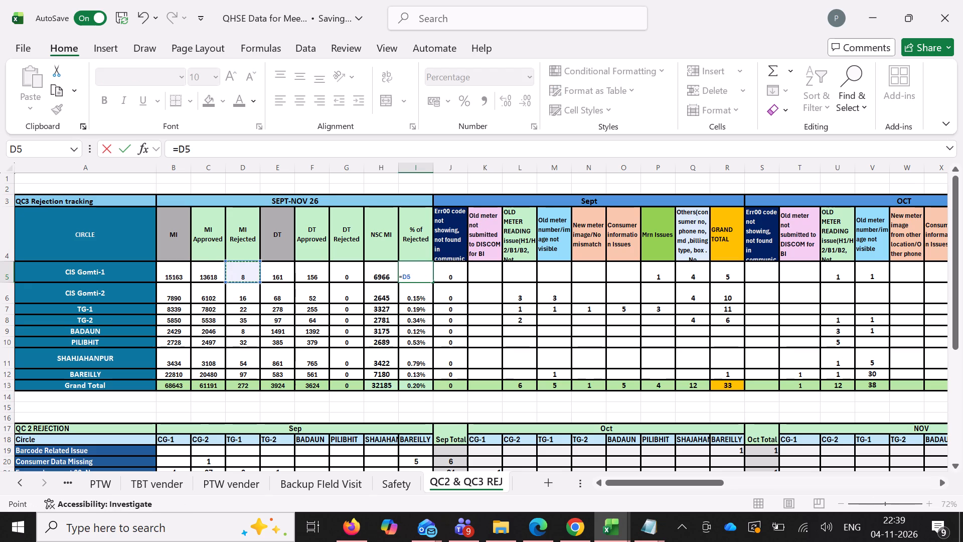
key(slash)
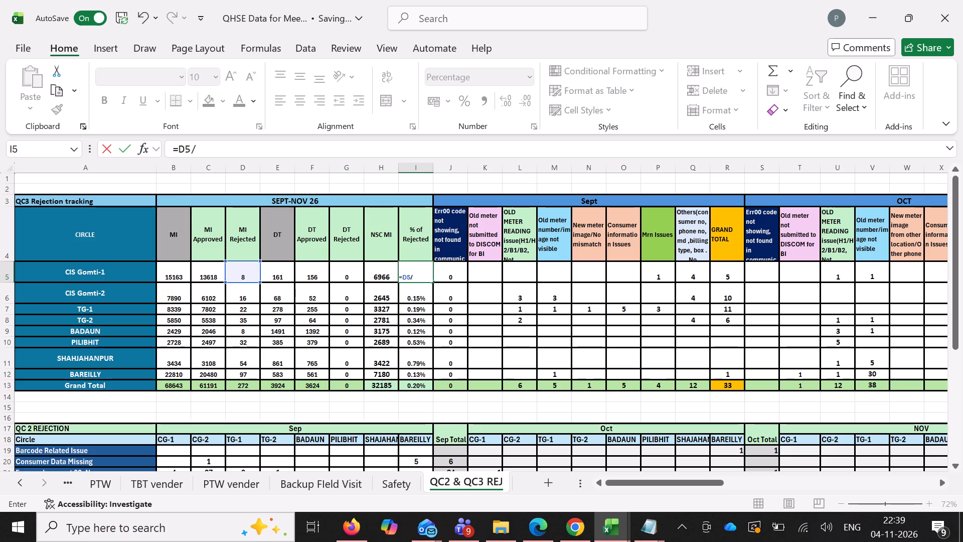
key(shift+parenleft)
click(387, 274)
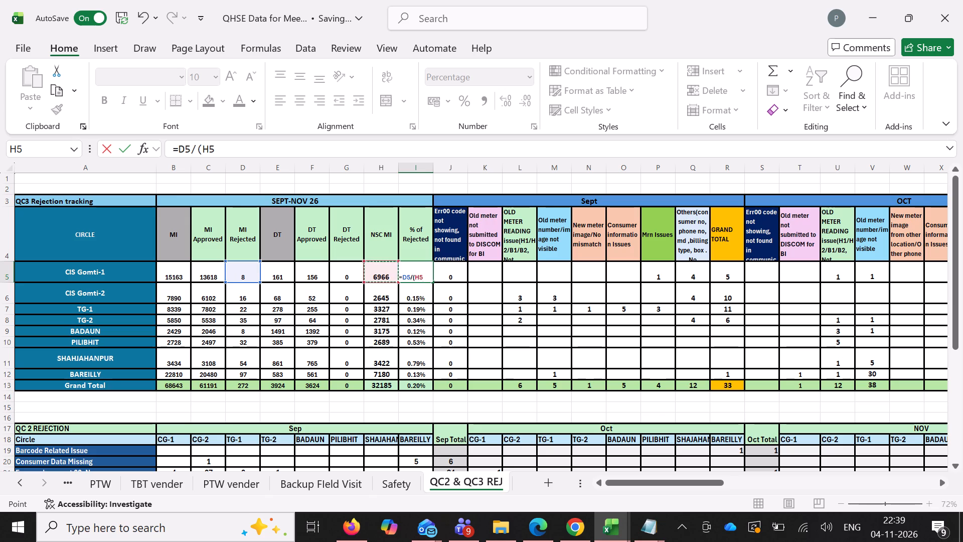
key(shift+plus)
shift+click(277, 274)
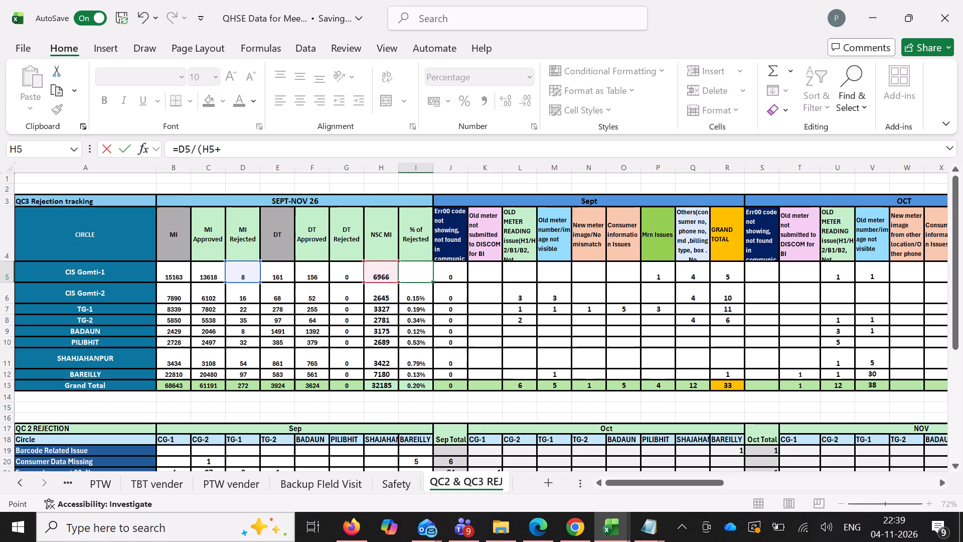
key(shift+plus)
shift+click(167, 277)
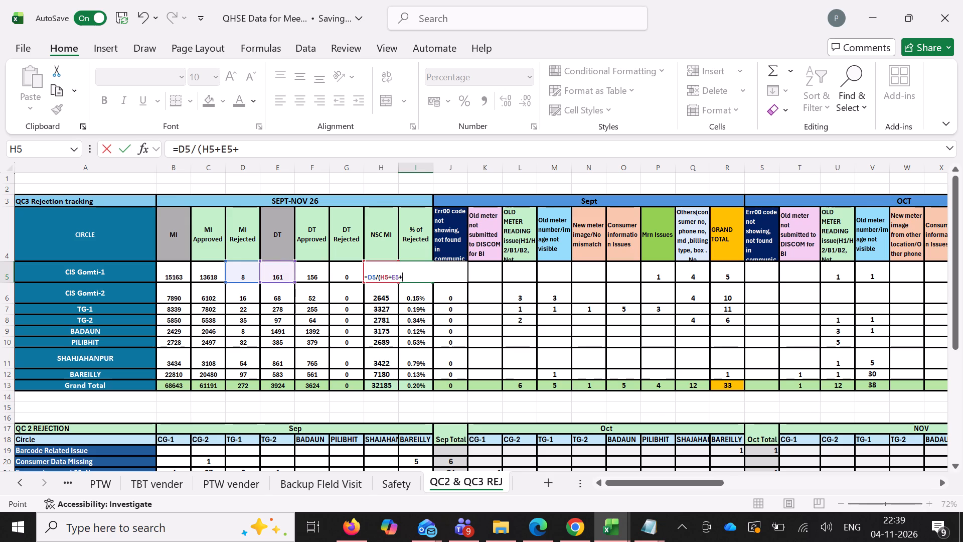
key(Return)
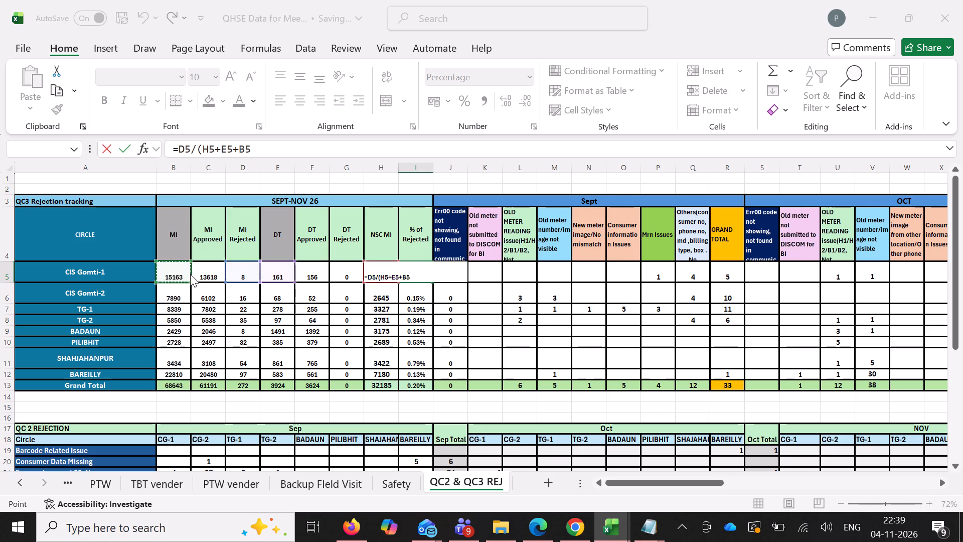
key(Return)
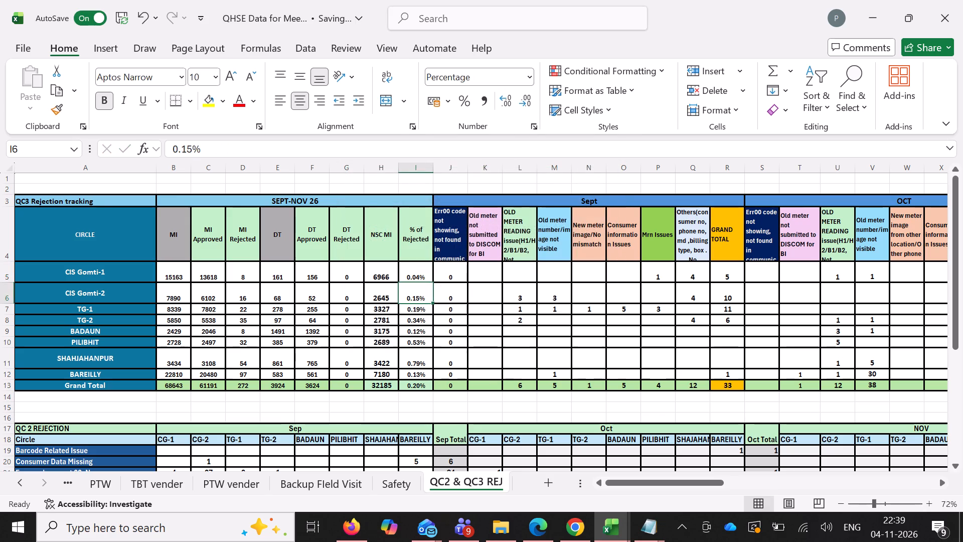
Fill the CIS Gomti-1 % of Rejected formula down through BAREILLY in row 12.
click(420, 278)
drag(432, 281, 422, 374)
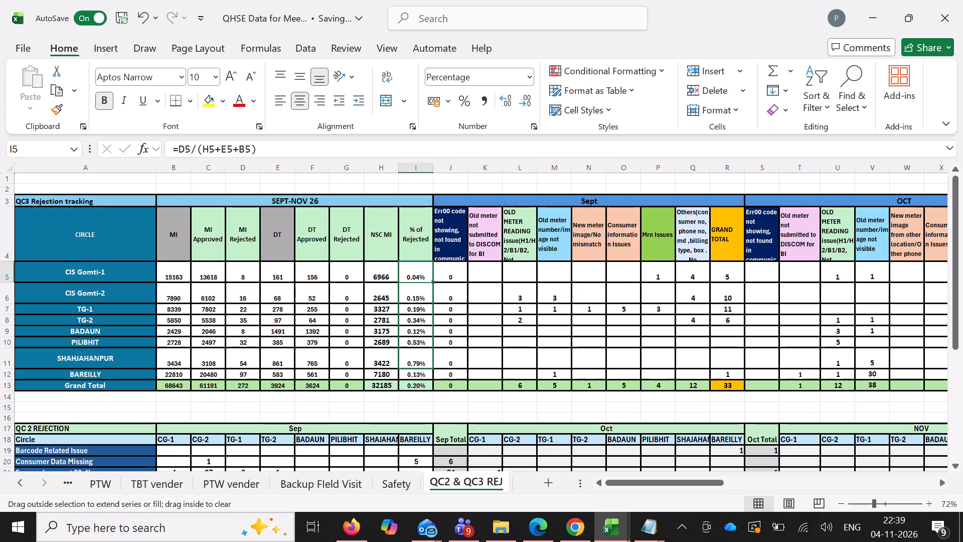
drag(422, 374, 424, 381)
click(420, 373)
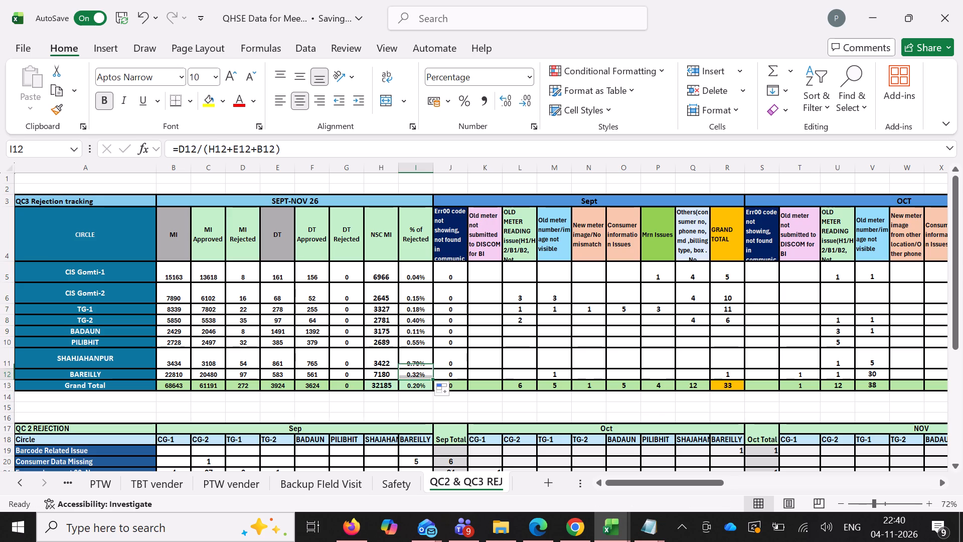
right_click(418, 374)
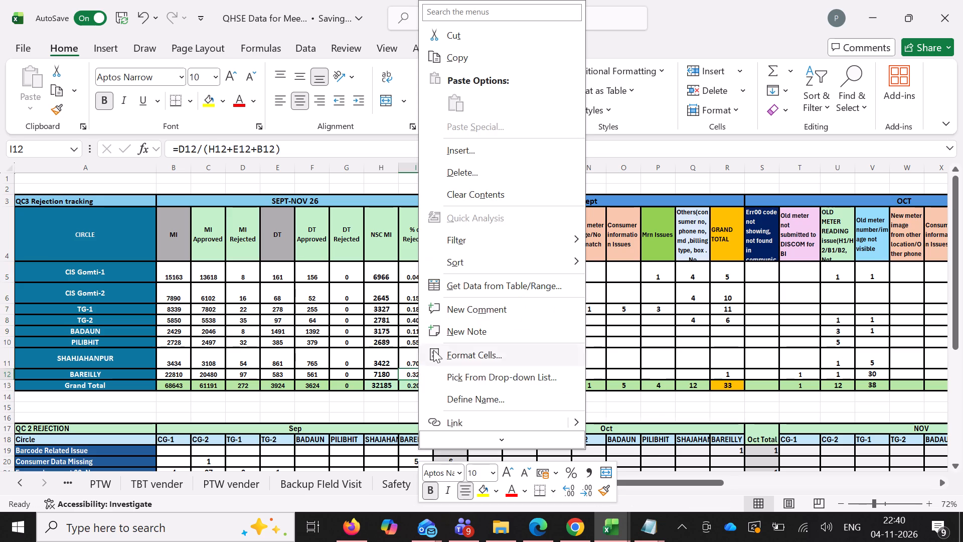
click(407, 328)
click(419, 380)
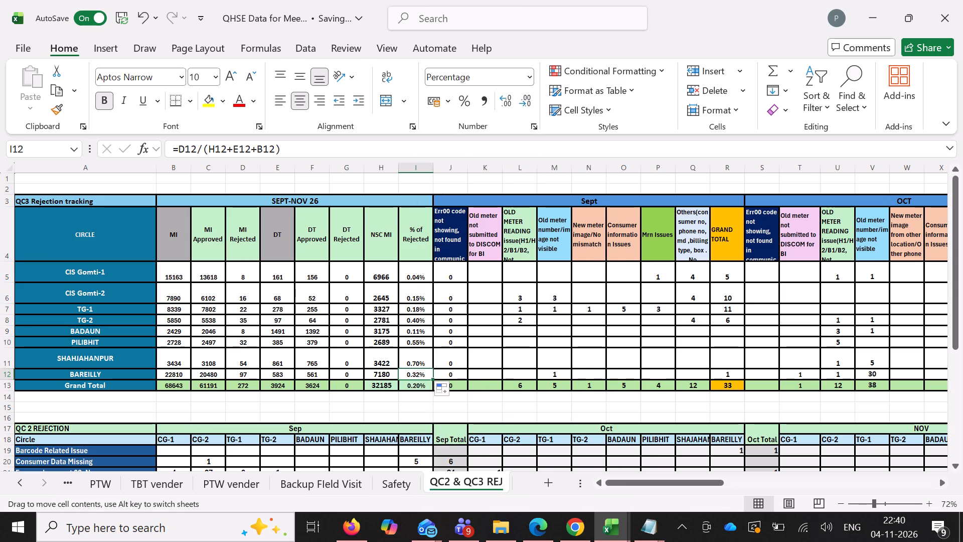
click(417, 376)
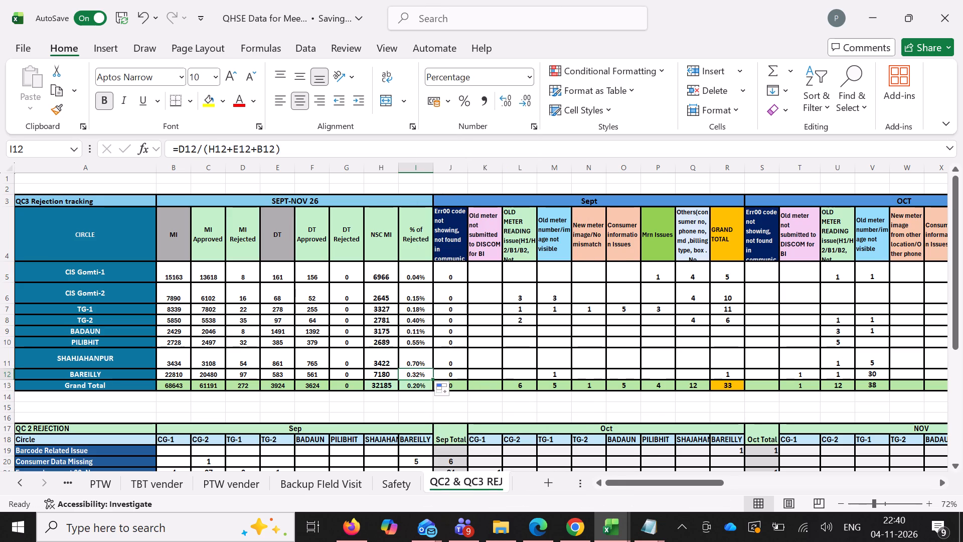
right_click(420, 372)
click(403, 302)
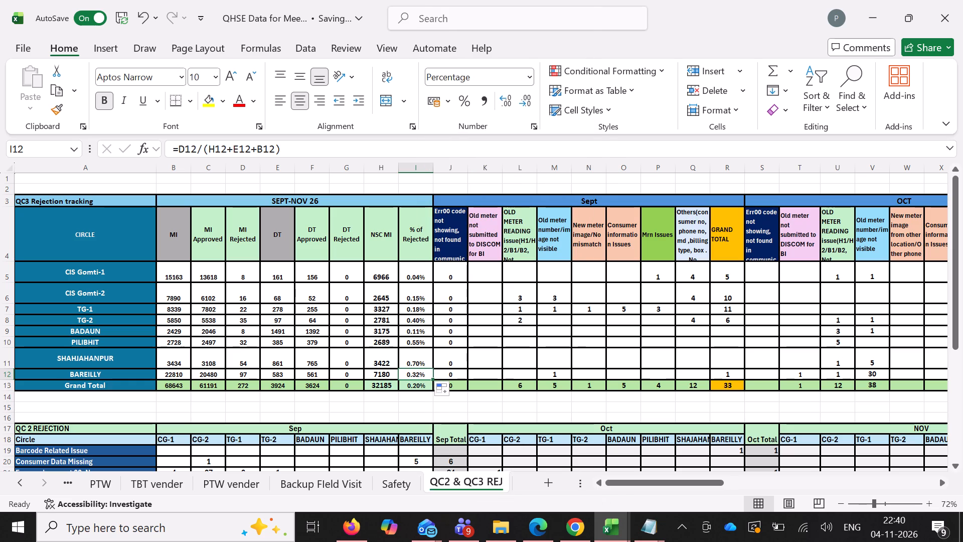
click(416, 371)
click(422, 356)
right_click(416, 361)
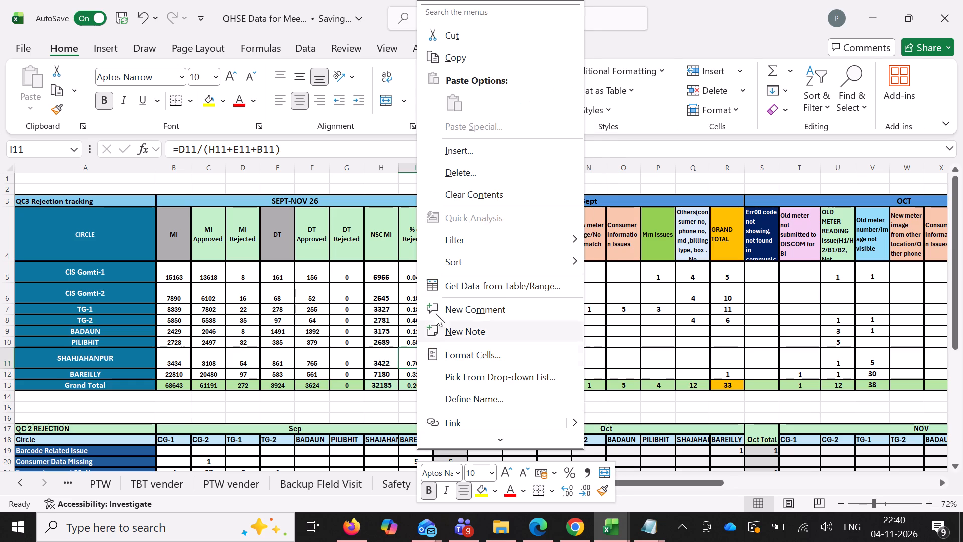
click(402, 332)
Copy BAREILLY's % of Rejected cell in row 12 and paste only its formula into the Grand Total cell in row 13.
click(415, 373)
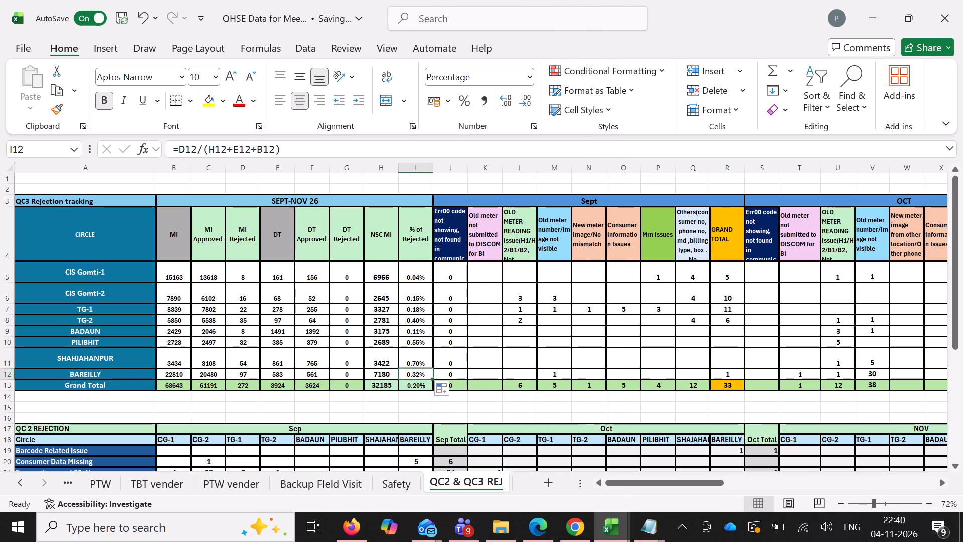
key(ctrl+c)
right_click(414, 374)
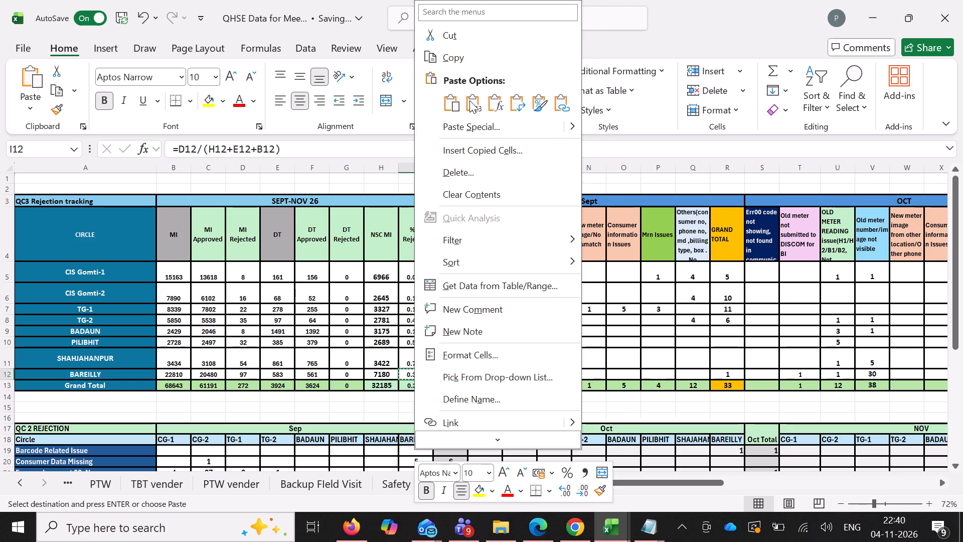
click(416, 380)
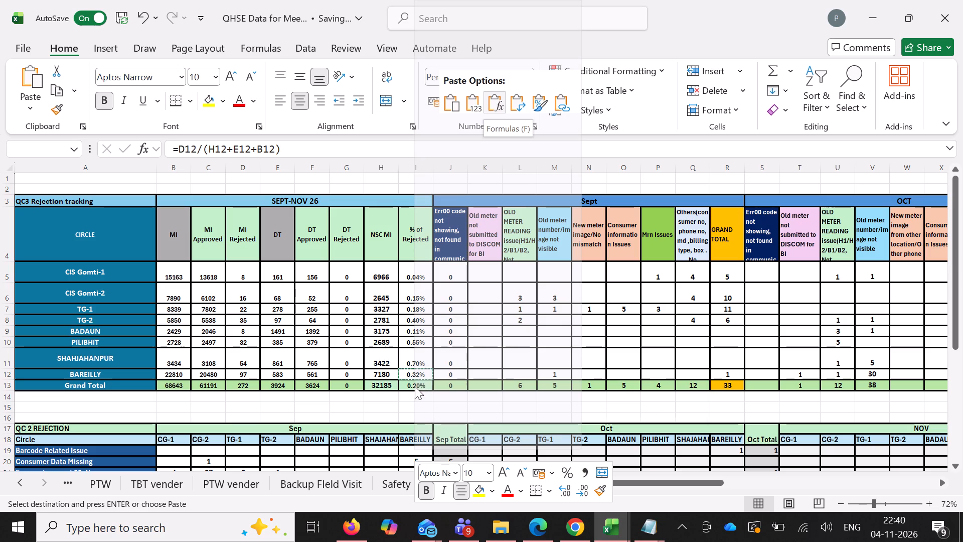
click(415, 386)
click(419, 383)
right_click(420, 385)
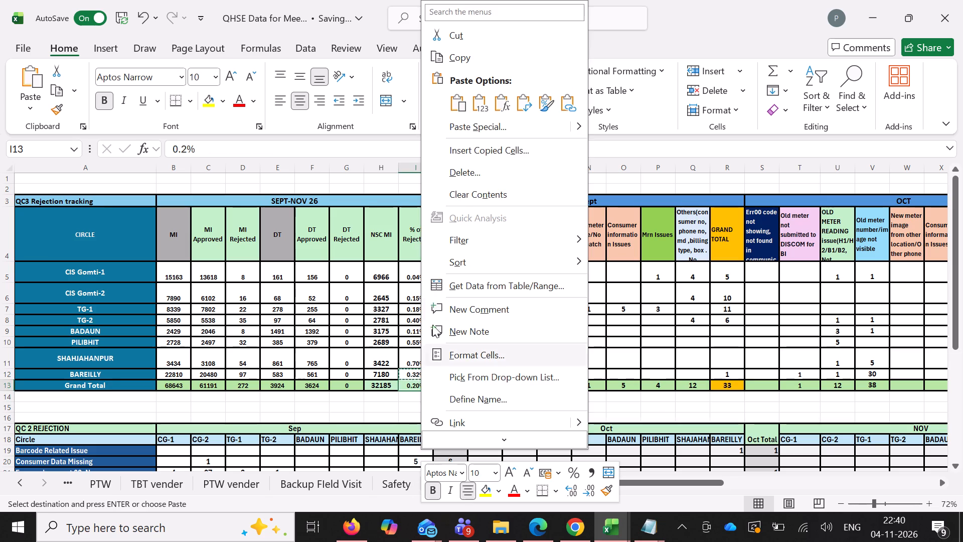
click(503, 101)
click(413, 404)
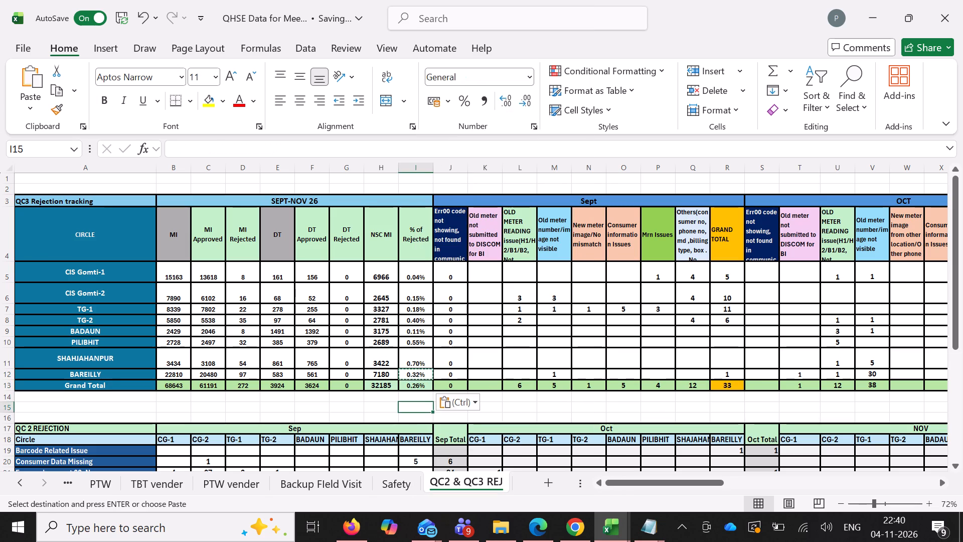
key(Escape)
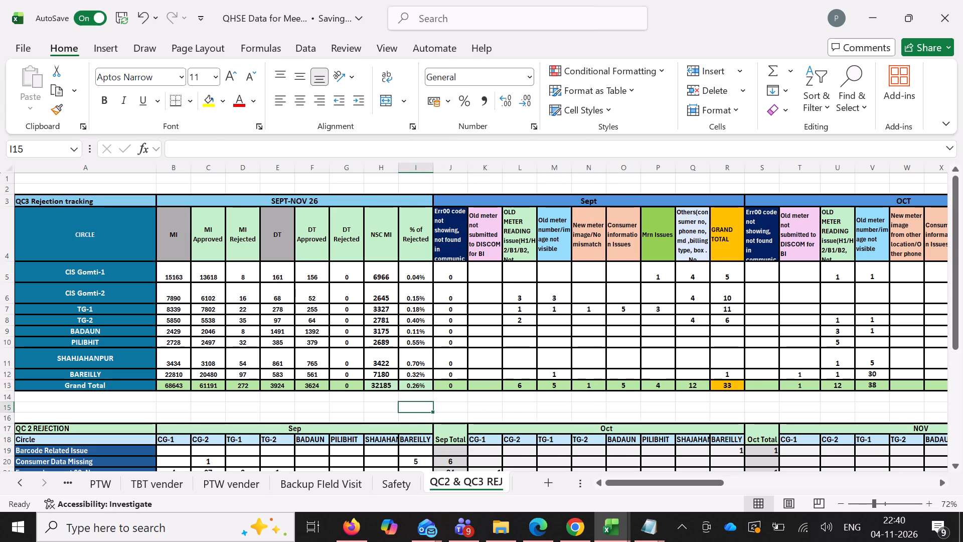
Copy the QC3 Rejection tracking table, A3 to BQ13, and paste it at A201 on the Summary QC-DPR sheet of the browser's MI QC Status workbook.
drag(129, 199, 962, 391)
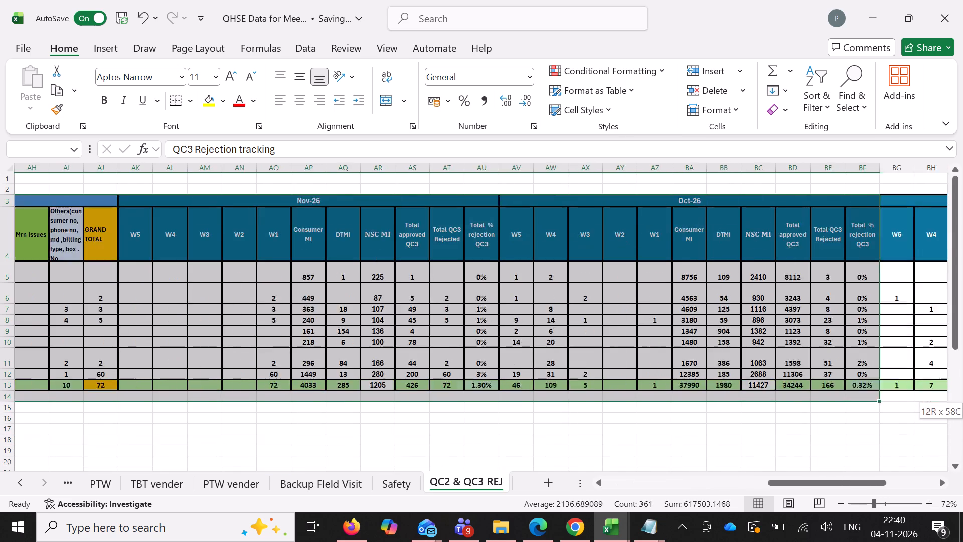
drag(962, 391, 826, 381)
key(ctrl+c)
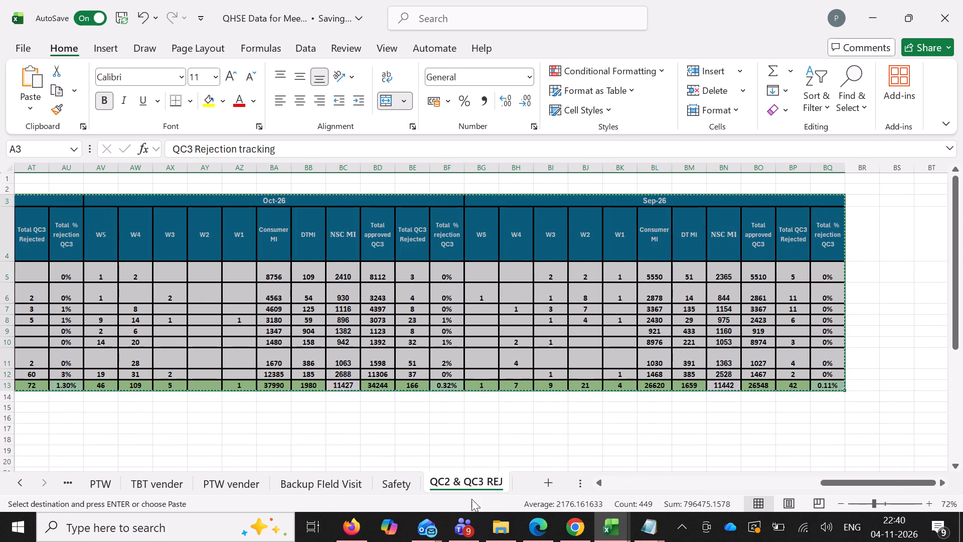
click(618, 530)
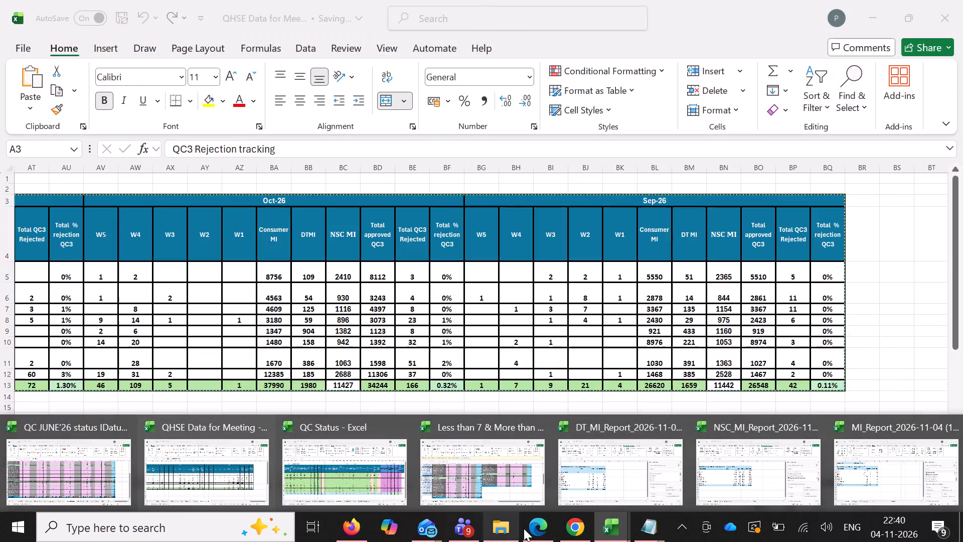
click(551, 528)
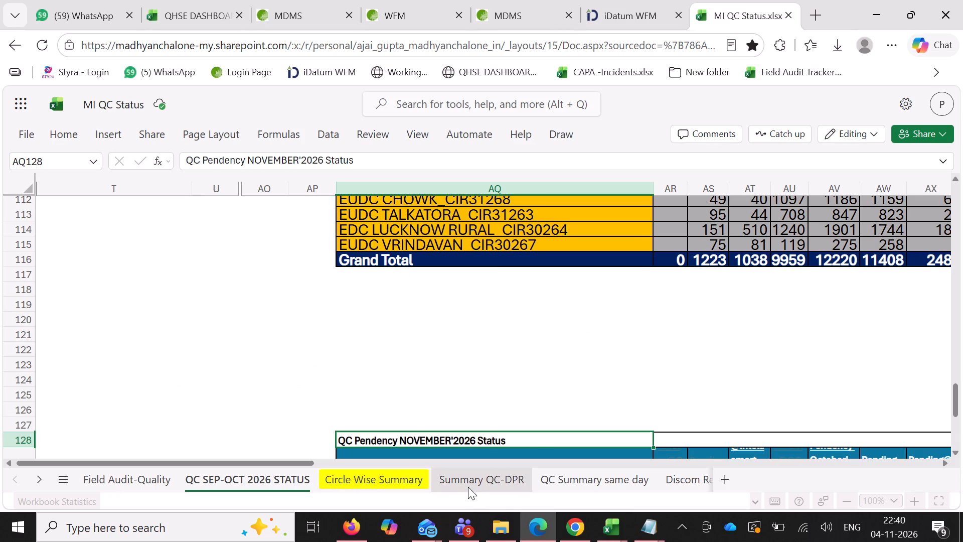
click(497, 480)
scroll(477, 359, down, 11)
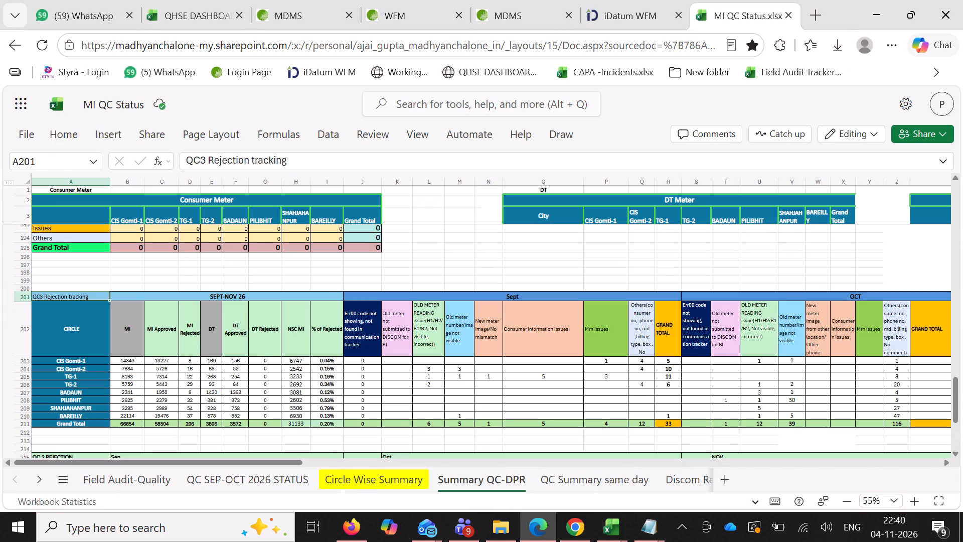
click(97, 296)
key(ctrl+v)
scroll(684, 352, left, 7)
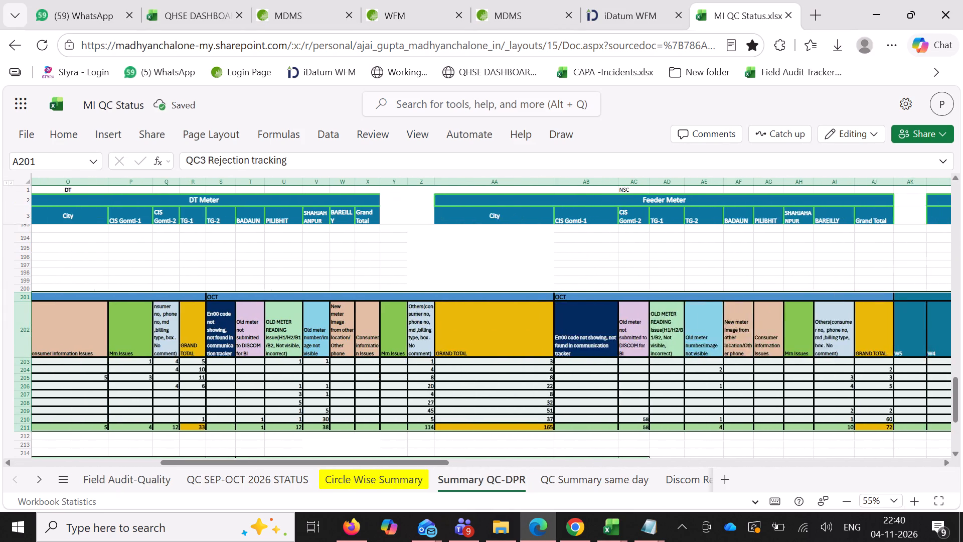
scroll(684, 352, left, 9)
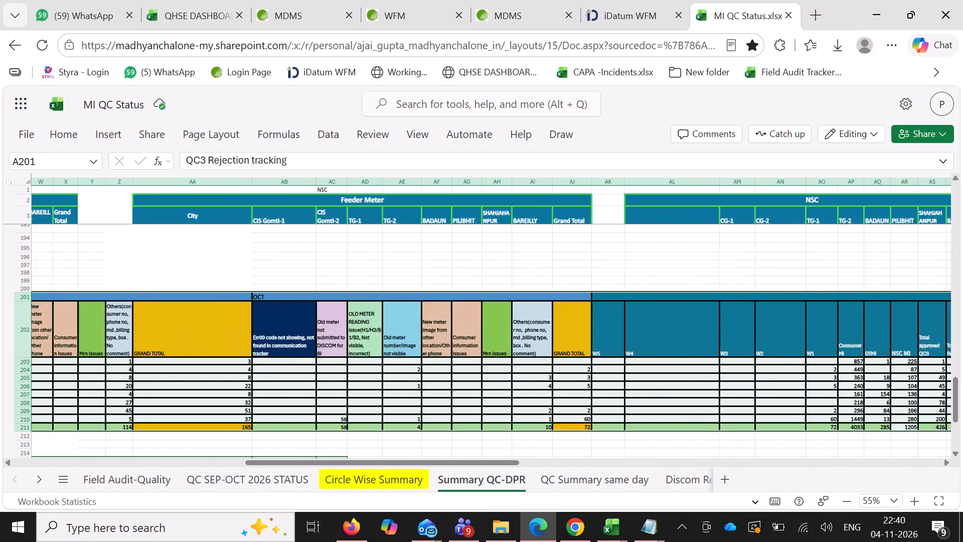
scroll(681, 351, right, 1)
Switch to the MI_Report_2026-11-04 (1) workbook and replace Months (Discom3) with Months (Intellismart2) in the pivot table's columns.
click(615, 526)
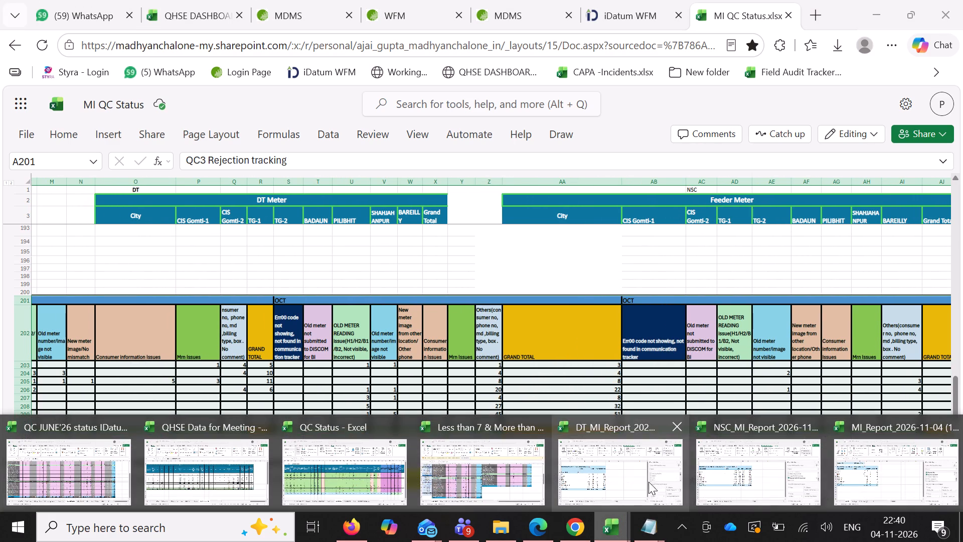
click(858, 463)
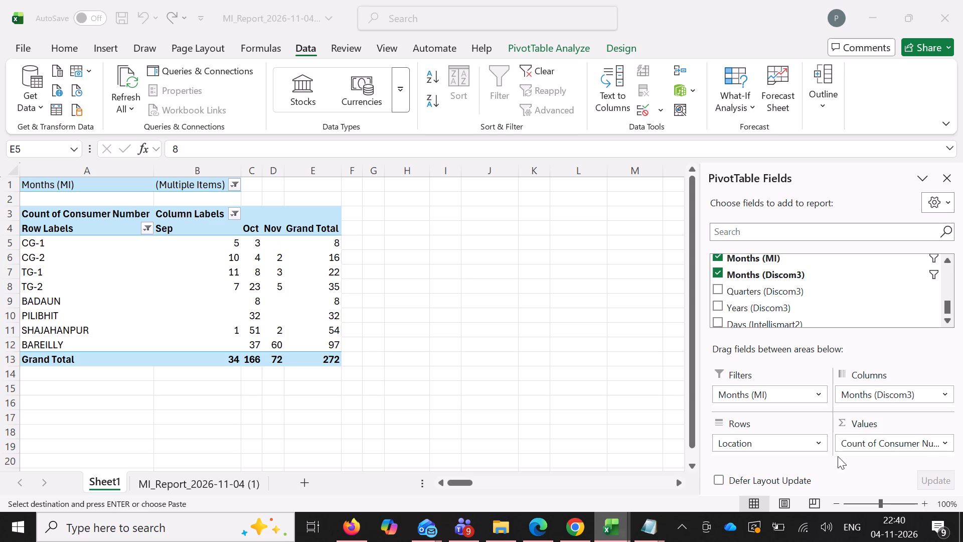
drag(901, 392, 847, 293)
scroll(840, 291, down, 11)
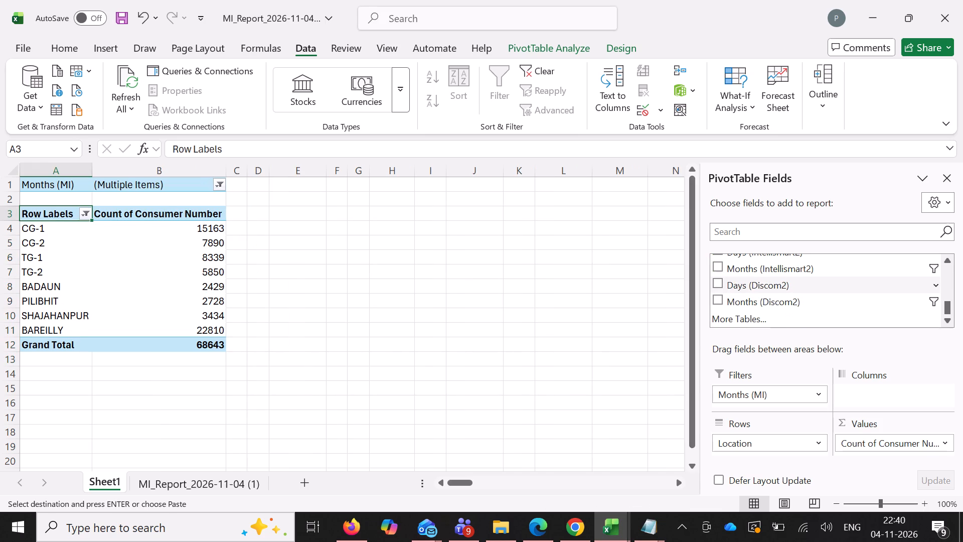
scroll(809, 268, up, 4)
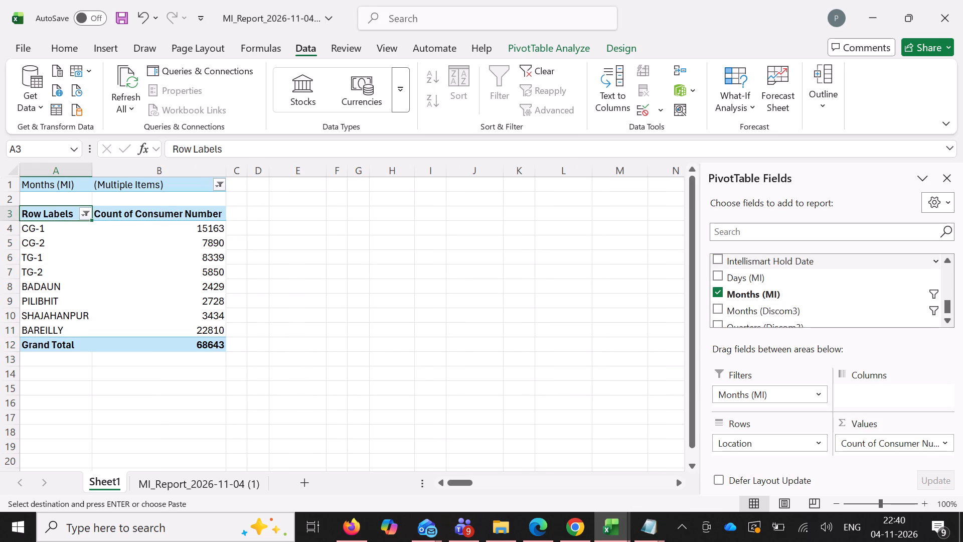
scroll(811, 270, down, 4)
drag(807, 271, 883, 384)
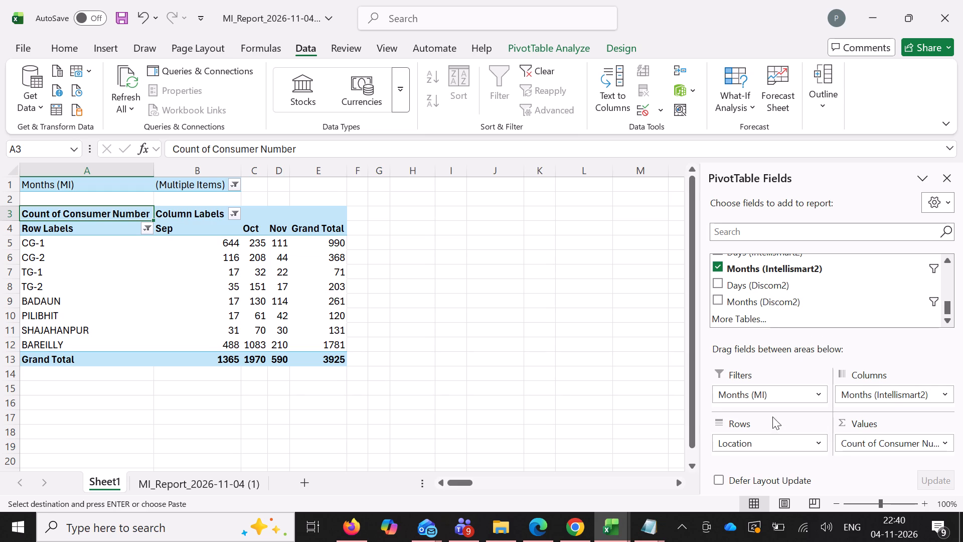
Move Location from the pivot table's rows to its columns beneath Months (Intellismart2), and add QC2 as the row field.
drag(770, 444, 884, 385)
drag(884, 385, 891, 397)
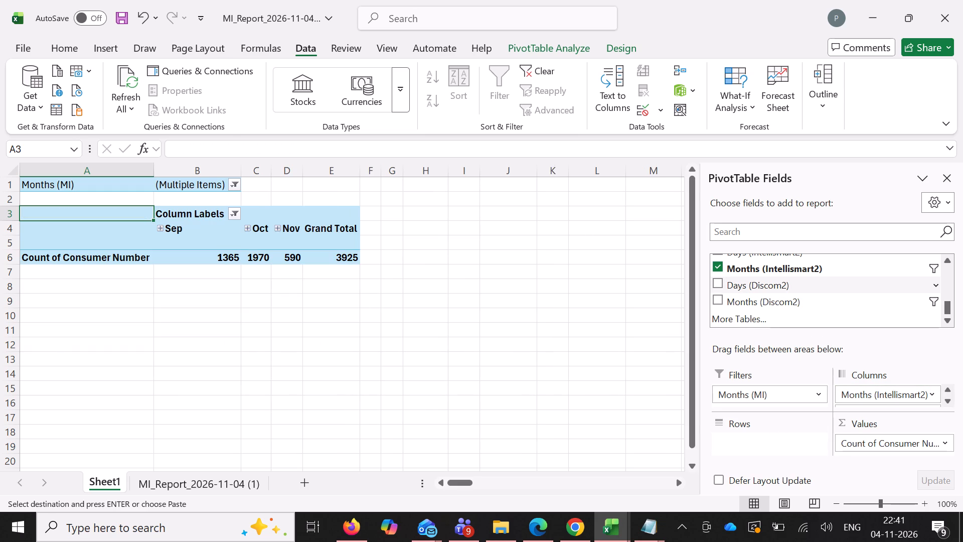
scroll(804, 276, up, 10)
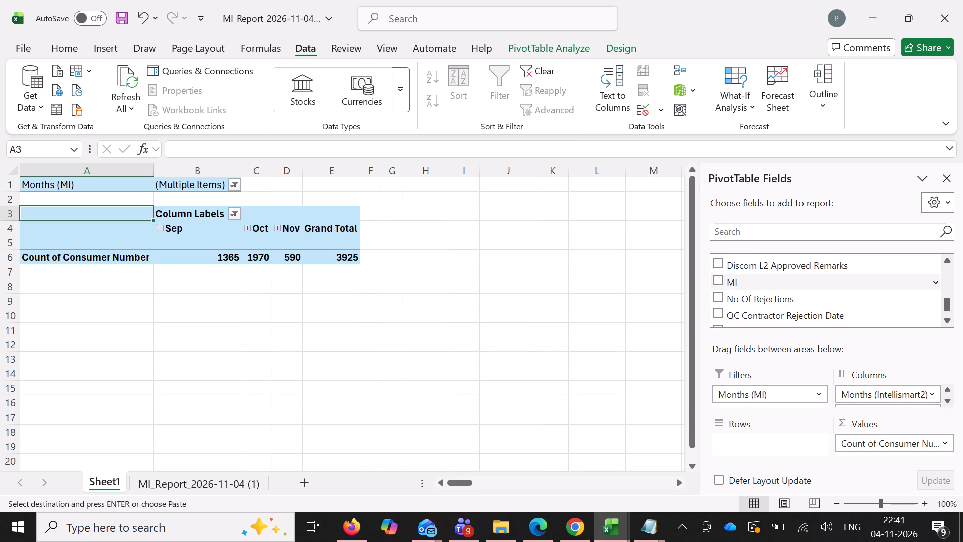
scroll(785, 292, up, 7)
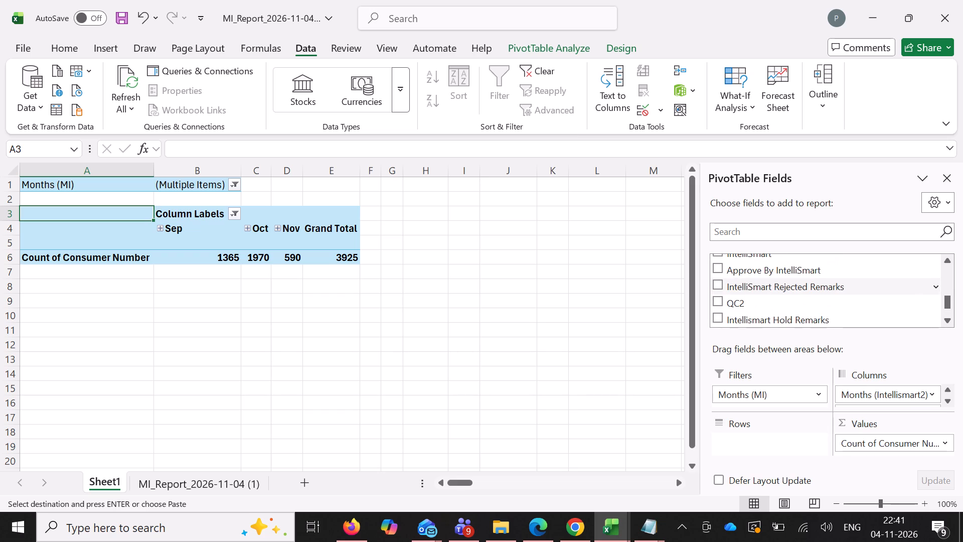
drag(769, 300, 752, 439)
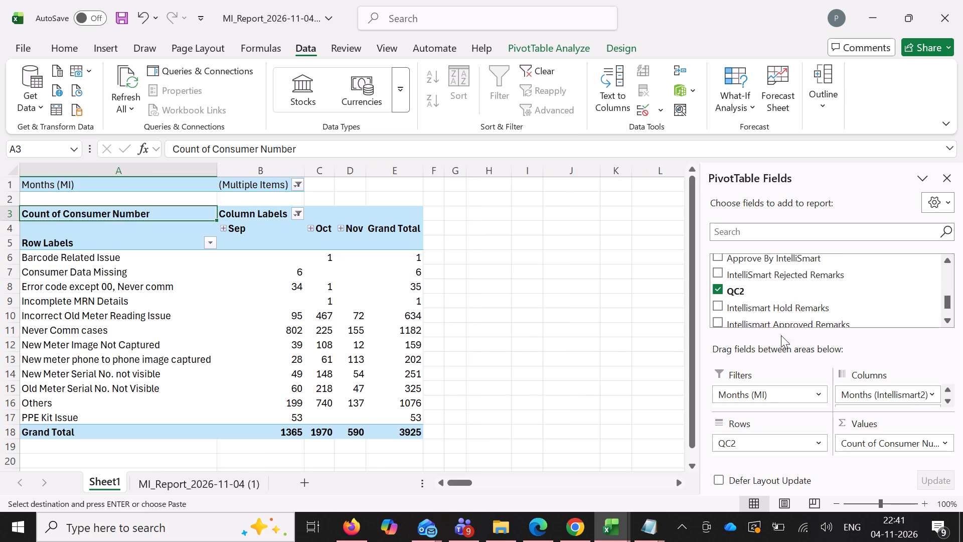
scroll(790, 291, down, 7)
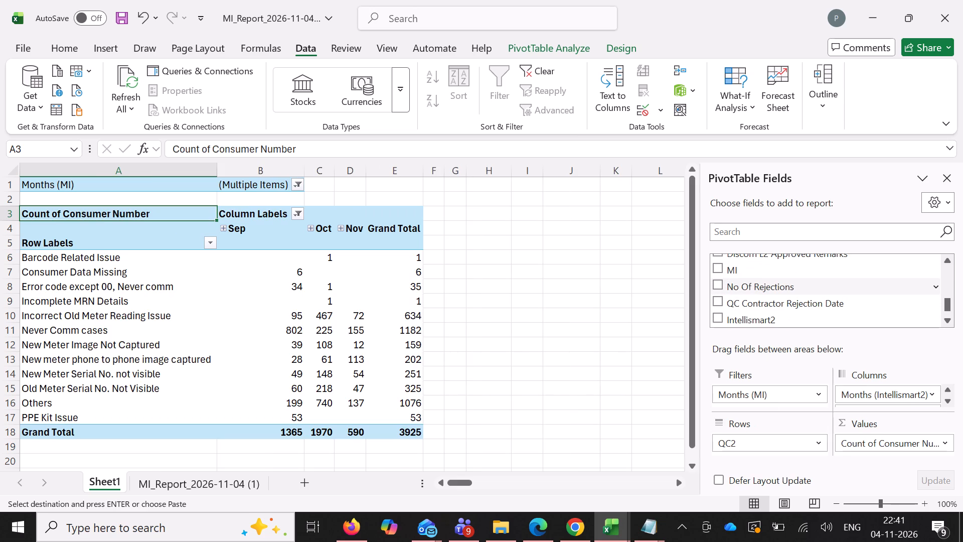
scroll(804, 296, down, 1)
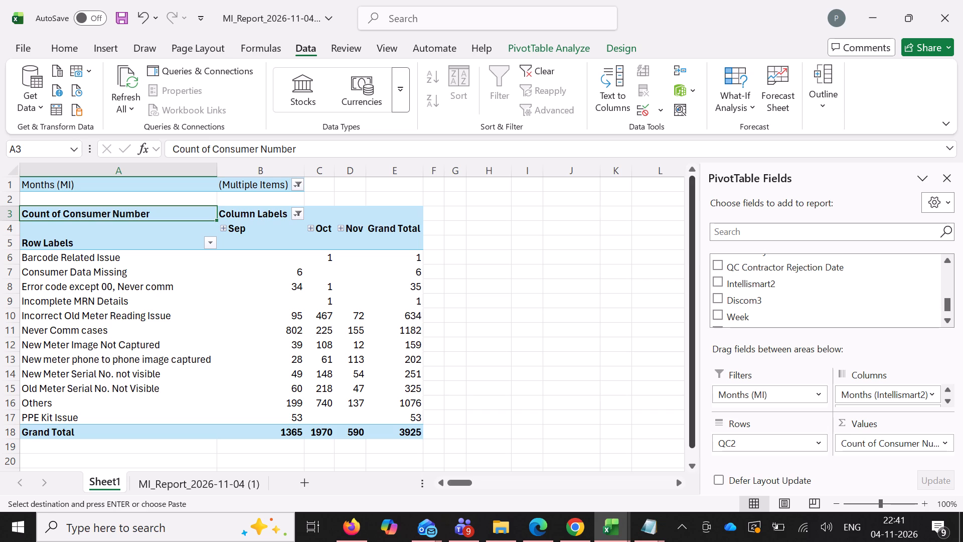
Move the Others row of the pivot table below PPE Kit Issue, directly above Grand Total.
click(38, 400)
drag(83, 409, 85, 420)
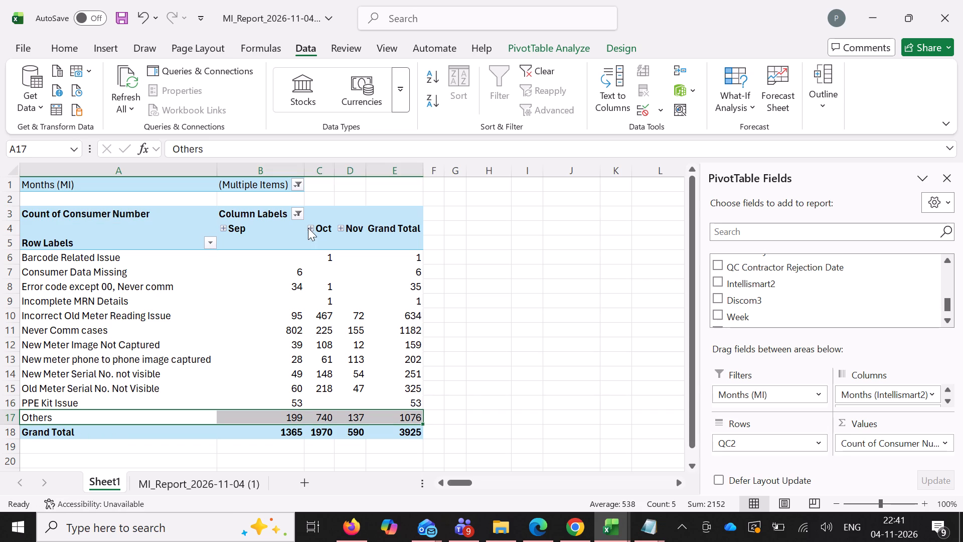
Expand the Sep, Oct and Nov groups in the pivot table to show the location columns under each month.
click(221, 228)
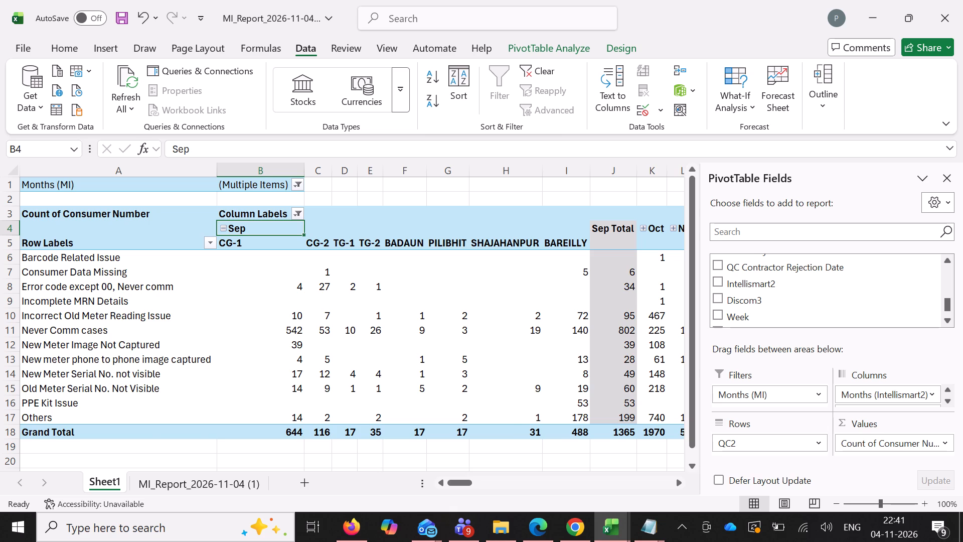
scroll(627, 232, left, 3)
click(412, 227)
scroll(546, 251, left, 2)
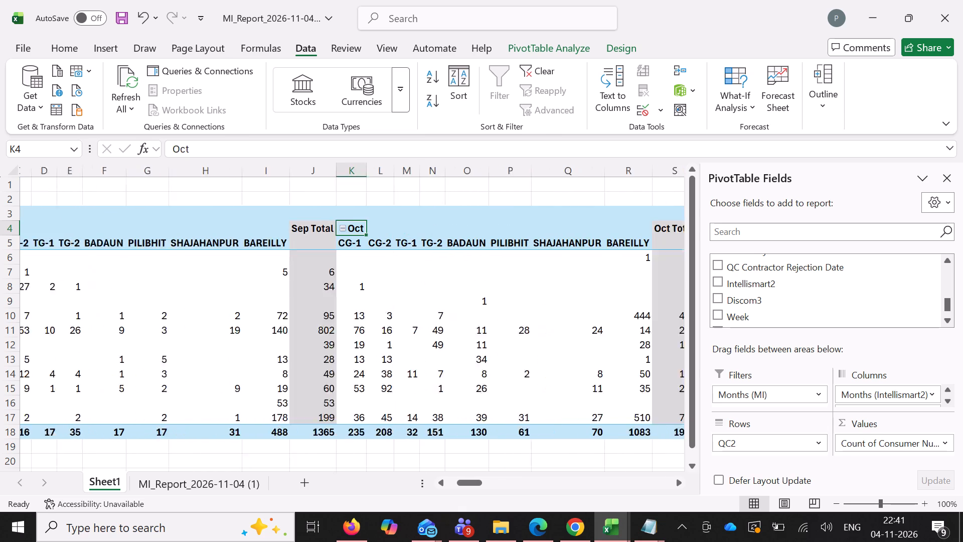
scroll(583, 253, left, 2)
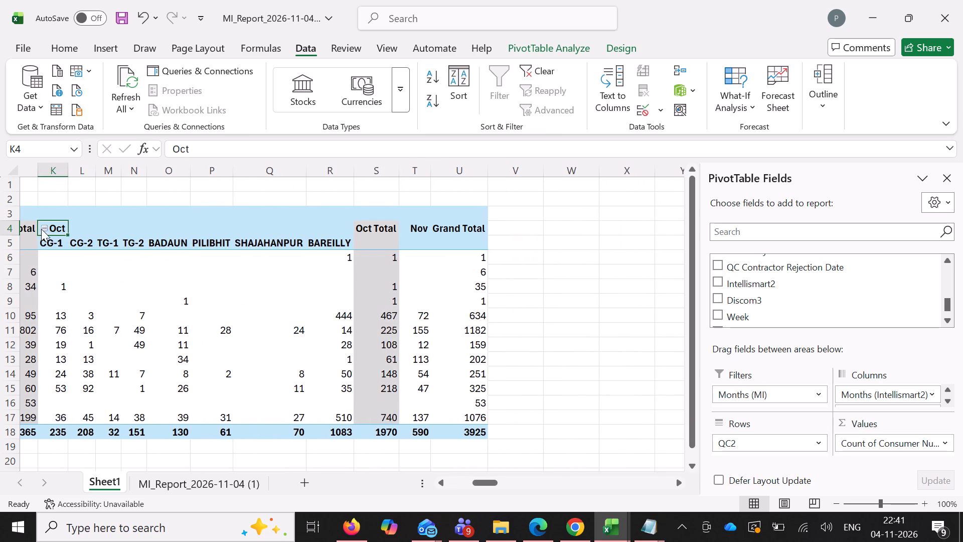
click(44, 228)
click(74, 228)
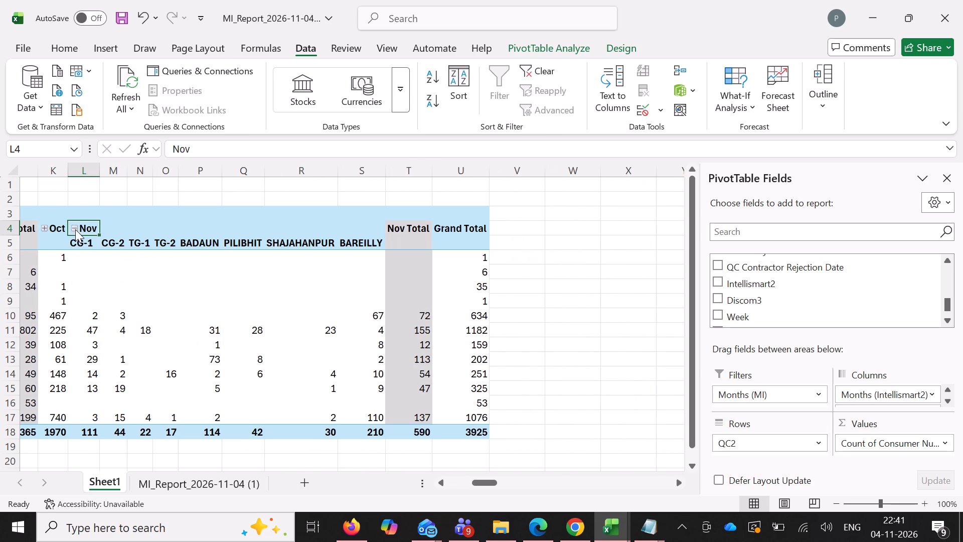
click(45, 226)
Copy the pivot data from Barcode Related Issue through Grand Total and paste it as values at A19 on QHSE Data for Meeting's QC2 & QC3 REJ sheet.
scroll(263, 285, right, 6)
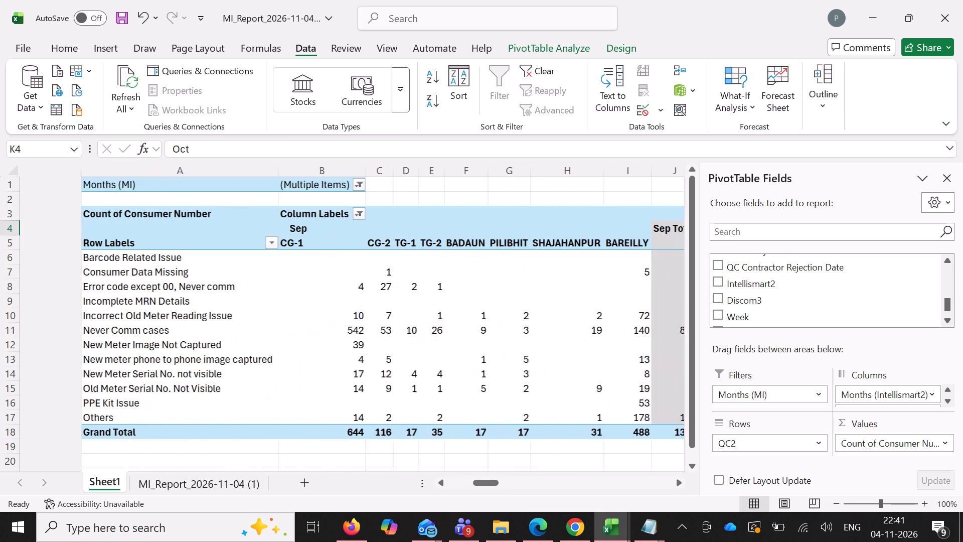
click(135, 256)
key(ctrl+shift+Down)
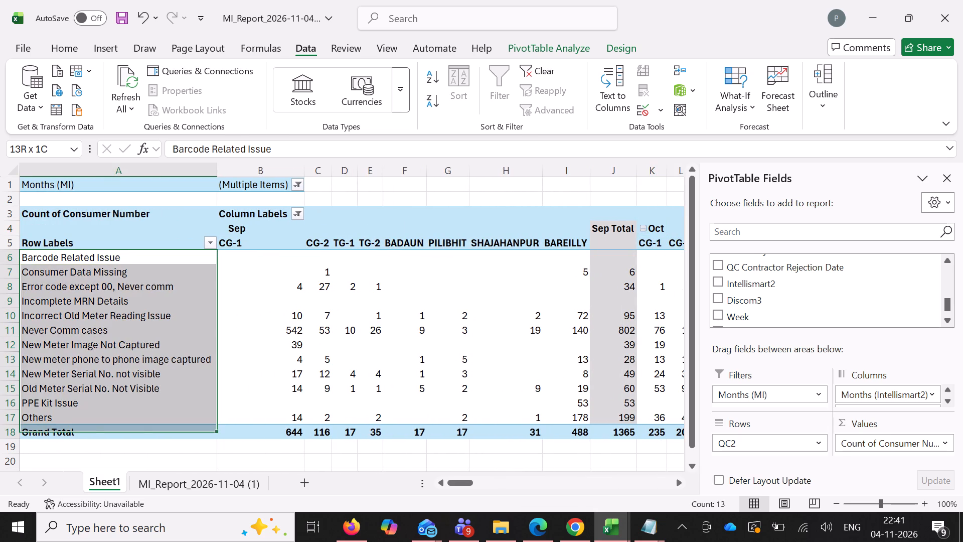
key(ctrl+shift+Right)
key(ctrl+shift+Right)
key(ctrl+shift+Right)
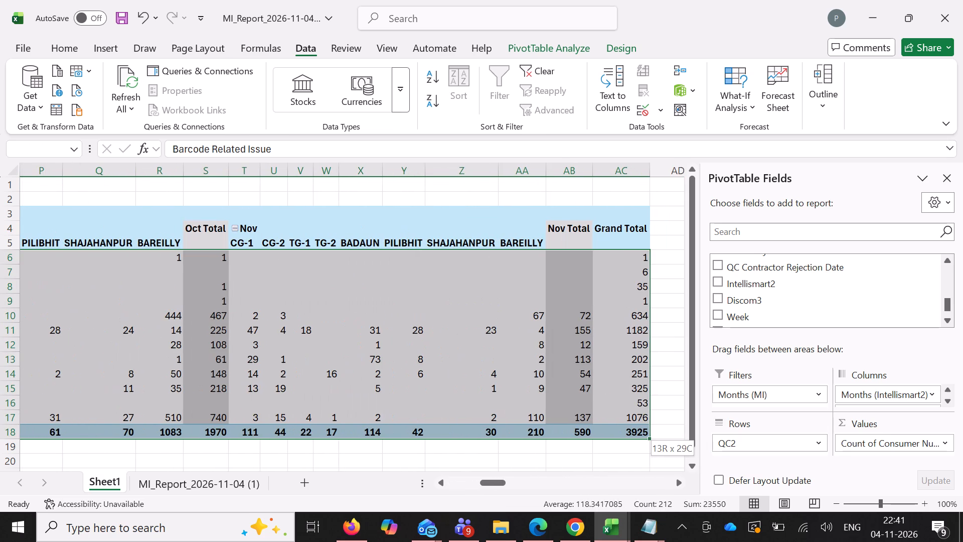
key(ctrl+c)
click(604, 527)
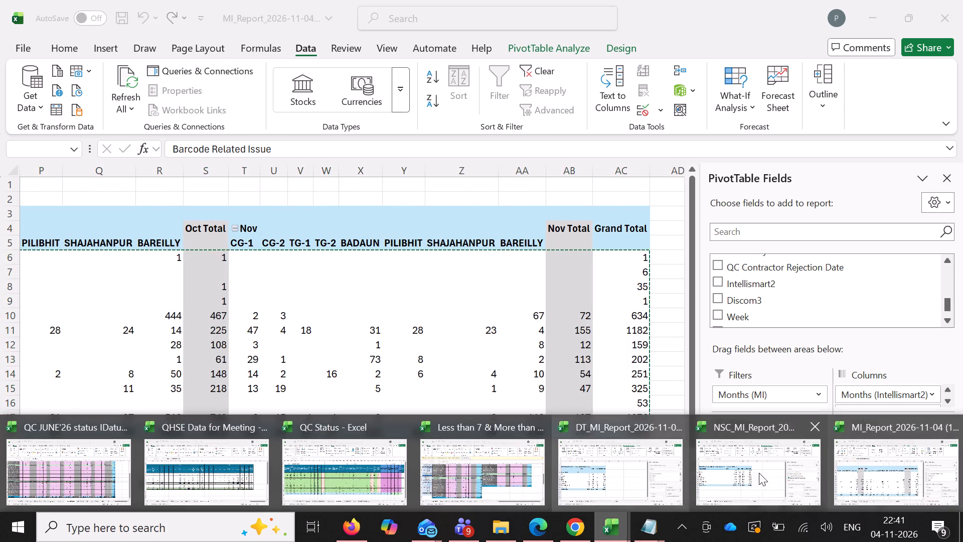
click(218, 473)
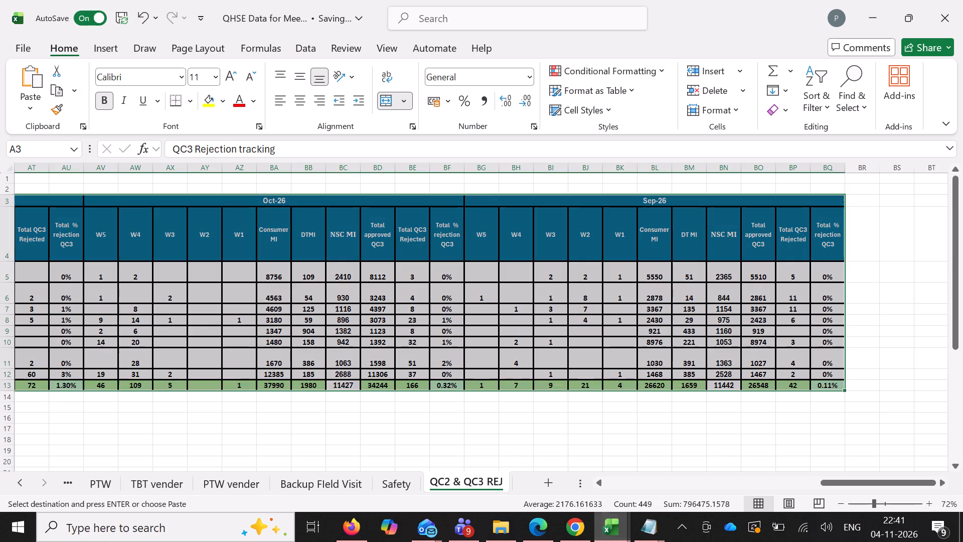
right_click(305, 361)
scroll(305, 360, right, 3)
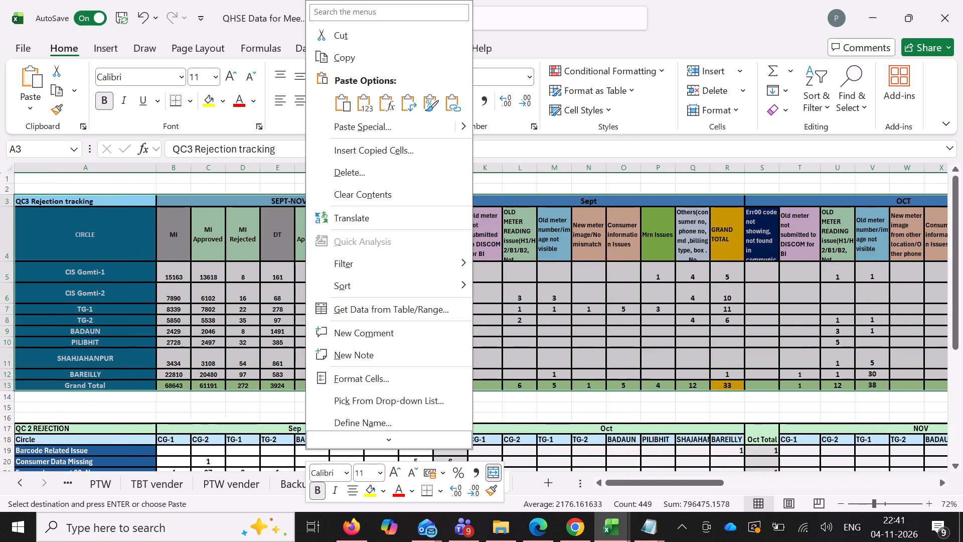
scroll(174, 380, down, 2)
click(116, 331)
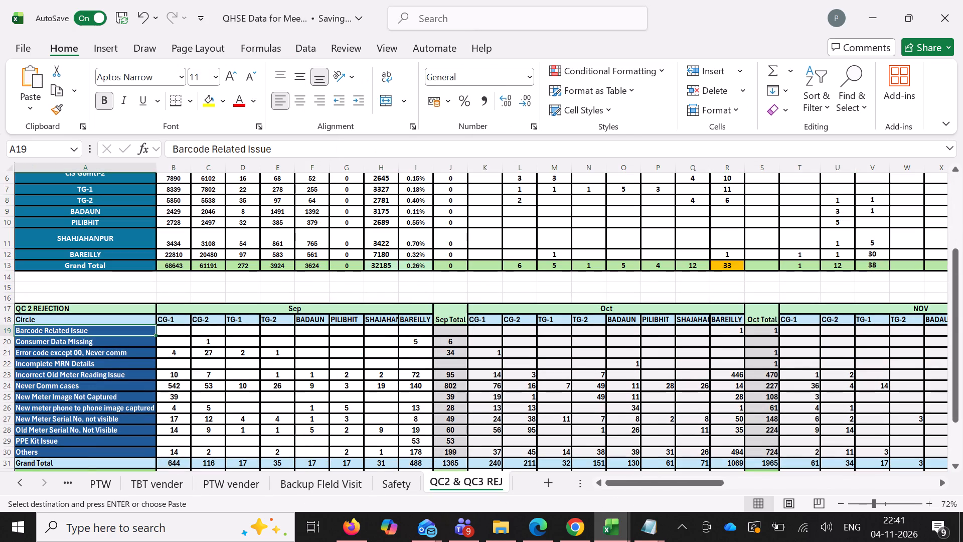
key(ctrl+shift+v)
scroll(441, 375, down, 1)
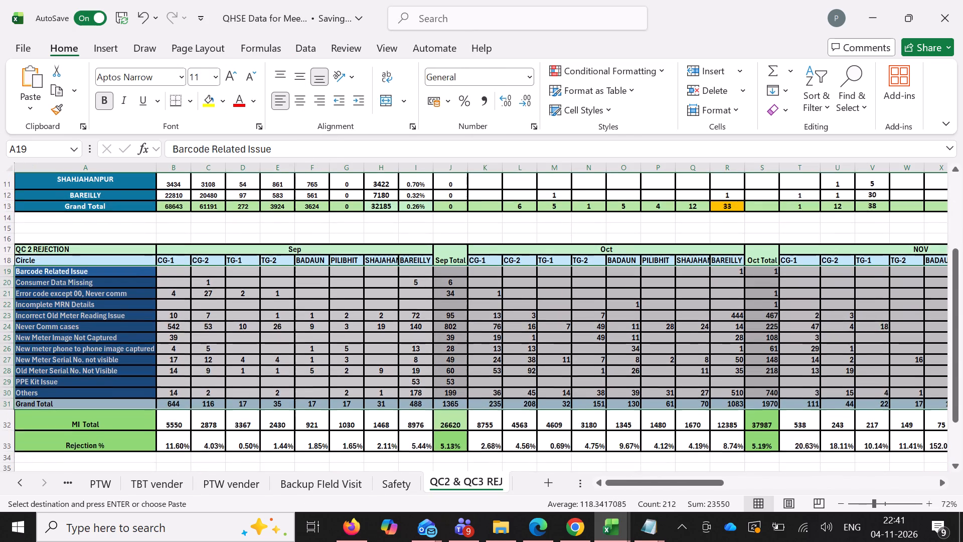
scroll(461, 373, right, 1)
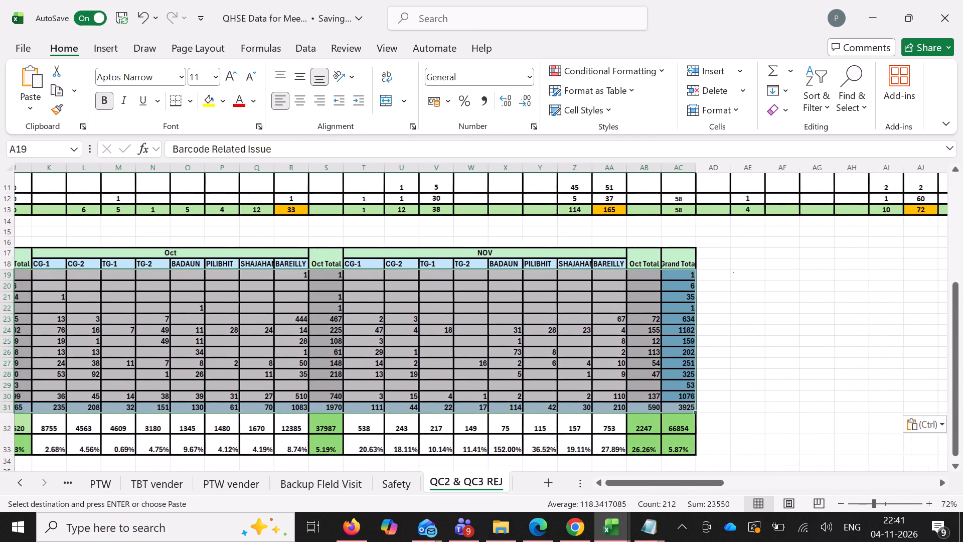
scroll(459, 372, right, 1)
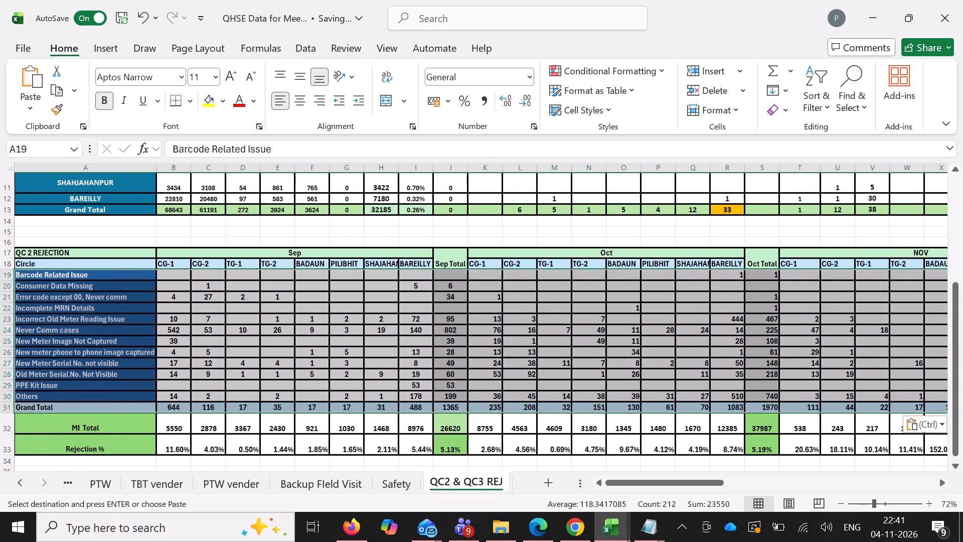
Return to the MI_Report workbook and remove QC2 and Months (Intellismart2) from the pivot table, keeping Location as the column field.
click(607, 525)
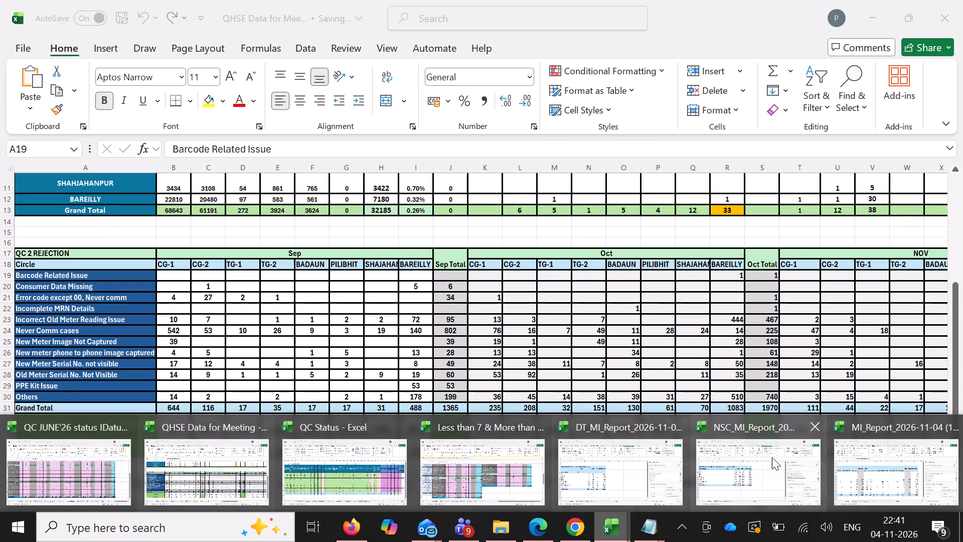
click(876, 459)
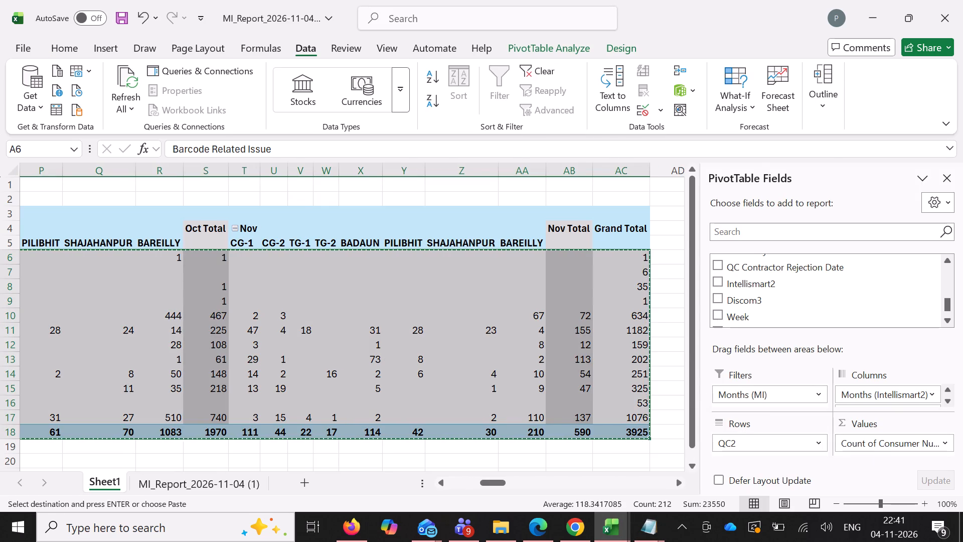
key(Escape)
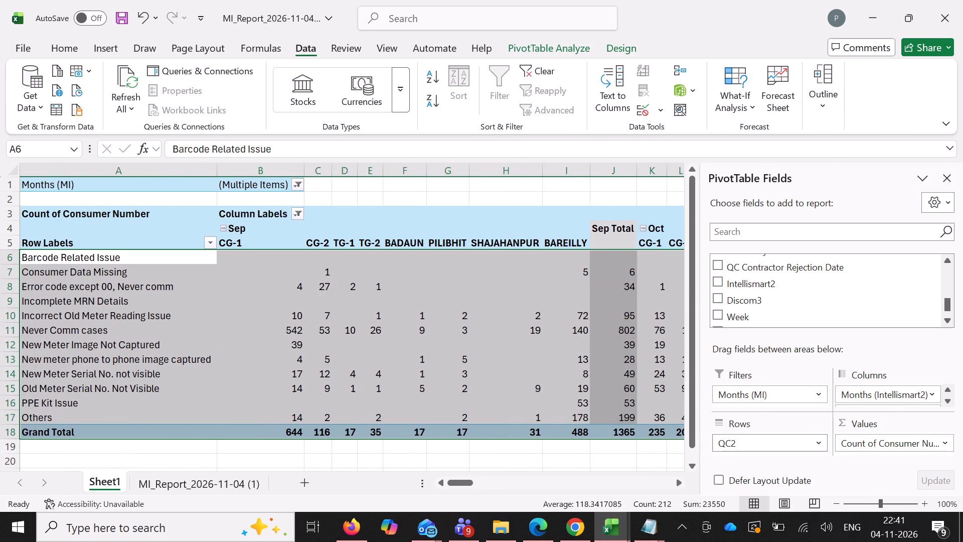
drag(784, 442, 795, 305)
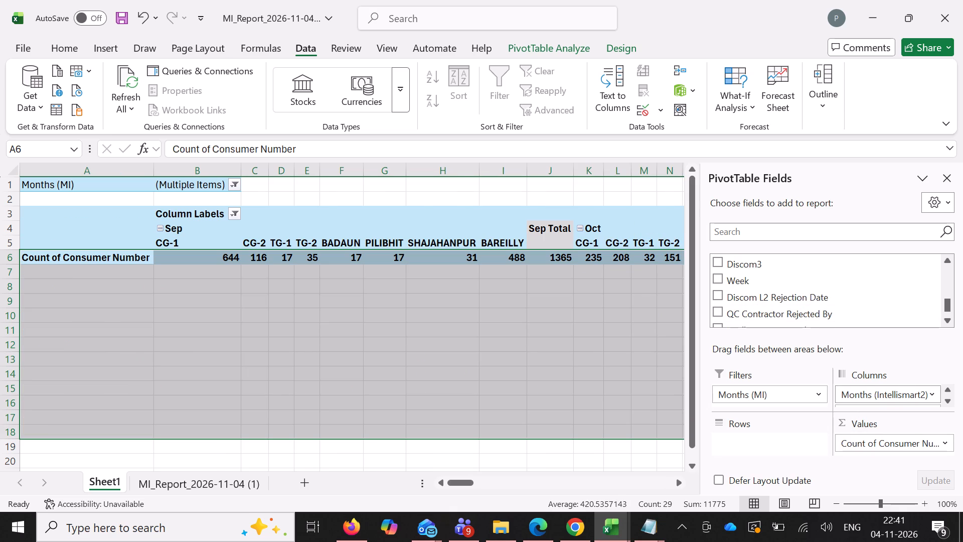
scroll(877, 397, down, 2)
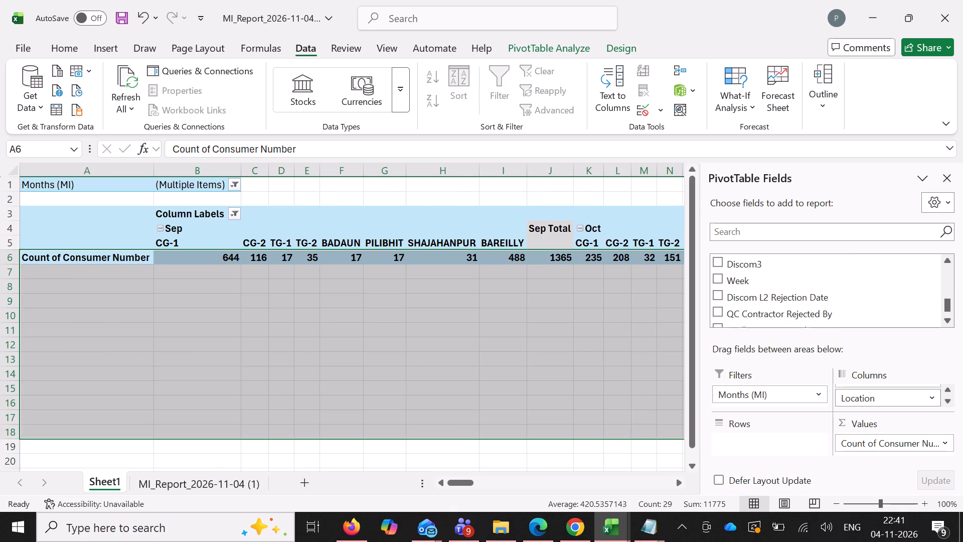
scroll(878, 397, up, 1)
drag(872, 394, 838, 365)
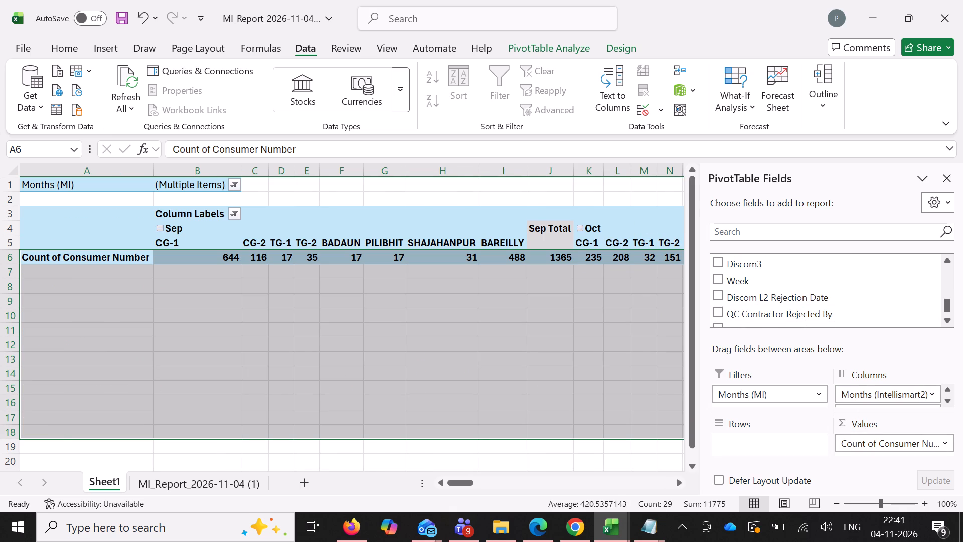
drag(838, 365, 822, 300)
scroll(792, 297, up, 4)
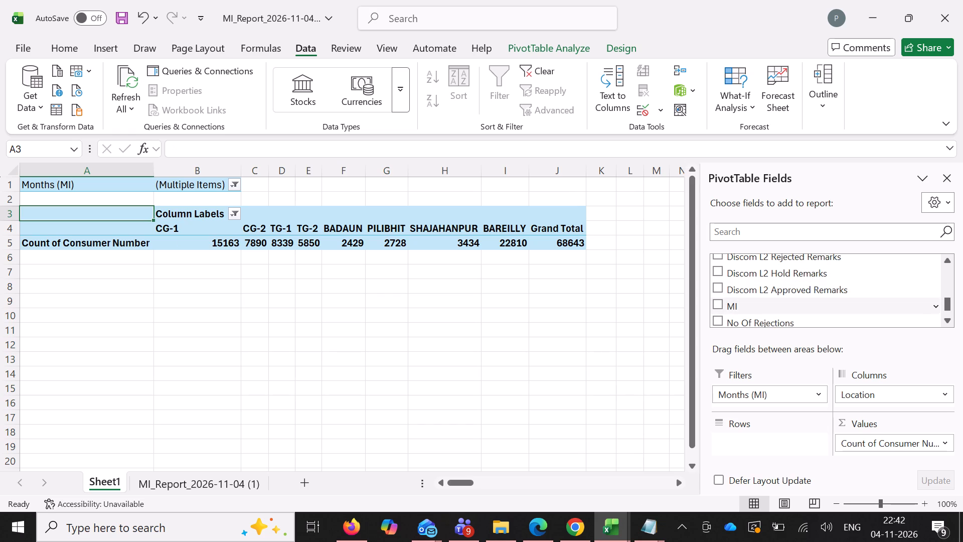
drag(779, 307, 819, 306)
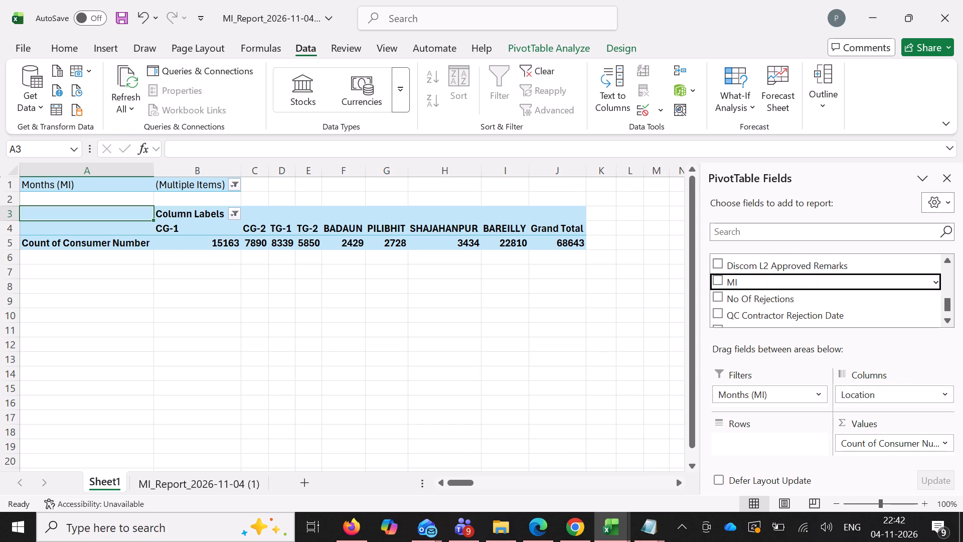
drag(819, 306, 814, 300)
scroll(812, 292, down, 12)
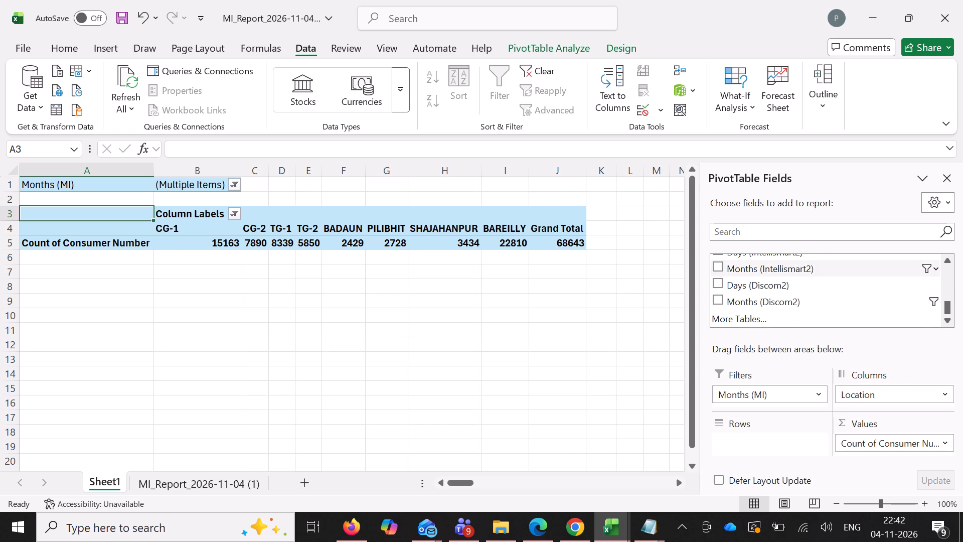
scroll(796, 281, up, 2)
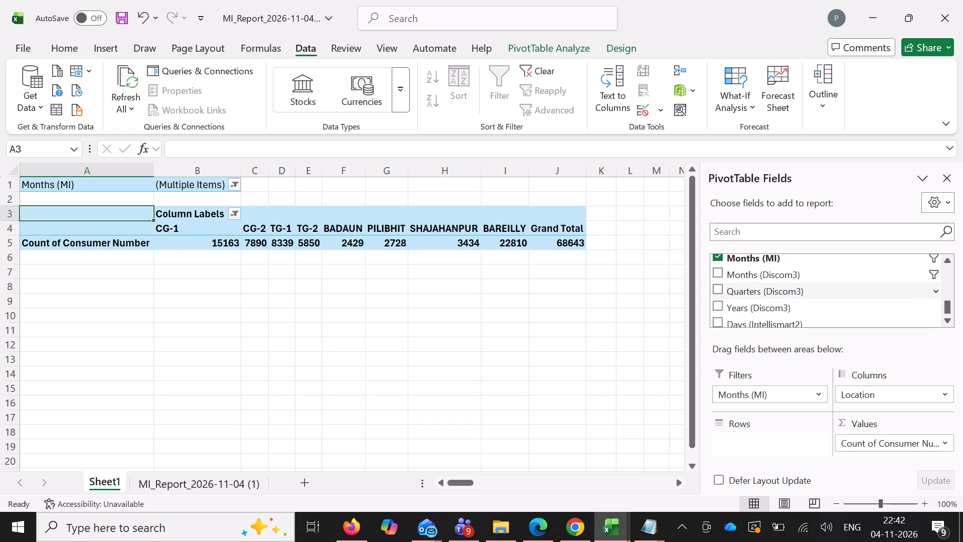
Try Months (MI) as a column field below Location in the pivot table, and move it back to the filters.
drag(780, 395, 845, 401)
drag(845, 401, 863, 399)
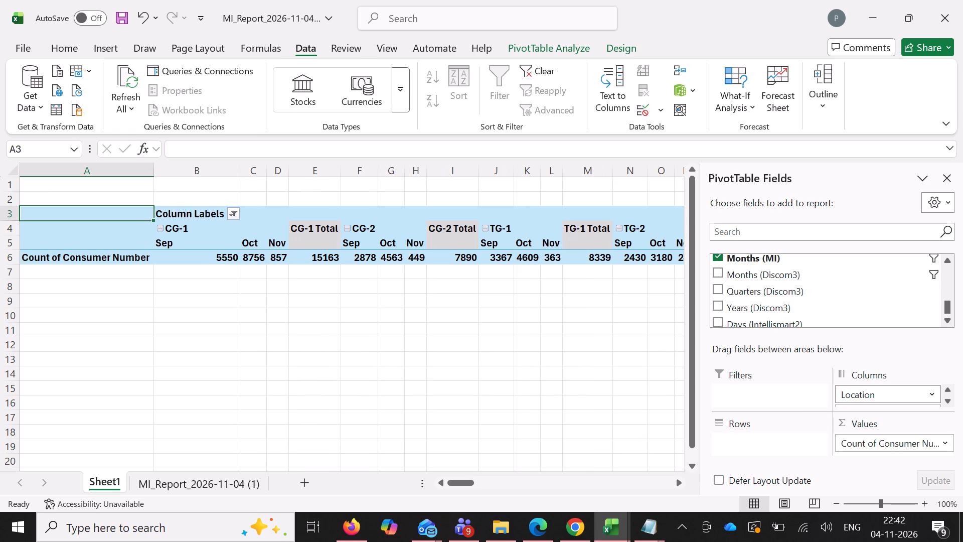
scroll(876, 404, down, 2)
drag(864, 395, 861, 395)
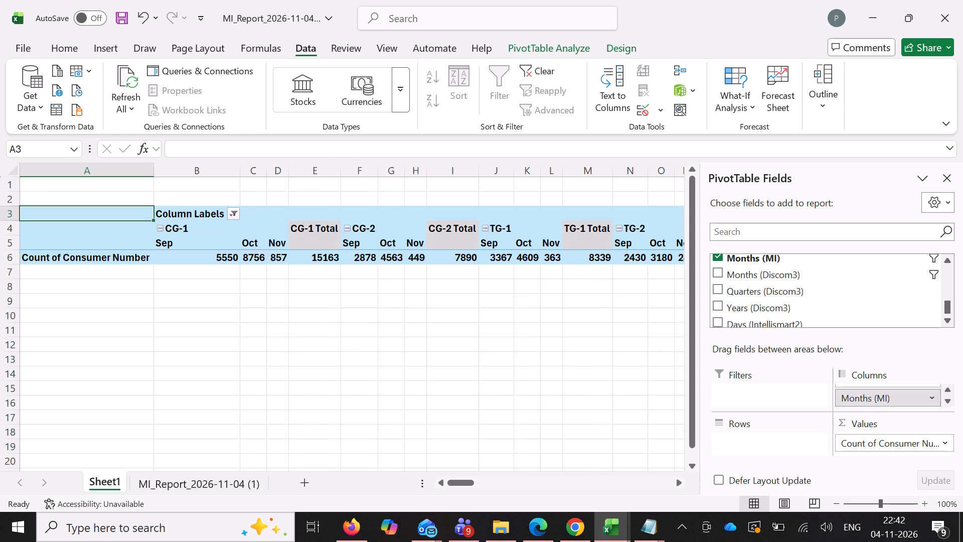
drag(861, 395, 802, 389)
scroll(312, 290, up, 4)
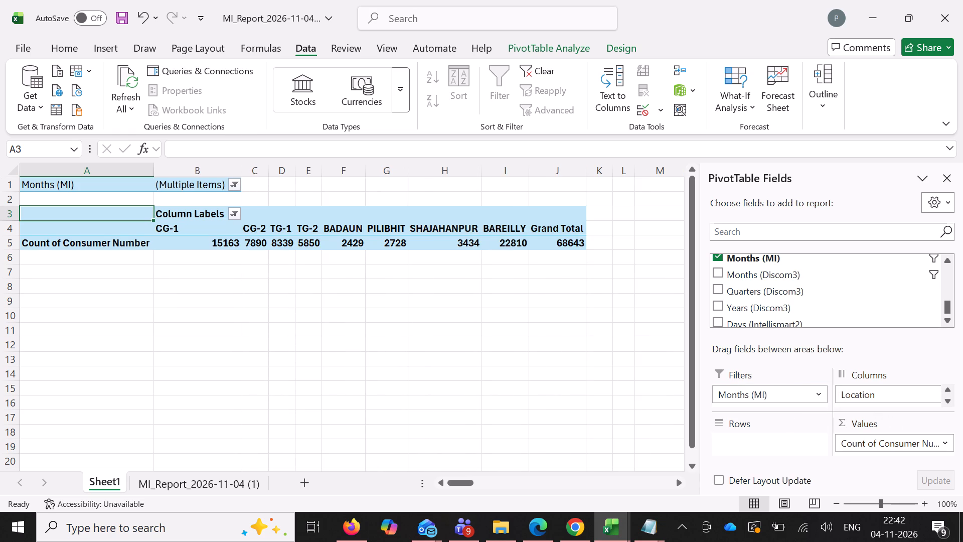
Check which months are selected in the pivot table's Months (MI) report filter.
click(232, 178)
click(232, 179)
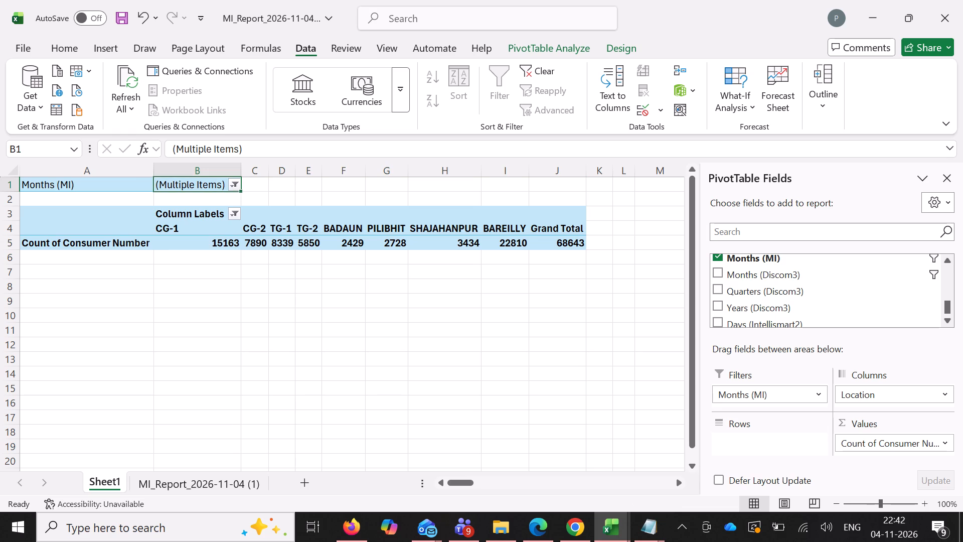
click(236, 190)
scroll(177, 301, down, 4)
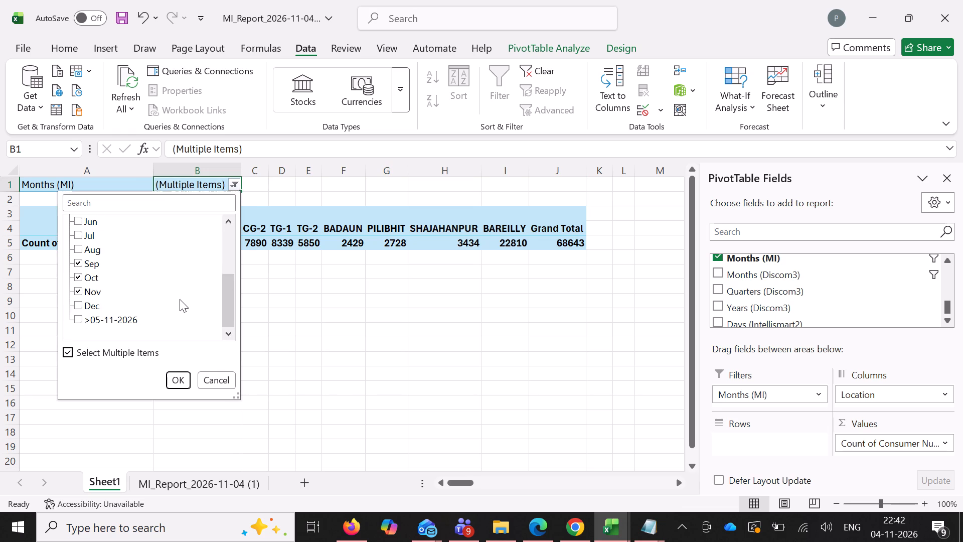
scroll(180, 298, up, 4)
click(414, 333)
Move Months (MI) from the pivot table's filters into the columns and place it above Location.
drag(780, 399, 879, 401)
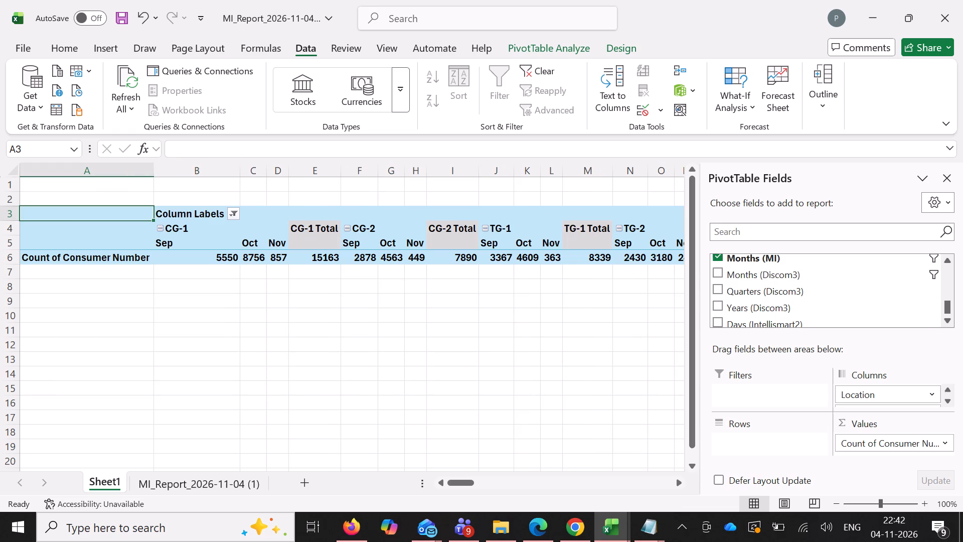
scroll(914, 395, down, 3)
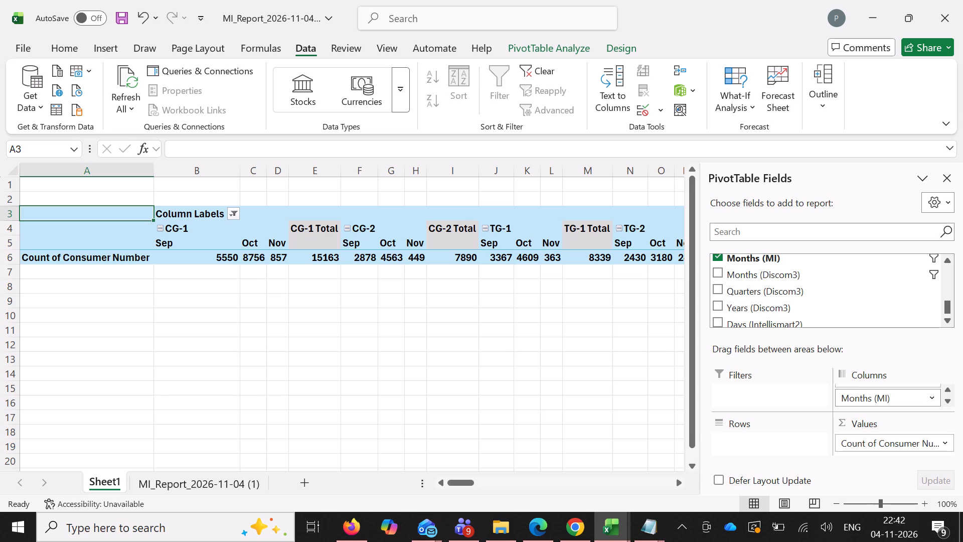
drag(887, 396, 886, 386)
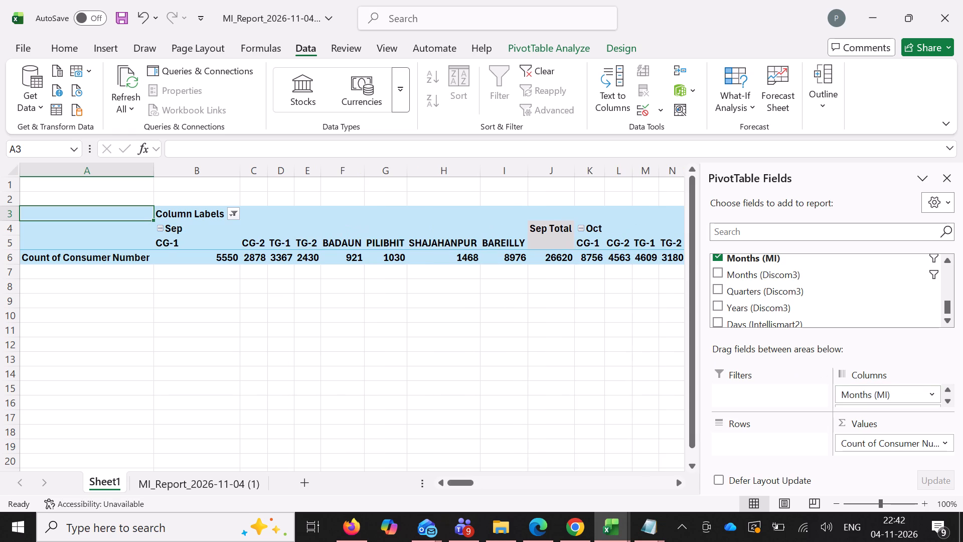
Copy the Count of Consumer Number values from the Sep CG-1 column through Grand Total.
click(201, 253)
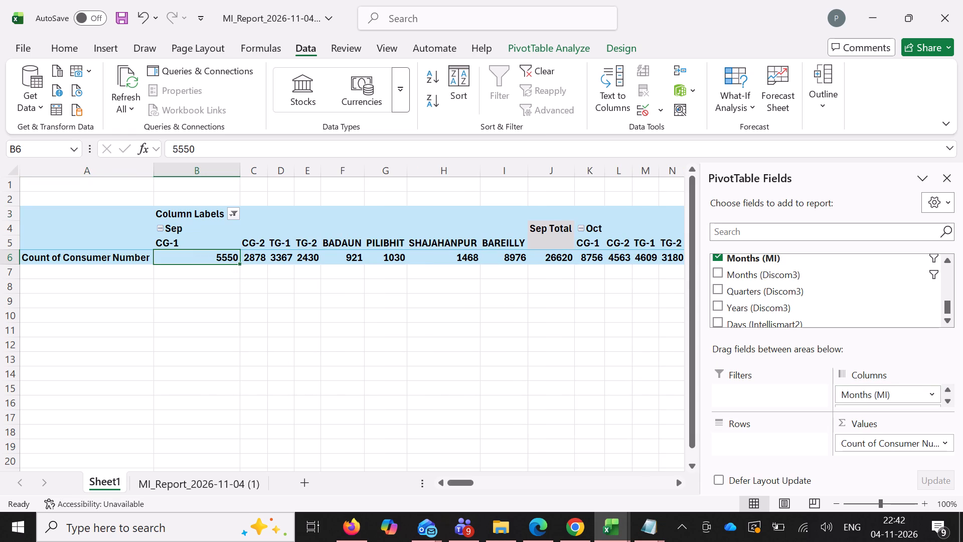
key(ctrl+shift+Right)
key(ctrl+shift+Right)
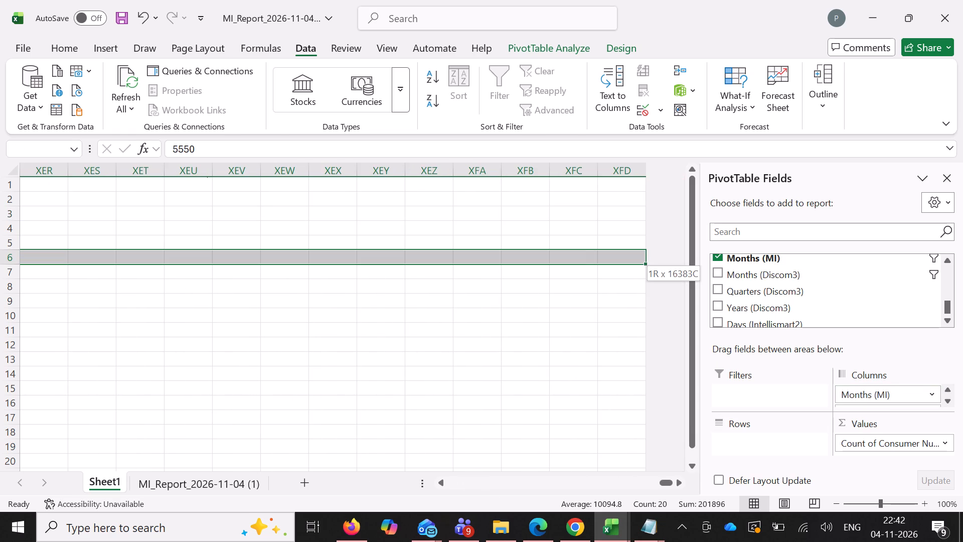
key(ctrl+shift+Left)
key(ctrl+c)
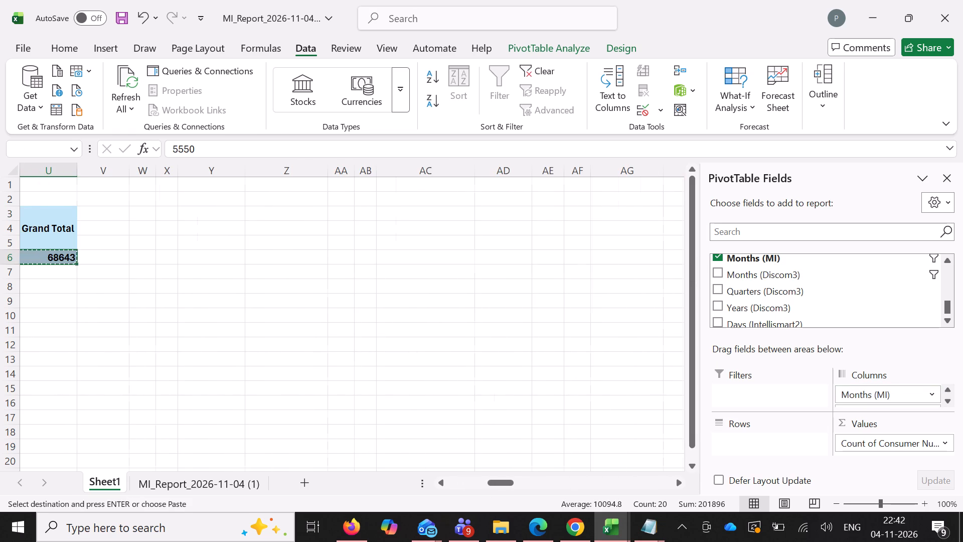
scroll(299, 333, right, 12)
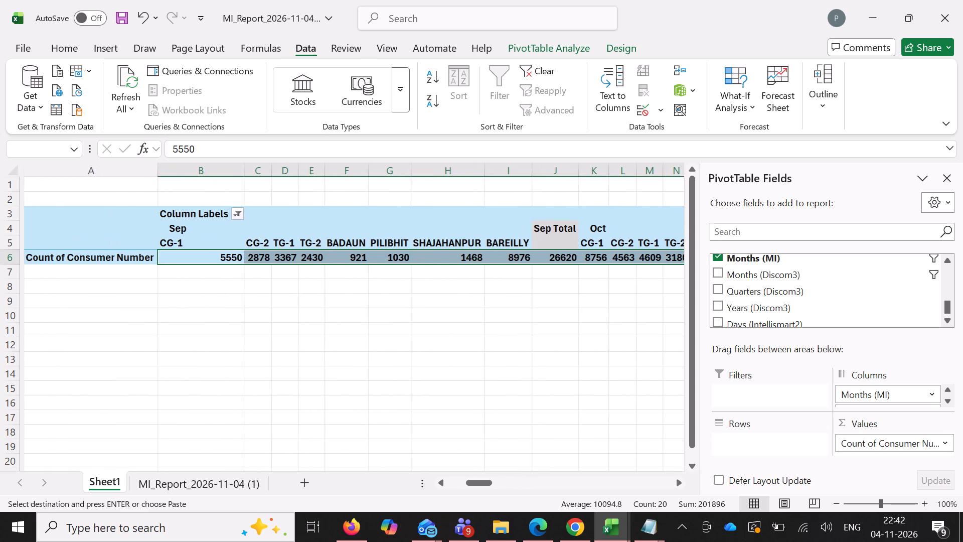
Examine the items selected in the Months (MI) and Location column filters, leaving the selections as they are.
click(234, 211)
scroll(100, 403, down, 2)
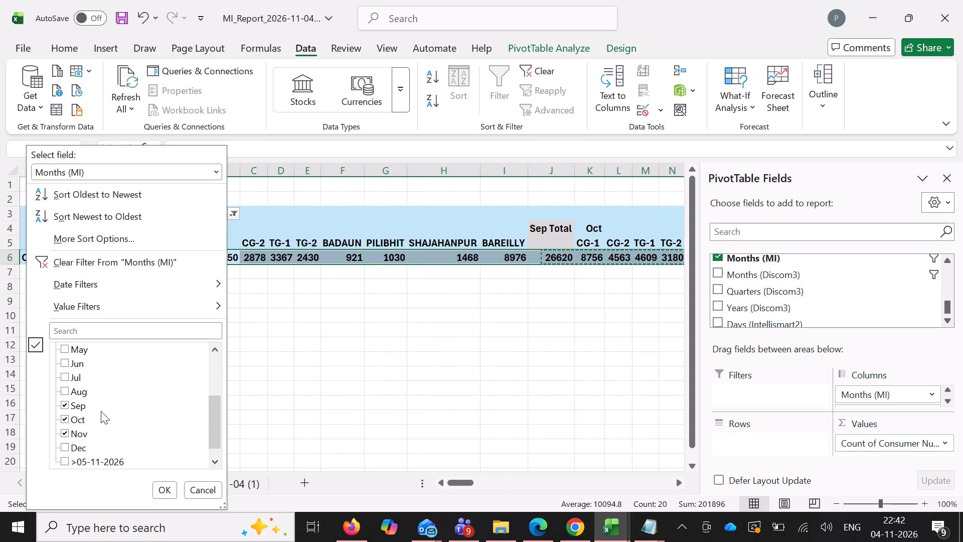
click(168, 493)
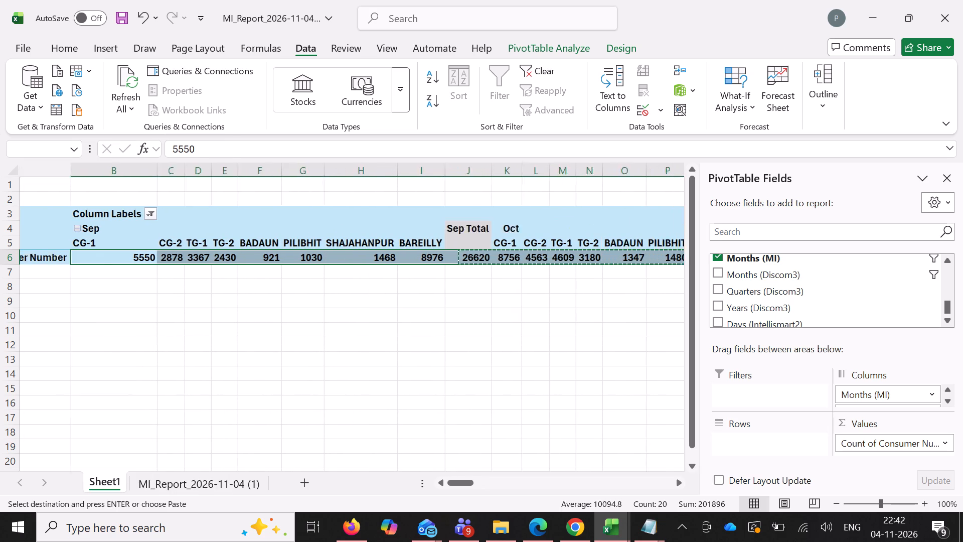
click(232, 214)
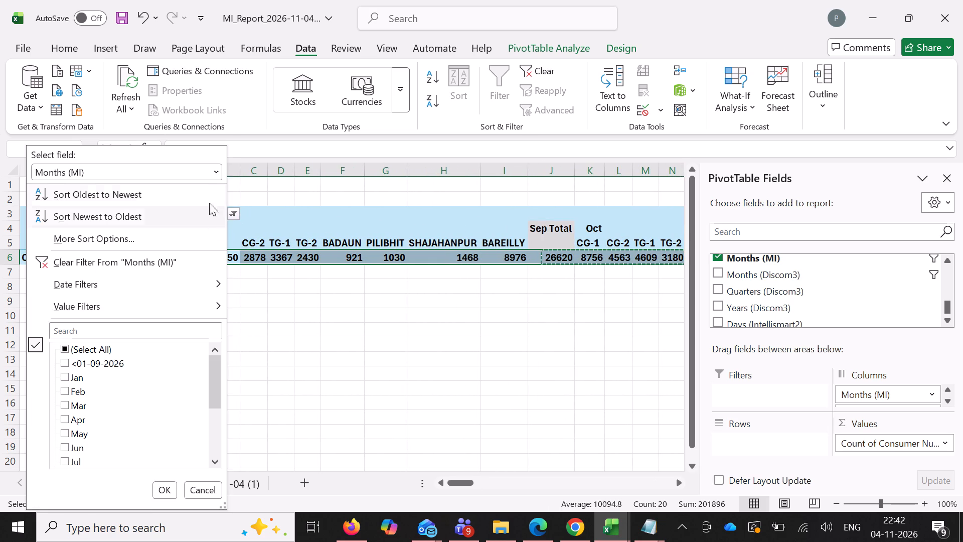
click(211, 173)
click(182, 208)
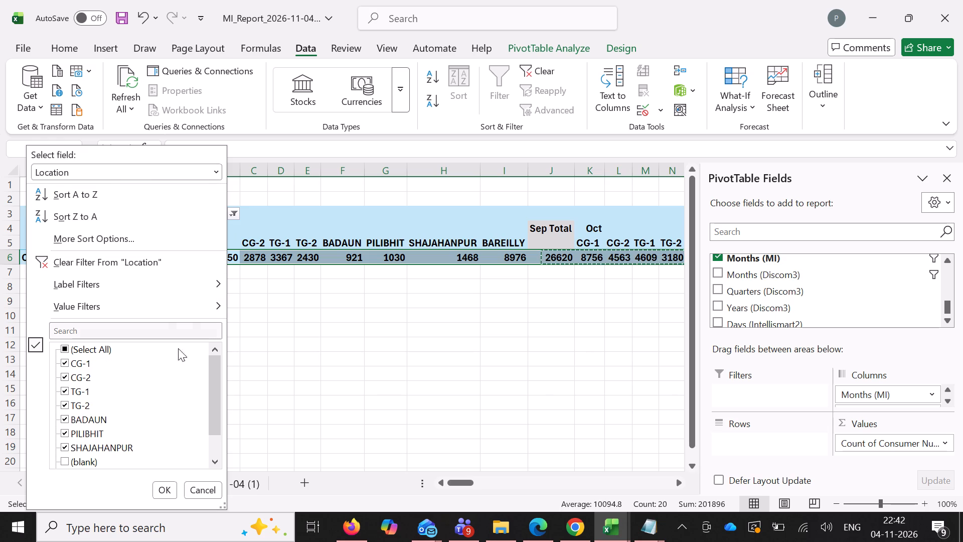
scroll(173, 374, down, 4)
scroll(107, 407, up, 4)
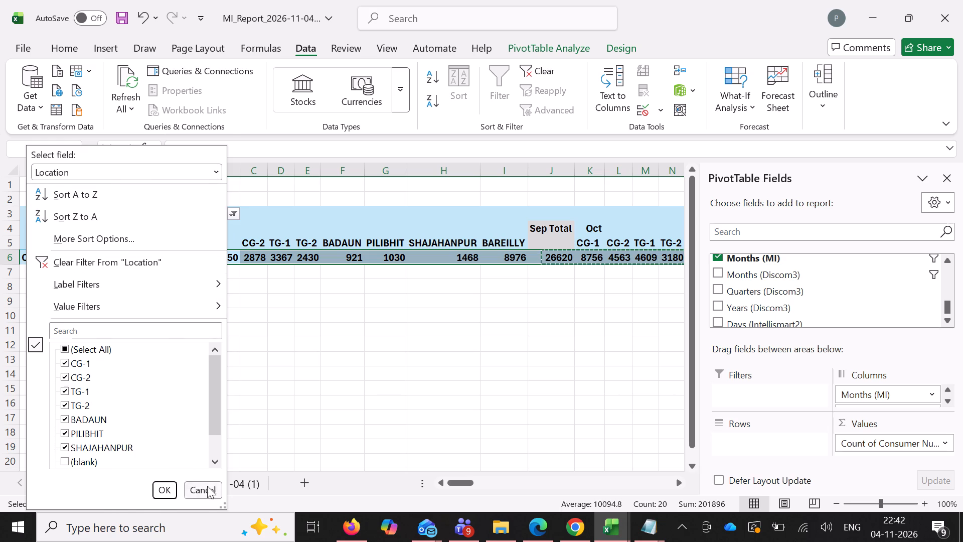
click(207, 487)
click(234, 218)
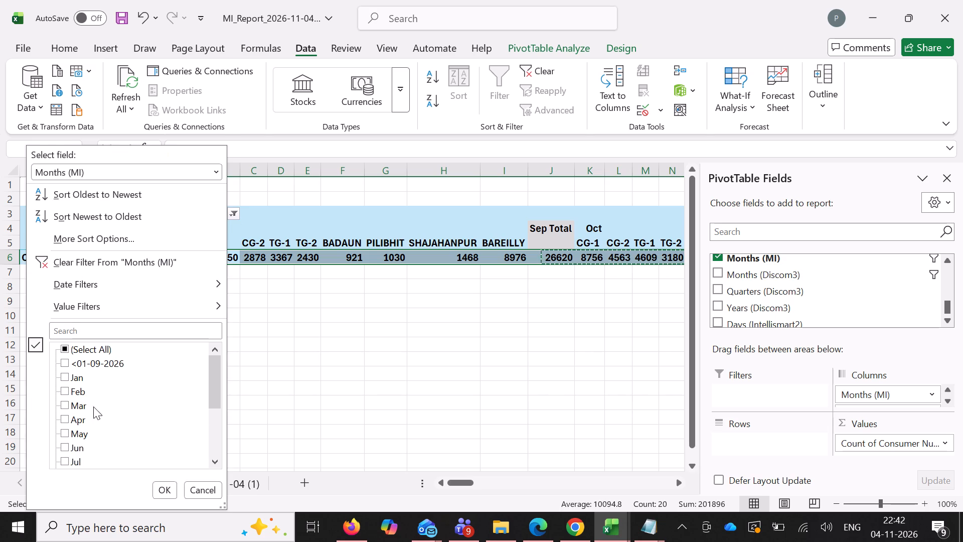
scroll(94, 411, down, 5)
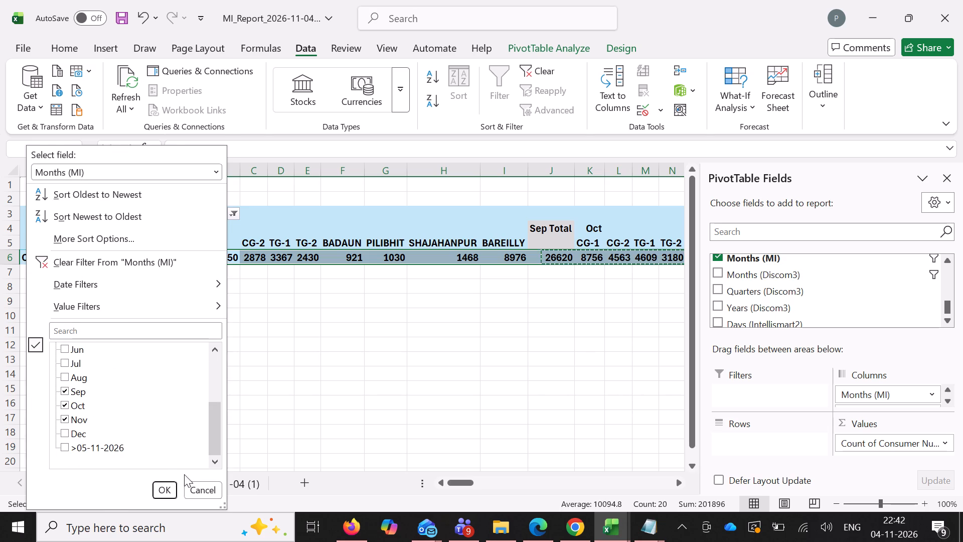
click(207, 487)
Remove Months (MI) from the pivot table's columns and add the MI field to the columns alongside Location.
drag(892, 395, 888, 393)
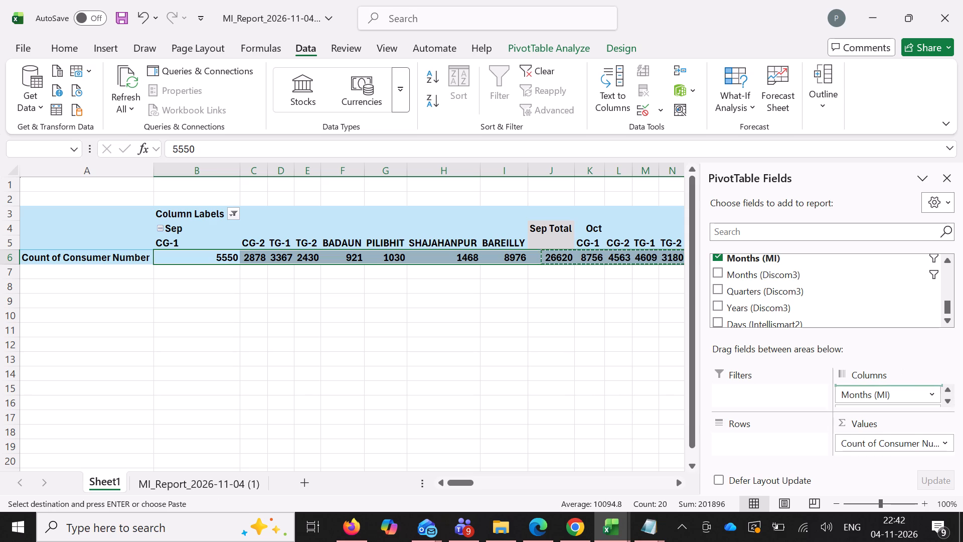
drag(888, 393, 855, 302)
scroll(812, 296, up, 4)
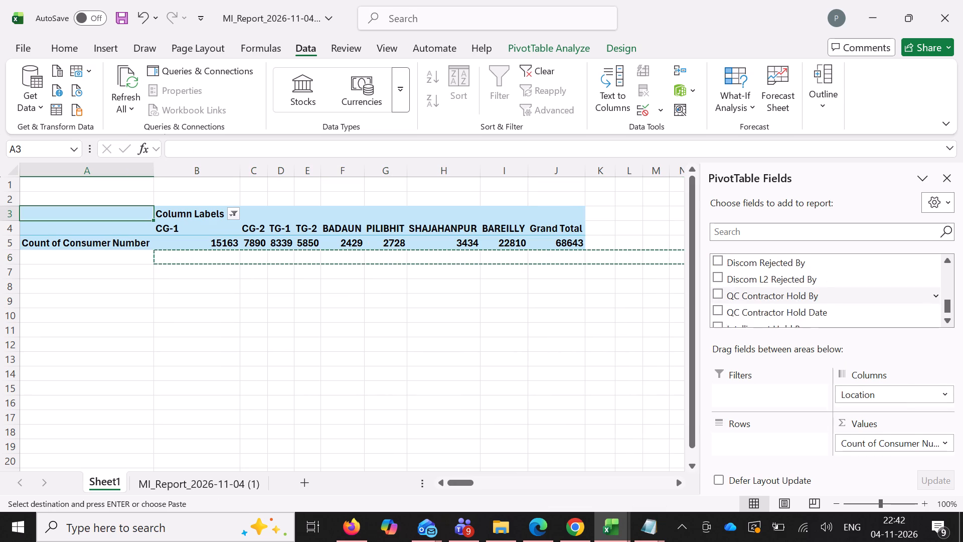
scroll(811, 298, up, 7)
scroll(770, 299, down, 1)
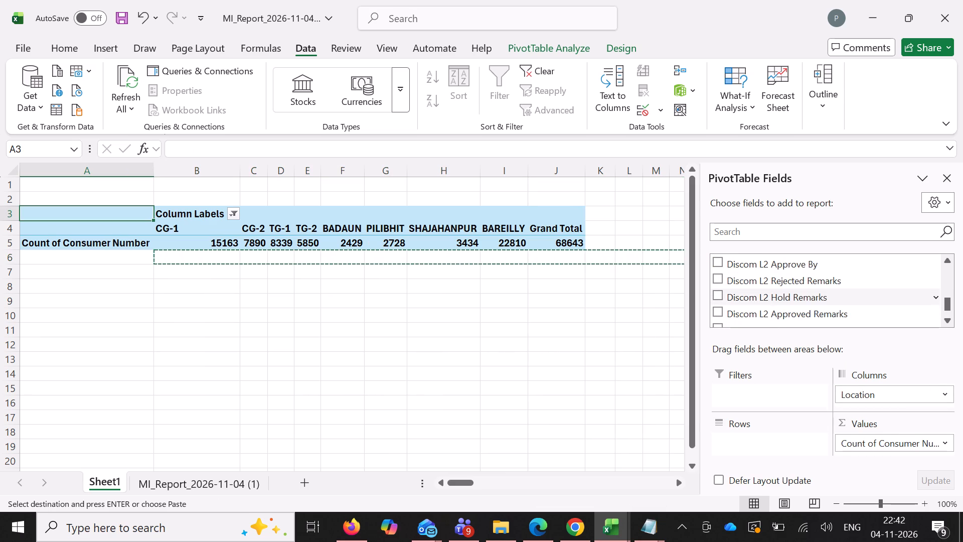
scroll(767, 287, down, 1)
drag(764, 293, 877, 387)
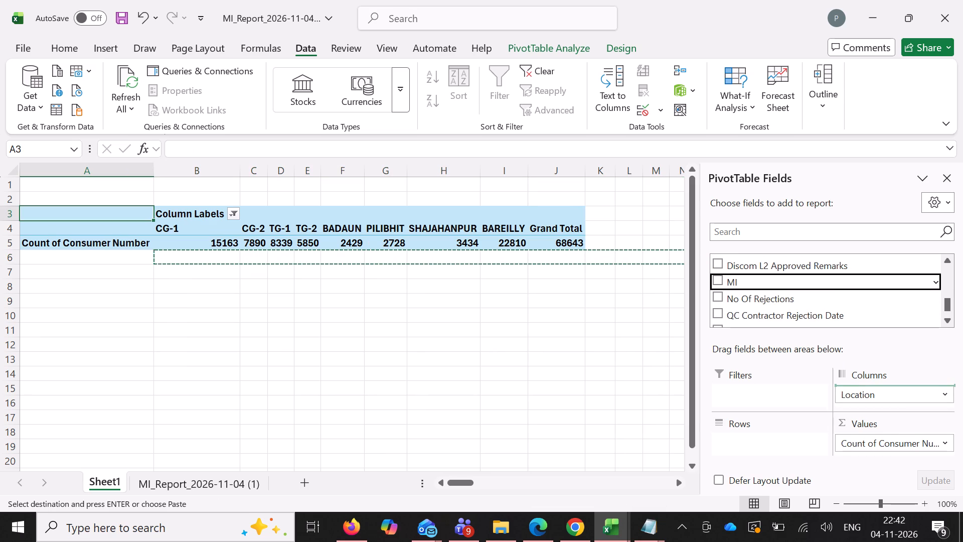
drag(877, 387, 872, 401)
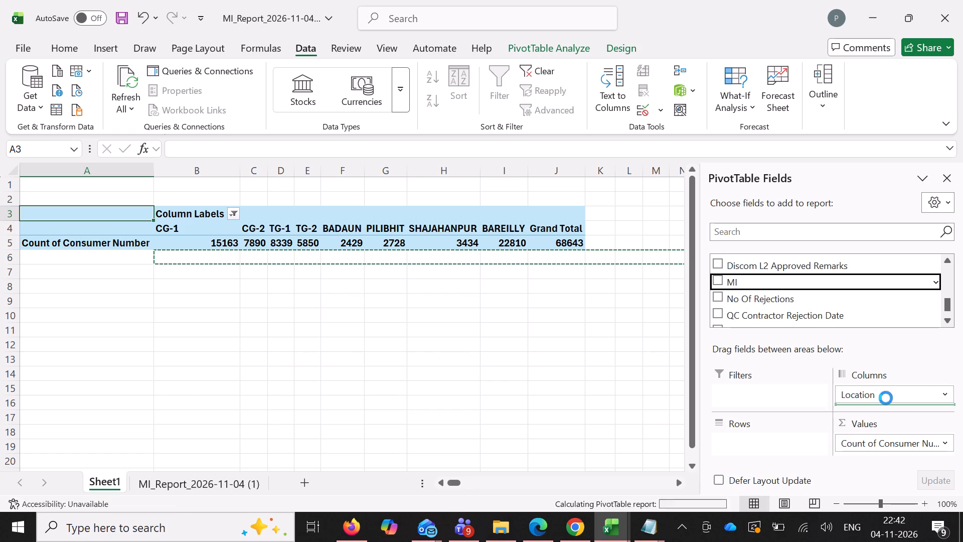
Remove the MI and Days (MI) fields from the pivot columns, keeping Months (MI) above Location.
scroll(880, 388, down, 3)
drag(877, 398, 869, 300)
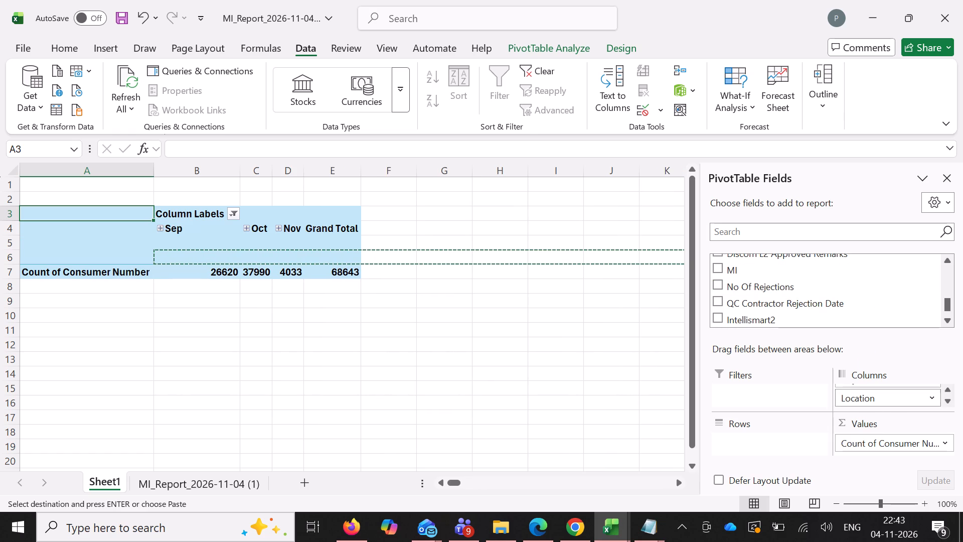
click(866, 399)
scroll(871, 396, up, 1)
click(776, 383)
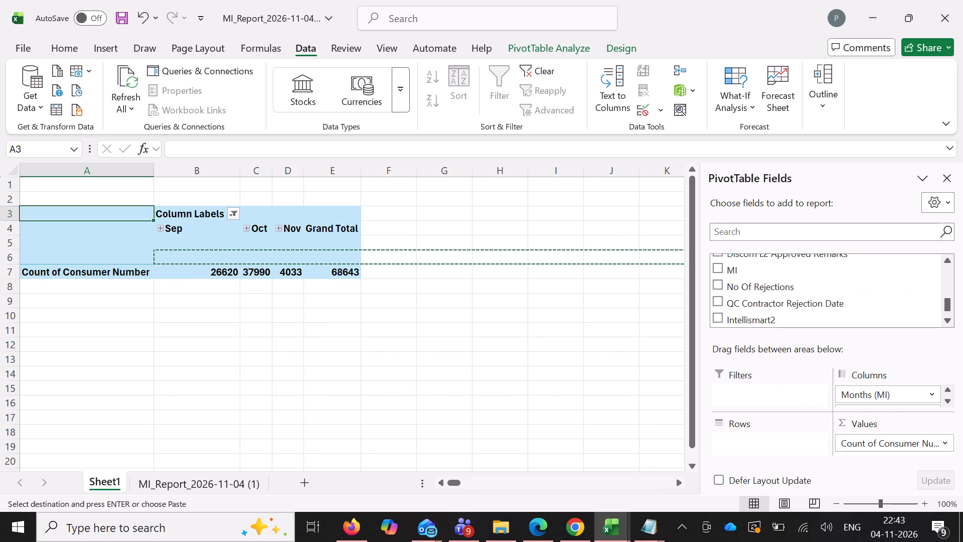
click(949, 400)
drag(911, 403, 894, 301)
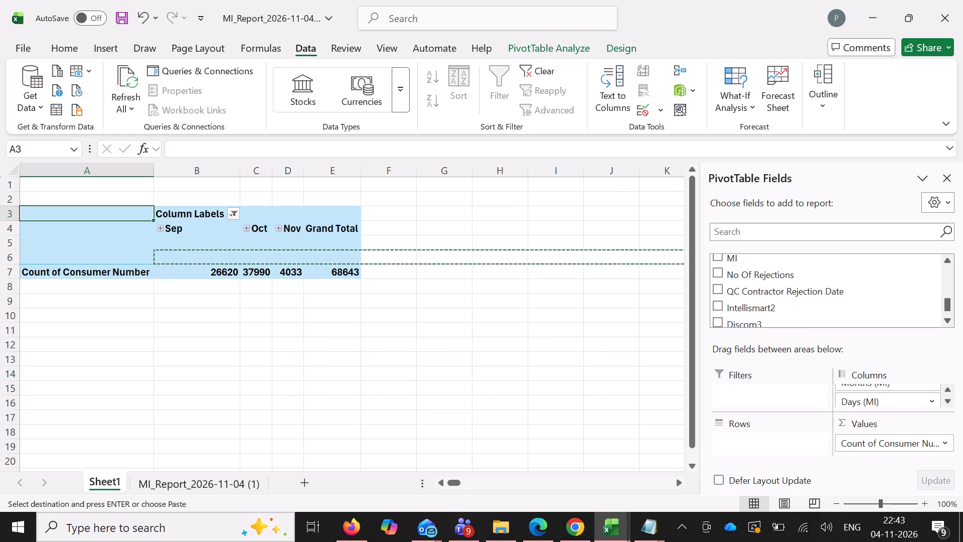
drag(894, 301, 894, 300)
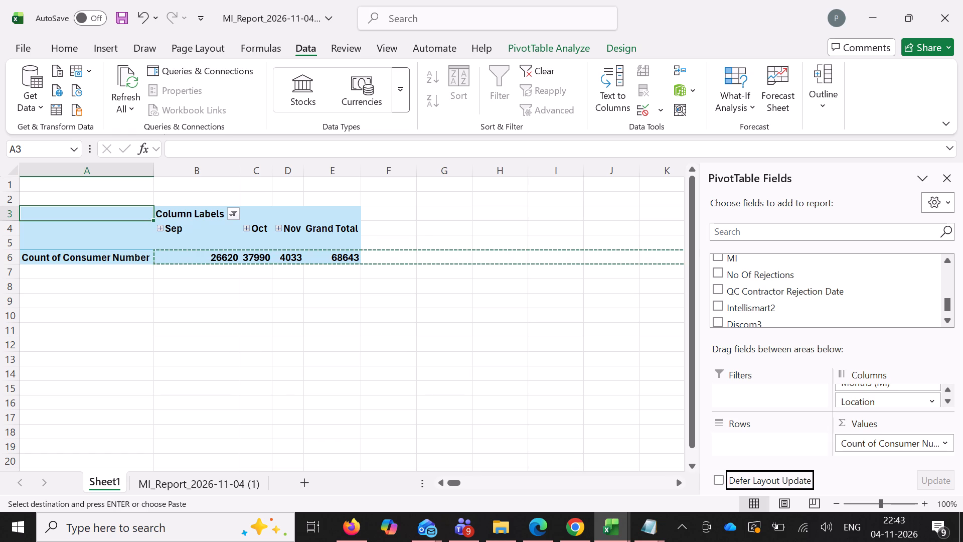
Expand the Sep, Oct and Nov groups in the pivot table to show their location columns.
click(158, 226)
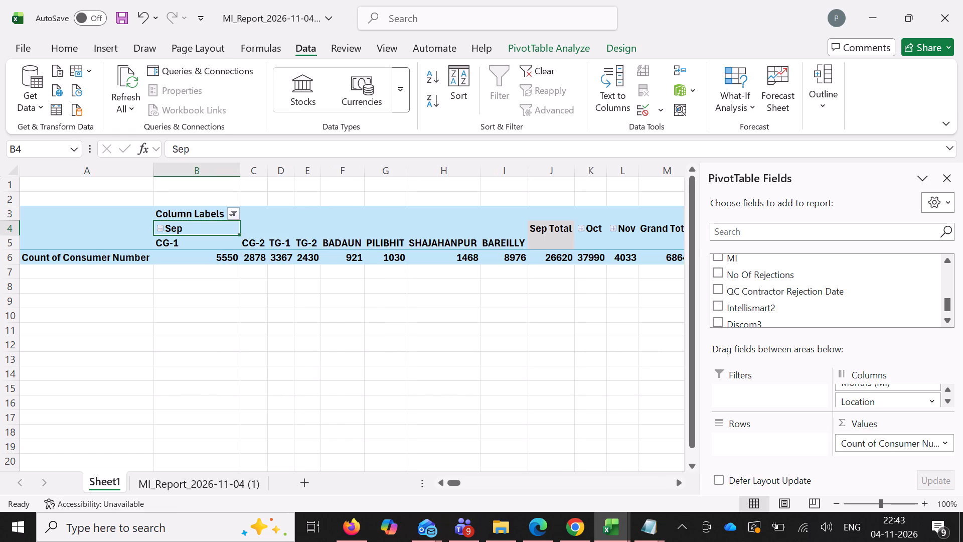
scroll(542, 255, left, 2)
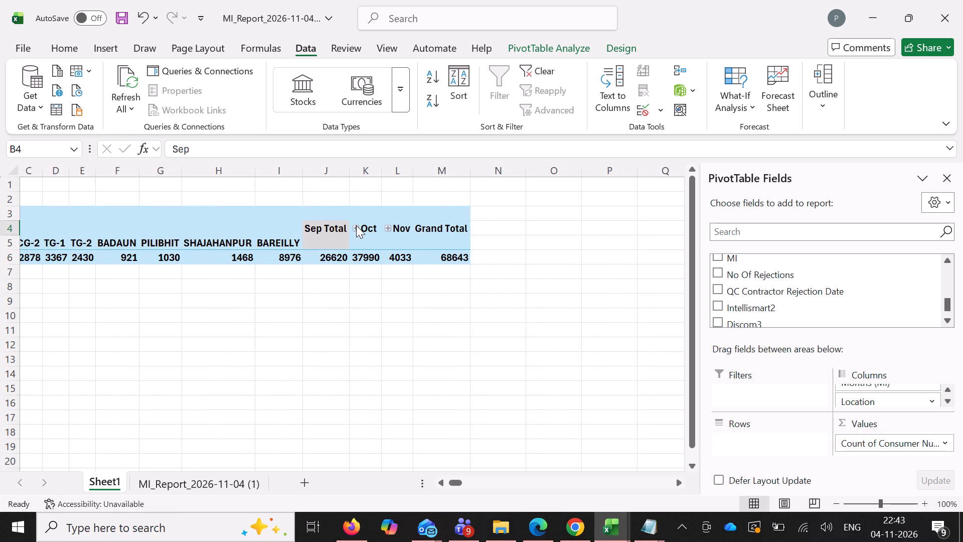
click(356, 225)
scroll(515, 247, left, 3)
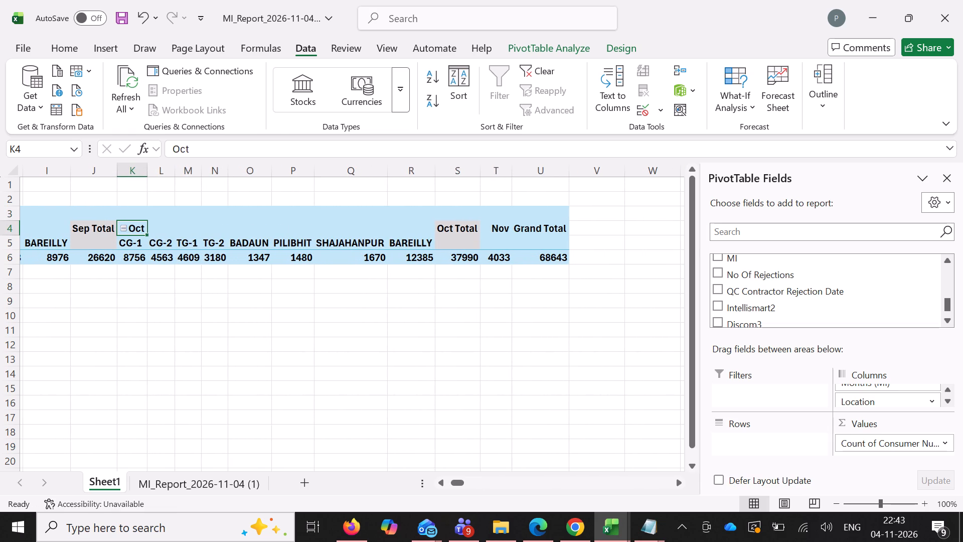
click(122, 227)
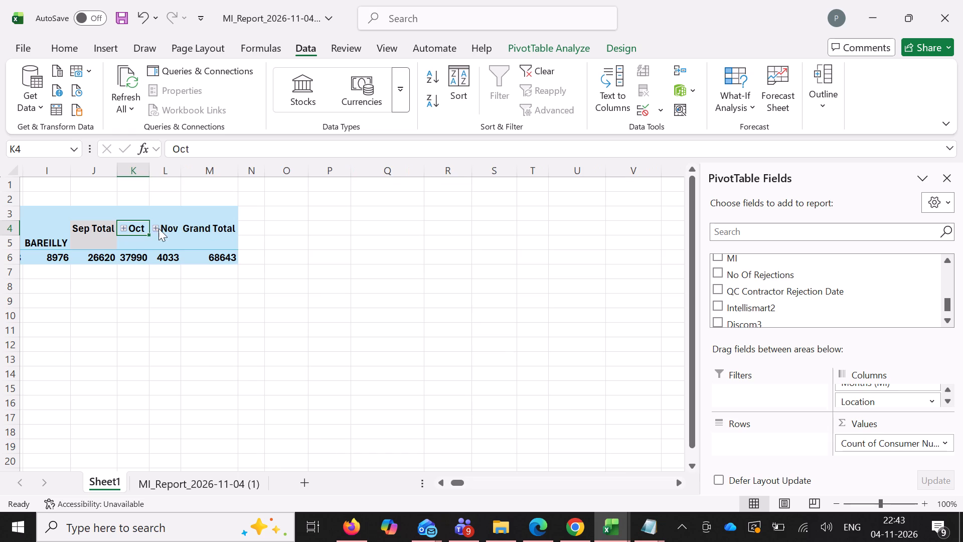
click(155, 227)
click(123, 226)
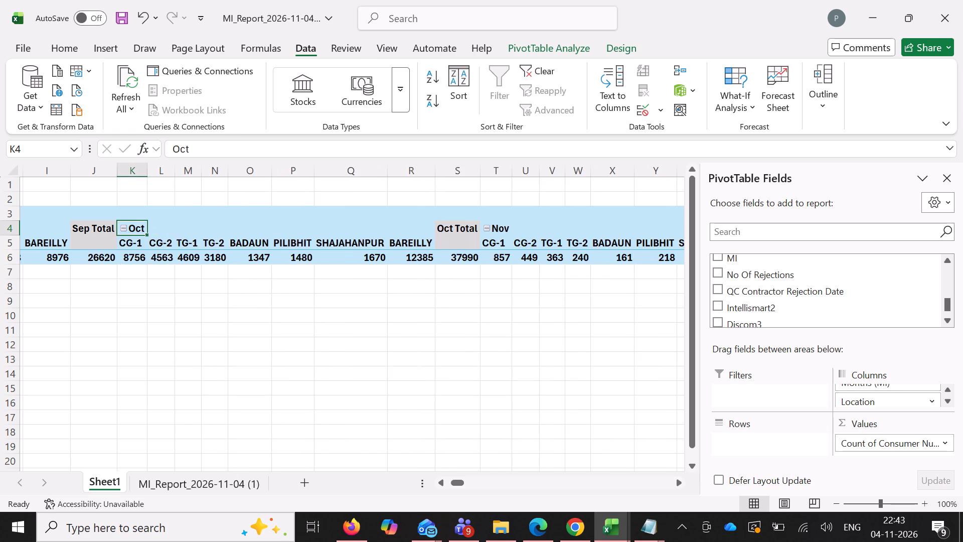
Copy the pivot's Count of Consumer Number values from Sep CG-1 through Grand Total into the QHSE workbook's QC 2 MI Total row as values.
scroll(196, 266, right, 5)
drag(196, 254, 204, 255)
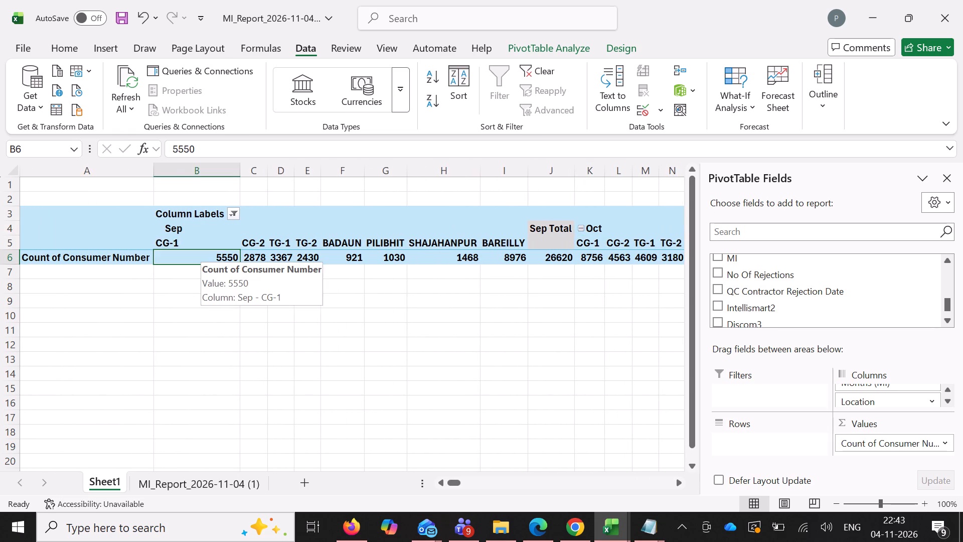
key(ctrl+shift+Right)
key(ctrl+c)
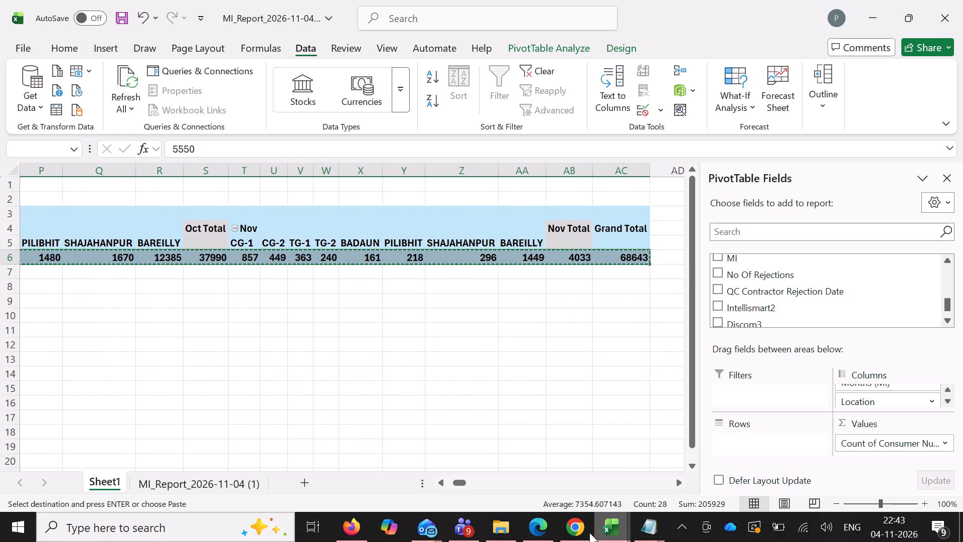
click(607, 537)
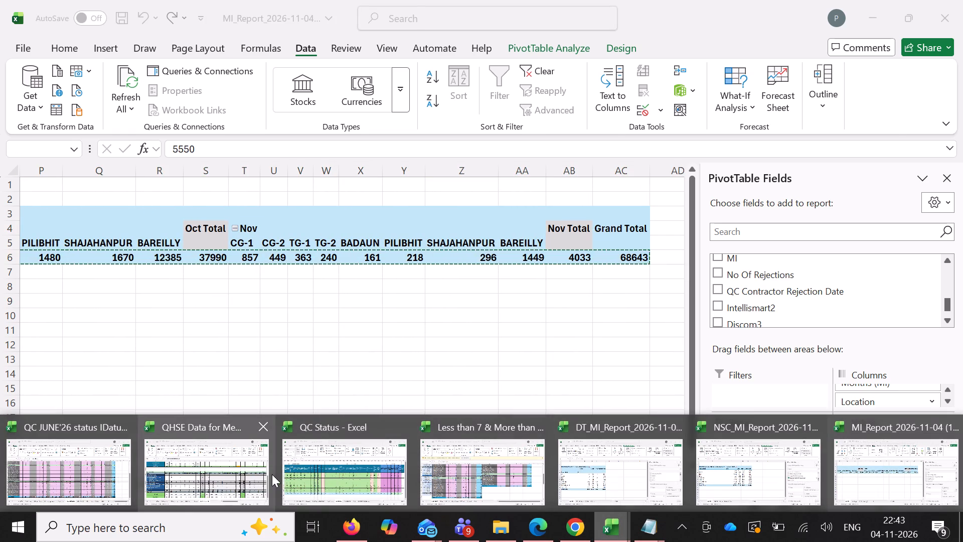
click(255, 473)
scroll(291, 431, down, 3)
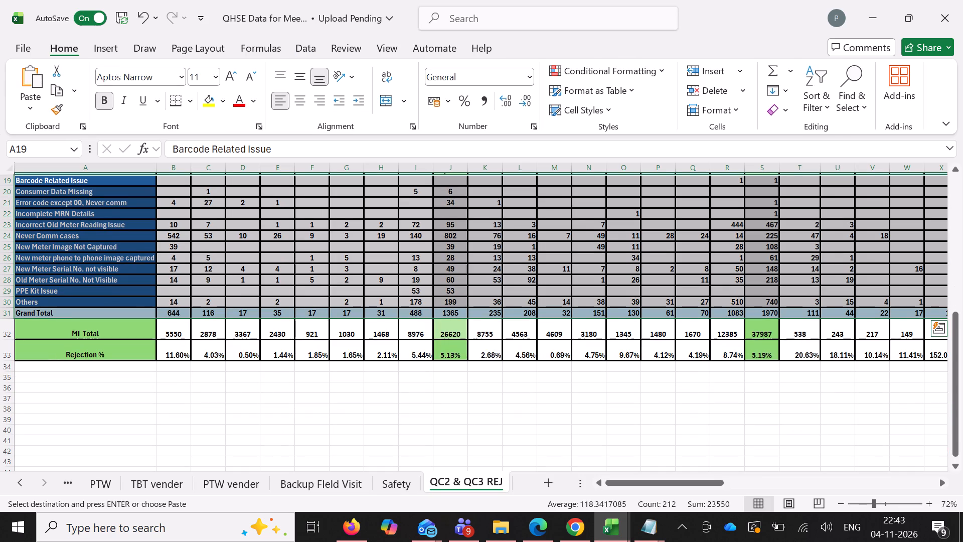
click(166, 337)
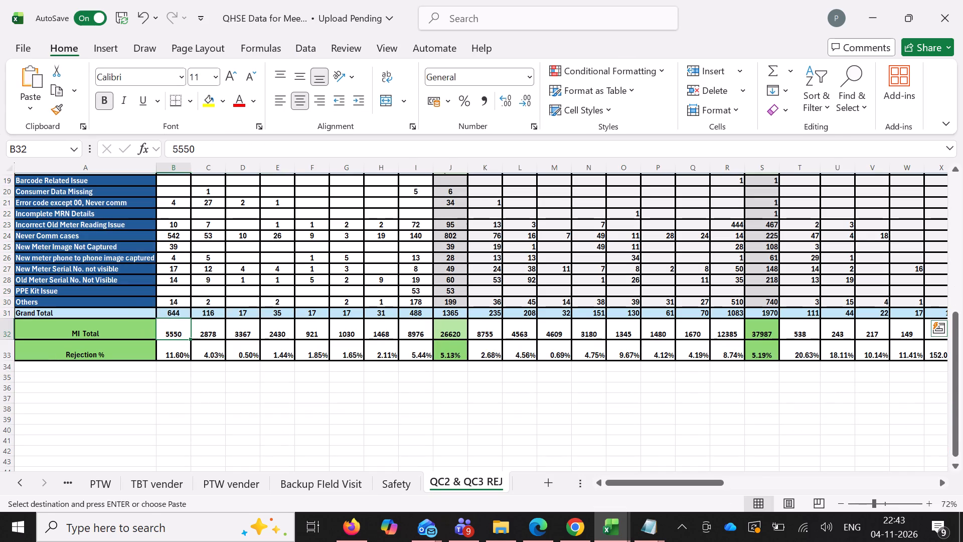
scroll(605, 341, left, 1)
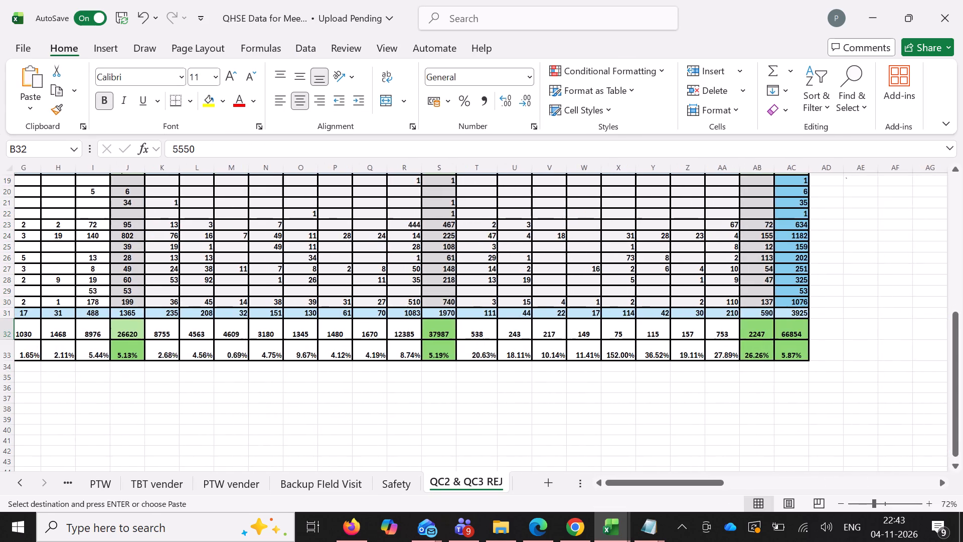
scroll(597, 338, left, 1)
key(ctrl+shift+v)
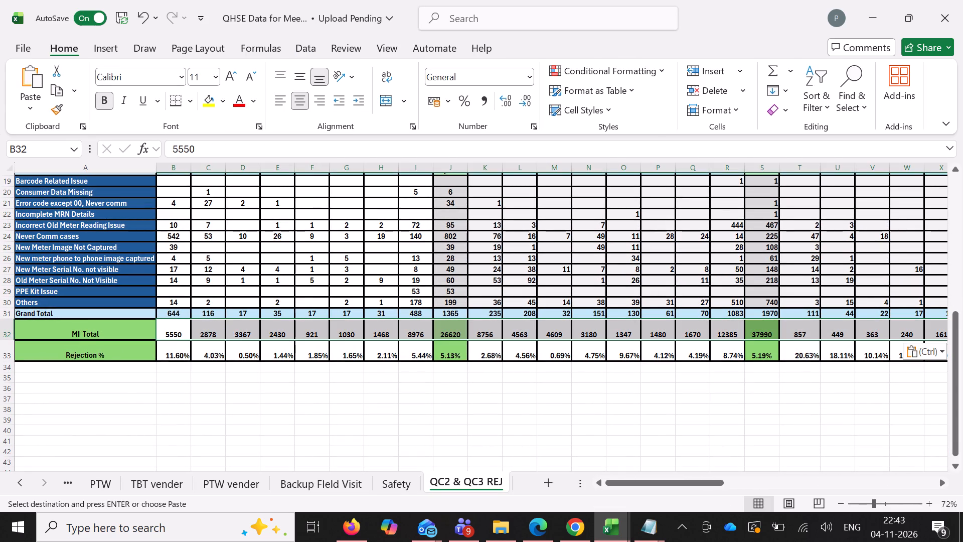
scroll(764, 416, left, 2)
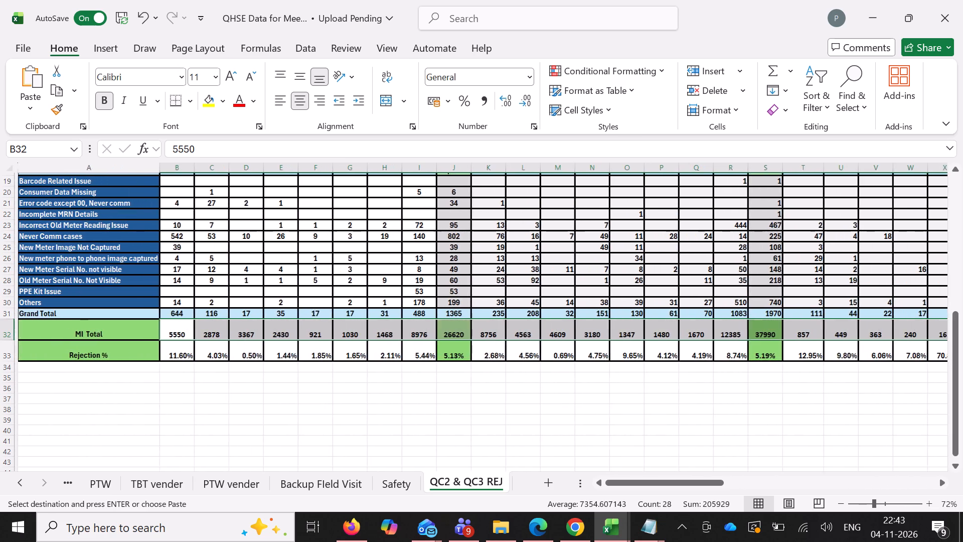
Copy the full QC 2 REJECTION table, from its title through the Rejection % row and Grand Total column, and switch to Edge.
scroll(285, 284, up, 1)
drag(138, 215, 962, 391)
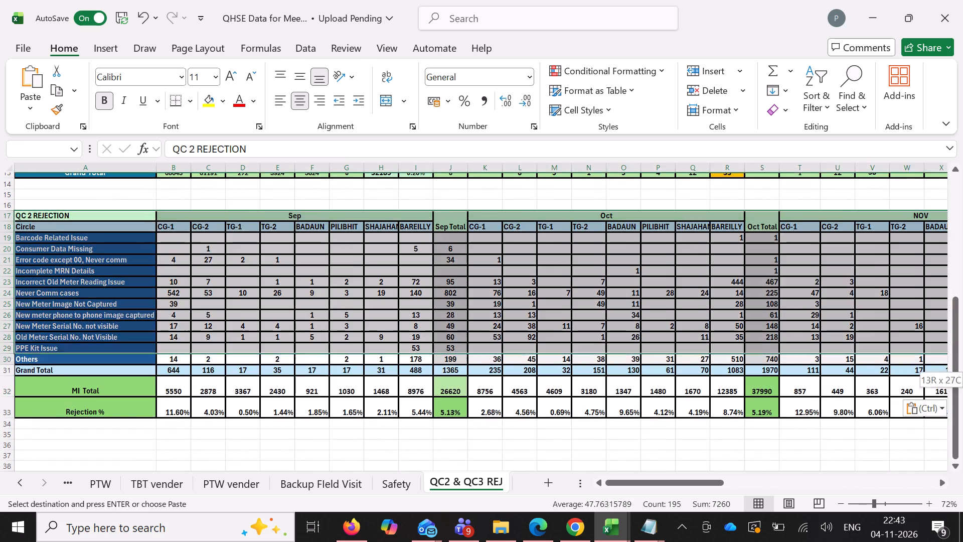
drag(962, 391, 866, 410)
key(ctrl+c)
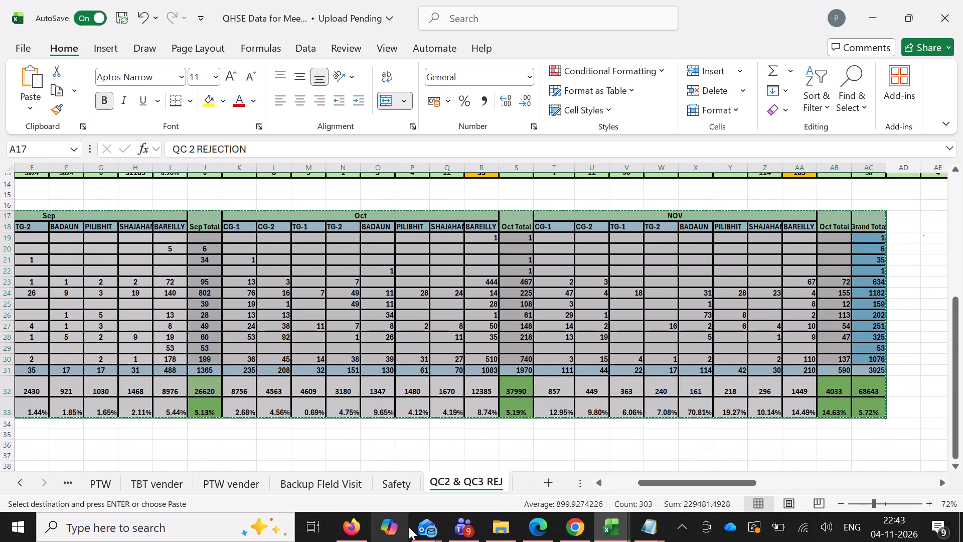
click(538, 524)
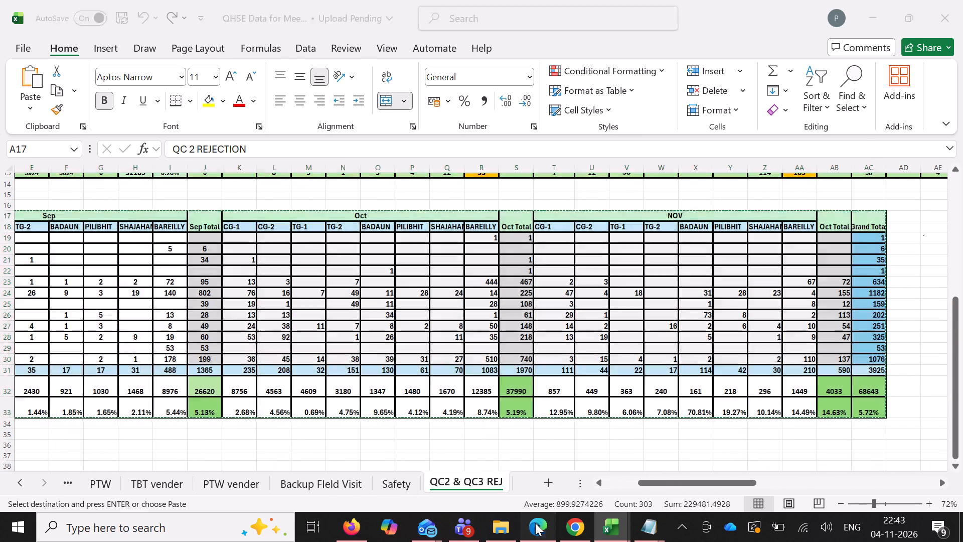
Paste the copied QC 2 REJECTION table as values over the existing one from A215 in the Summary QC-DPR sheet.
scroll(239, 364, down, 4)
scroll(225, 350, right, 5)
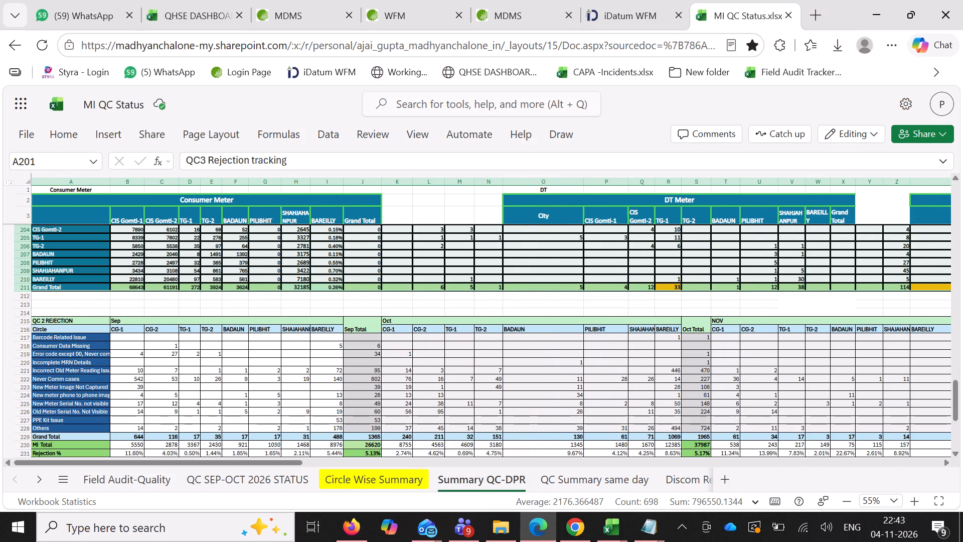
click(78, 318)
key(ctrl+shift+v)
scroll(271, 345, down, 3)
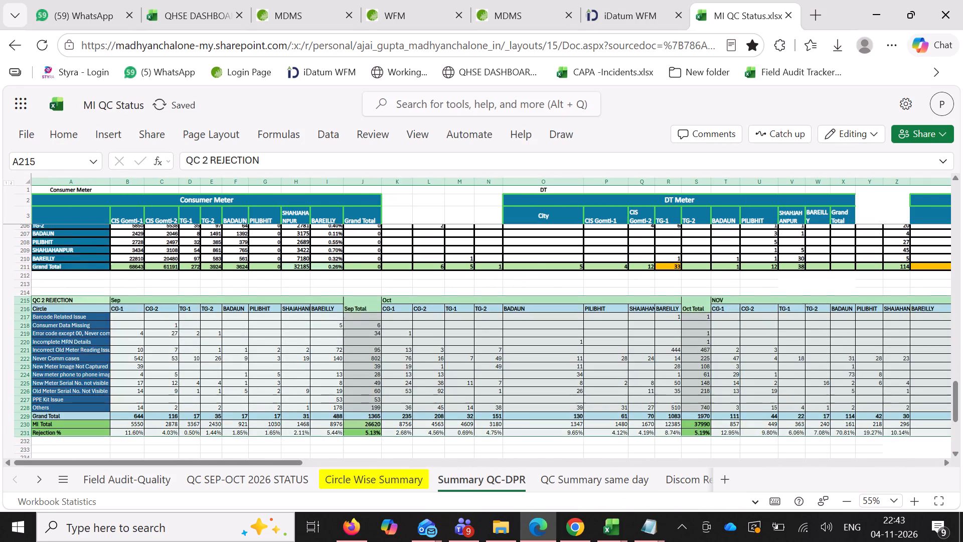
scroll(274, 347, up, 3)
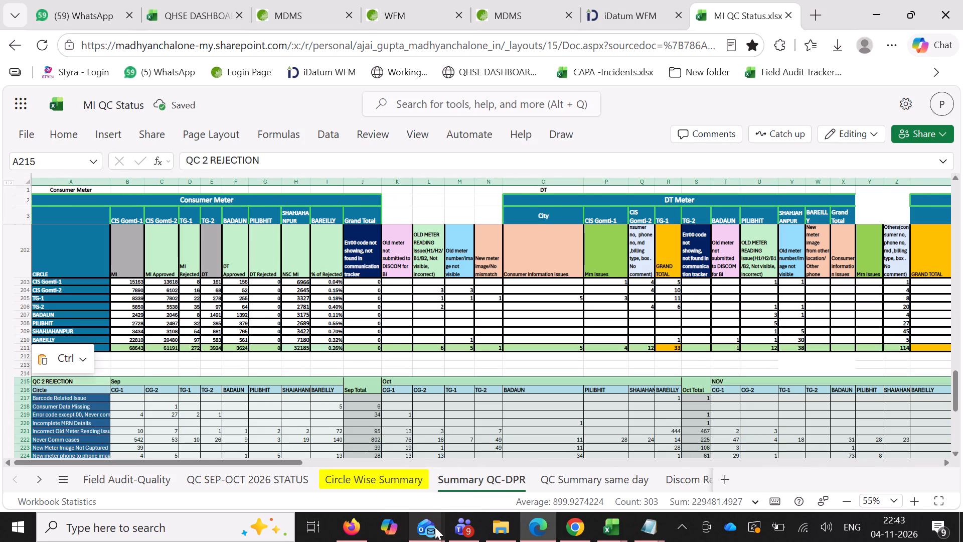
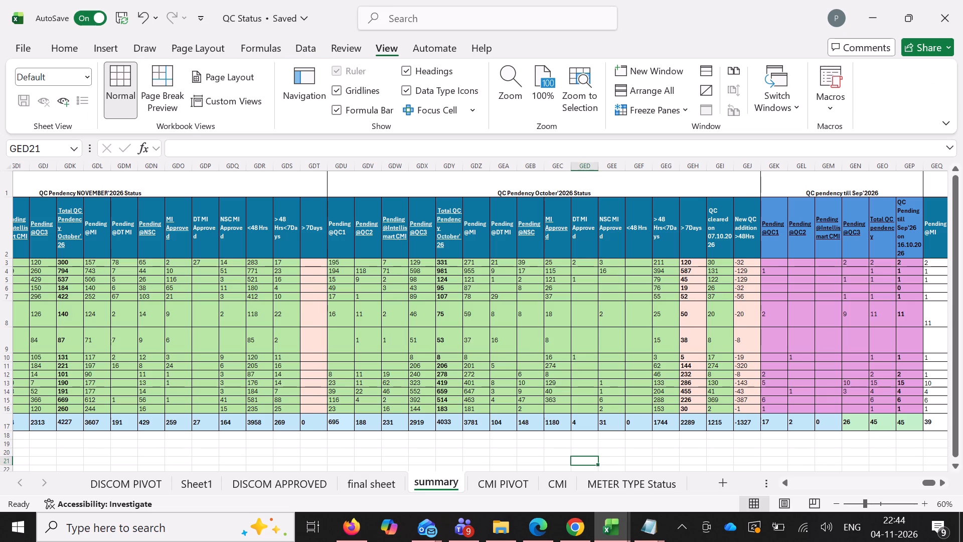
Copy the QC Status summary block from the Circle column and November'2026 section through GREATER THAN 15 DAYS, including the headers and Grand Total row.
drag(185, 184, 950, 393)
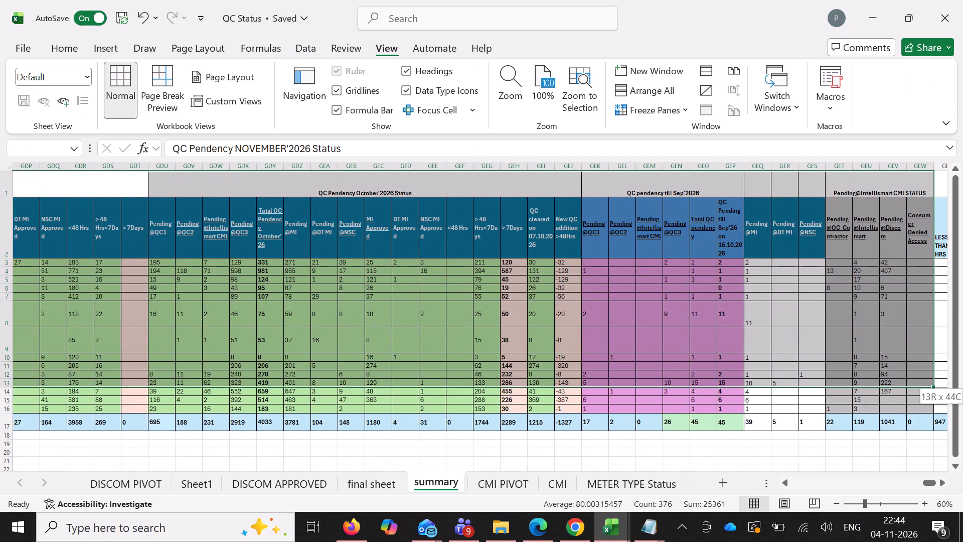
drag(950, 393, 896, 424)
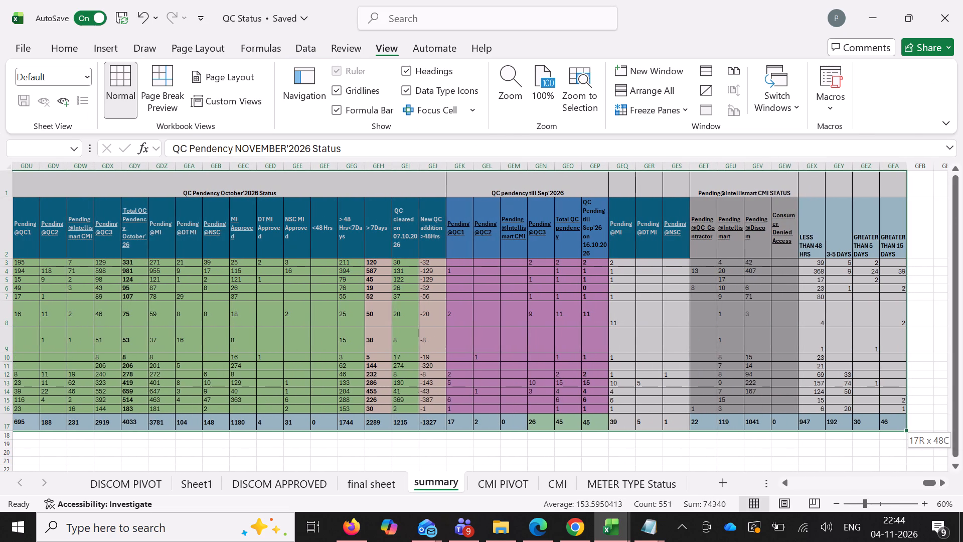
drag(896, 424, 890, 418)
key(ctrl+c)
scroll(716, 434, right, 3)
scroll(701, 427, left, 2)
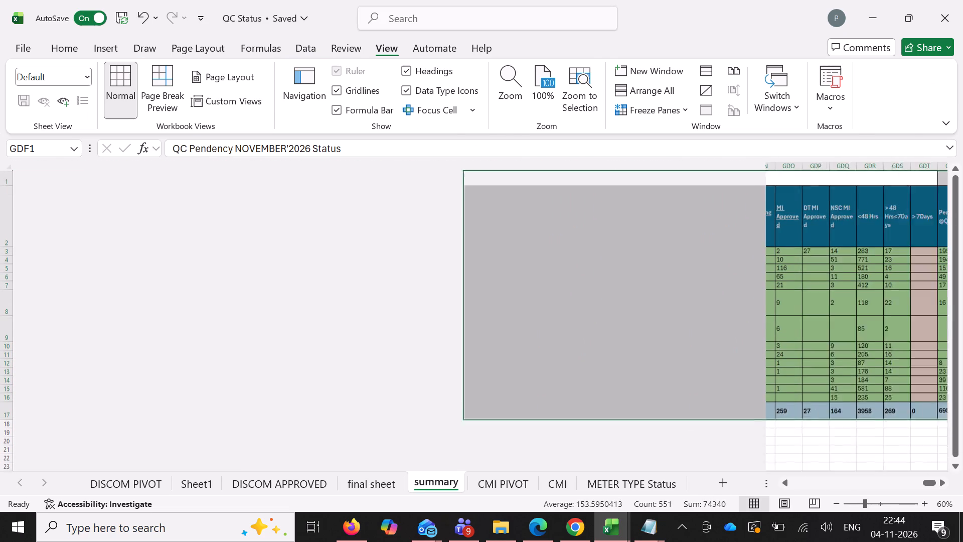
scroll(701, 426, left, 3)
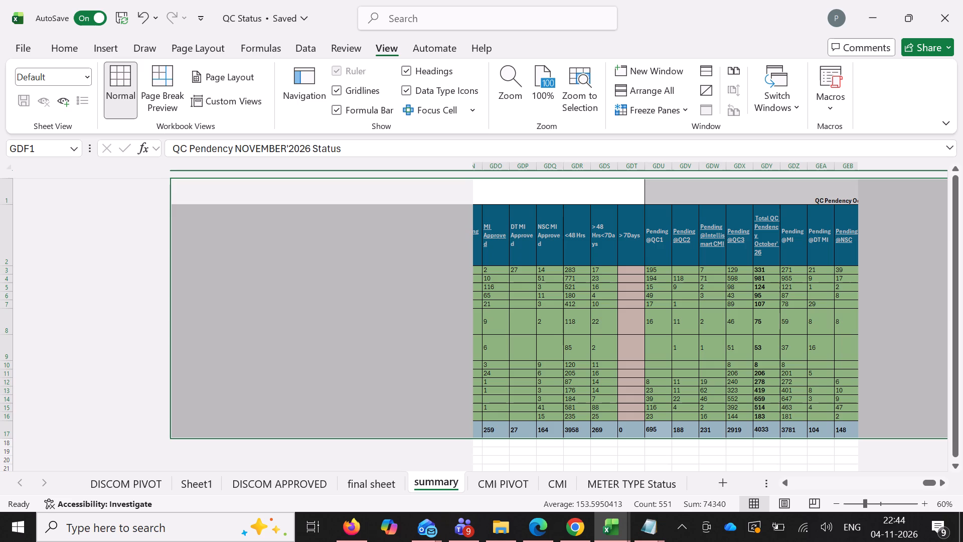
click(515, 451)
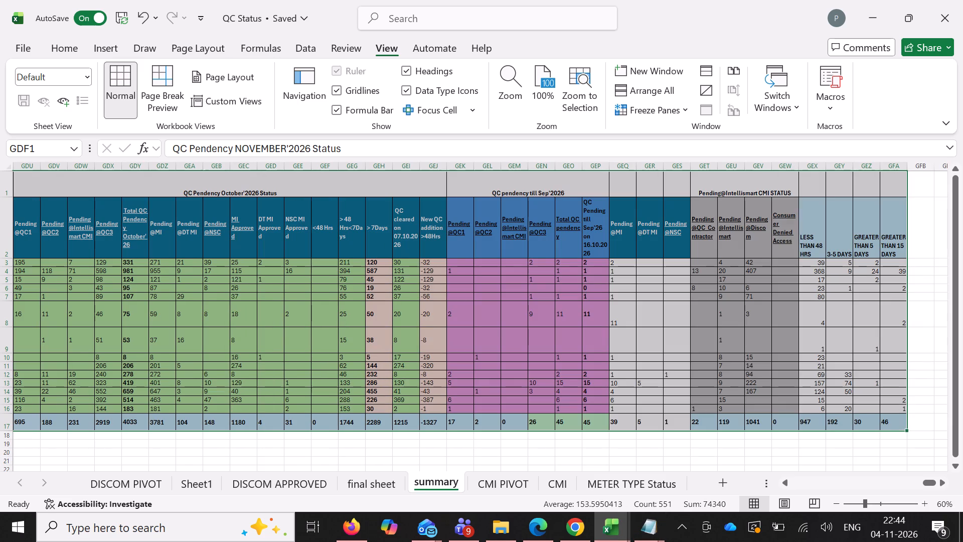
scroll(602, 438, right, 7)
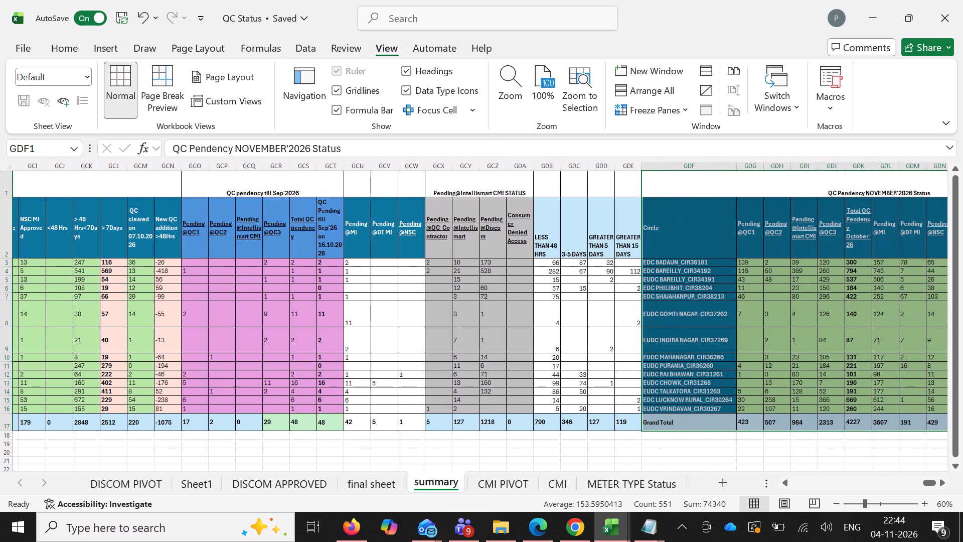
key(ctrl+c)
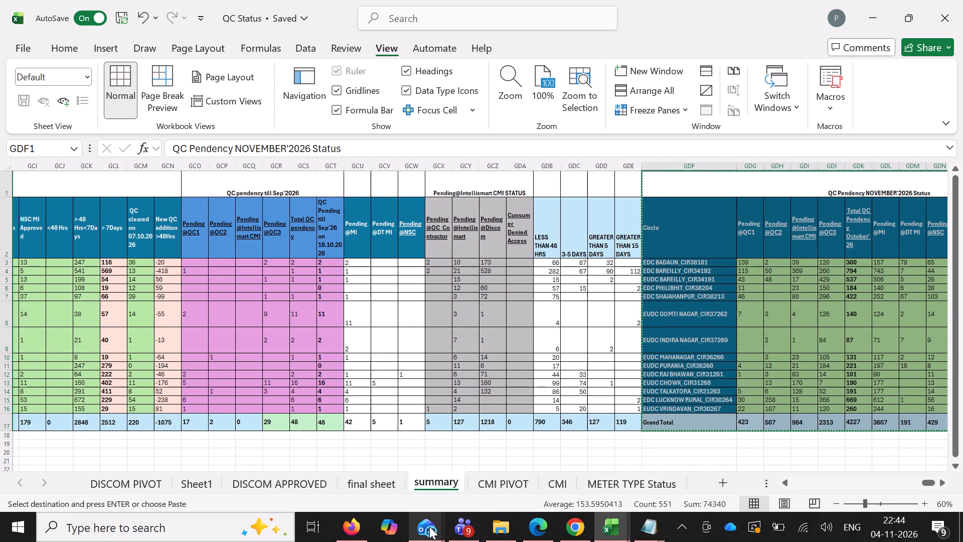
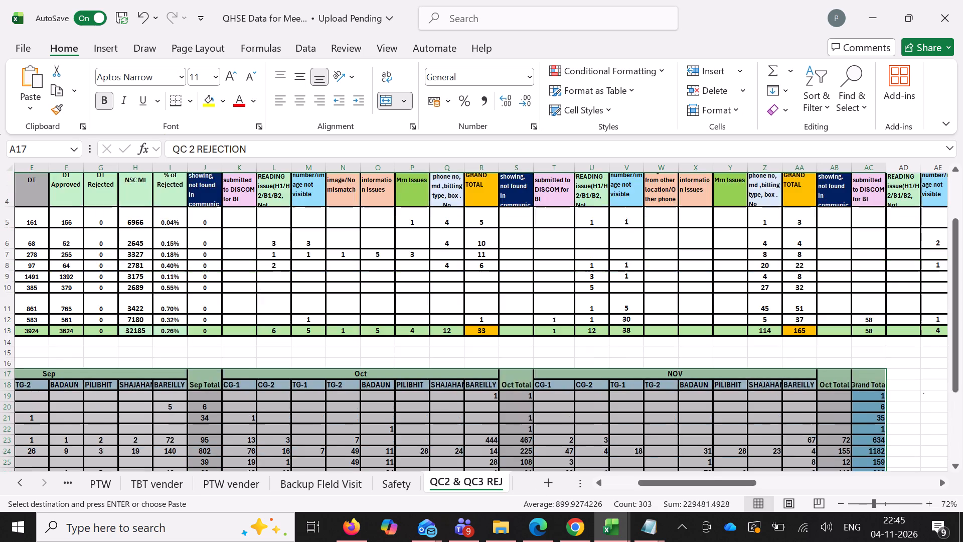
Select both rejection tables together, from the QC3 Rejection tracking title in A3 through the Rejection % row 33 and across to column BQ.
scroll(524, 353, up, 7)
scroll(274, 276, left, 4)
scroll(258, 270, right, 8)
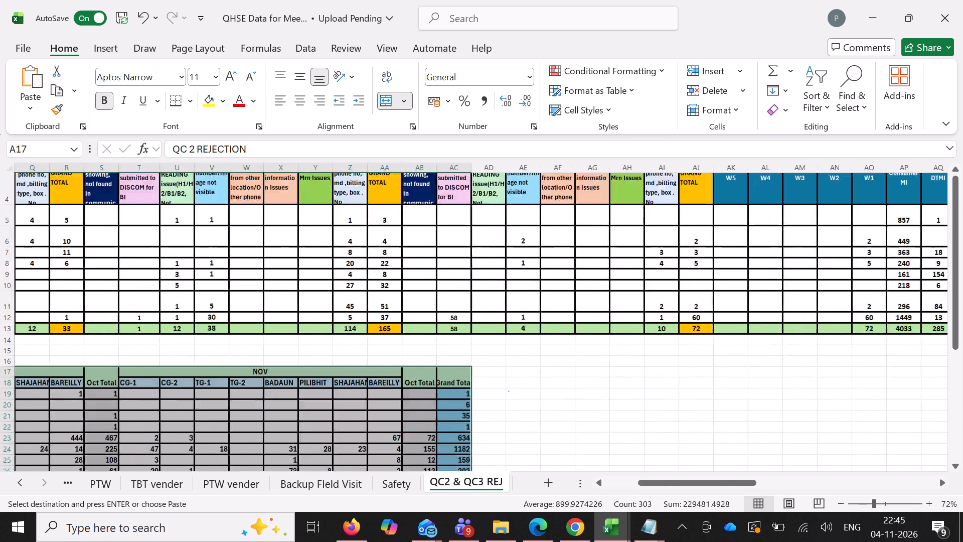
scroll(132, 191, up, 1)
drag(113, 201, 962, 308)
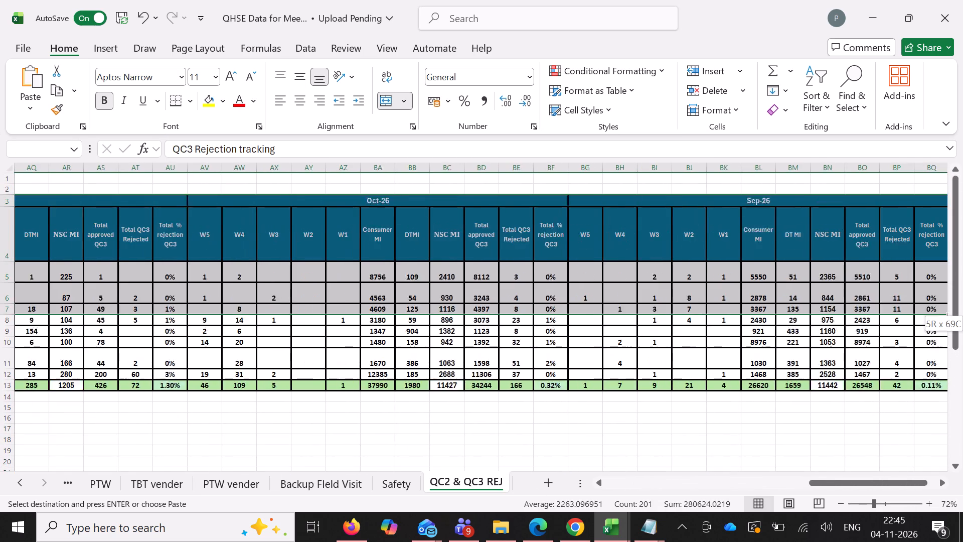
drag(962, 308, 572, 386)
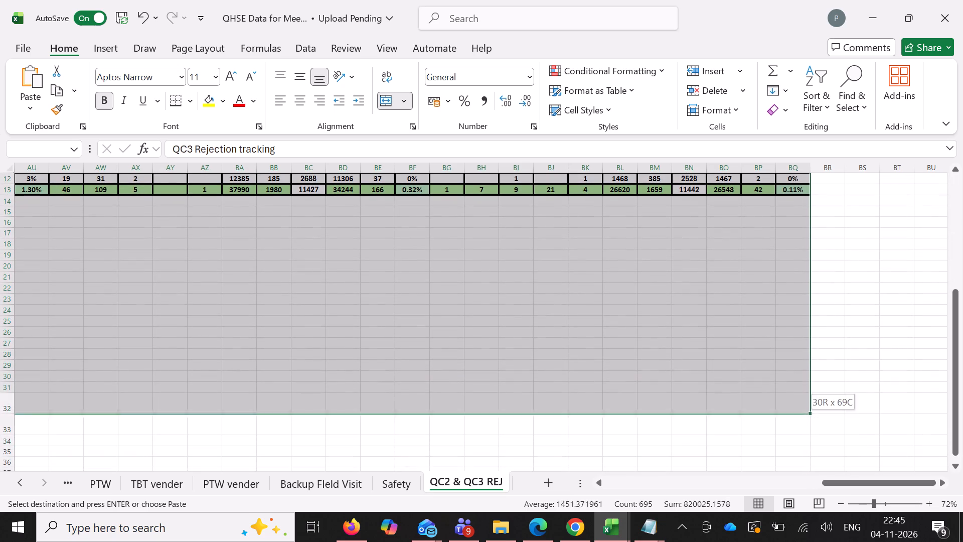
drag(572, 386, 571, 375)
drag(849, 485, 708, 482)
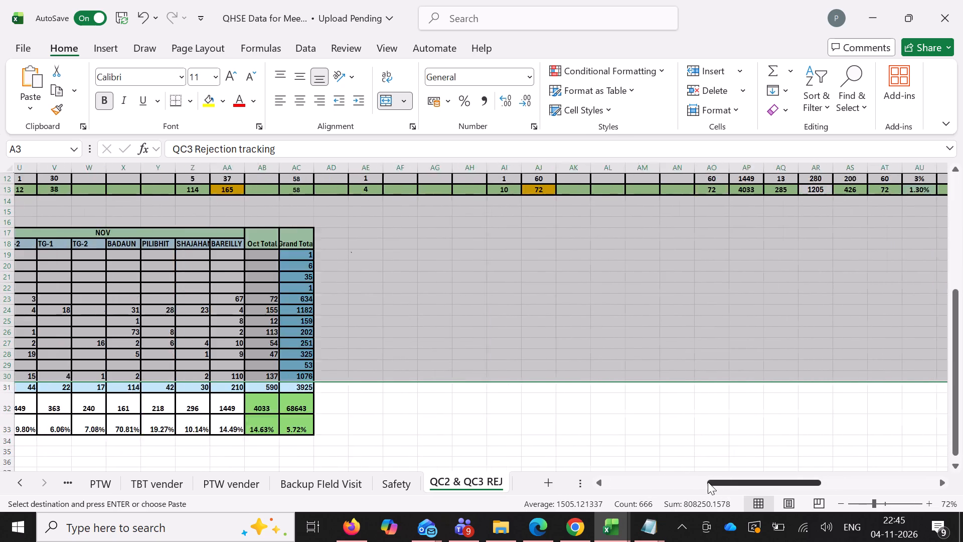
drag(708, 482, 606, 475)
key(shift+Down)
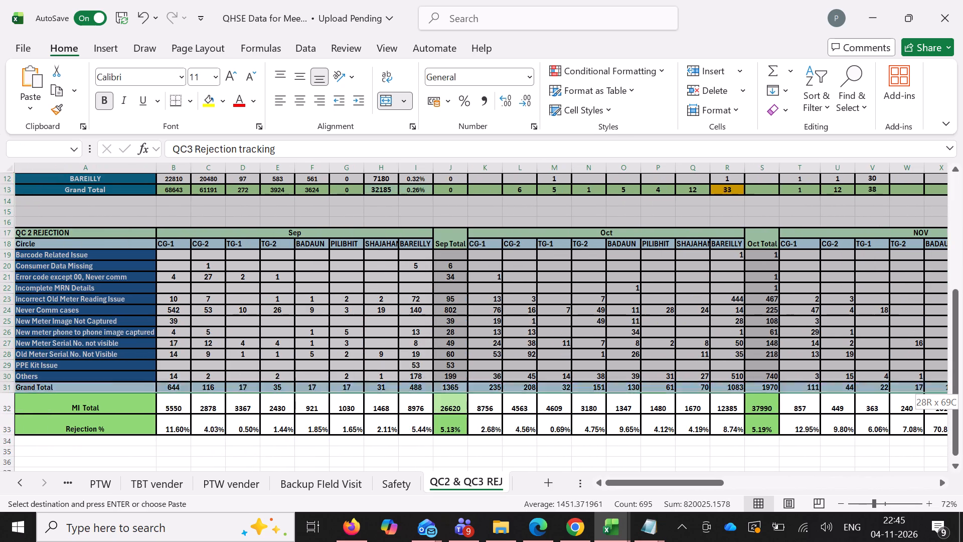
key(shift+Down)
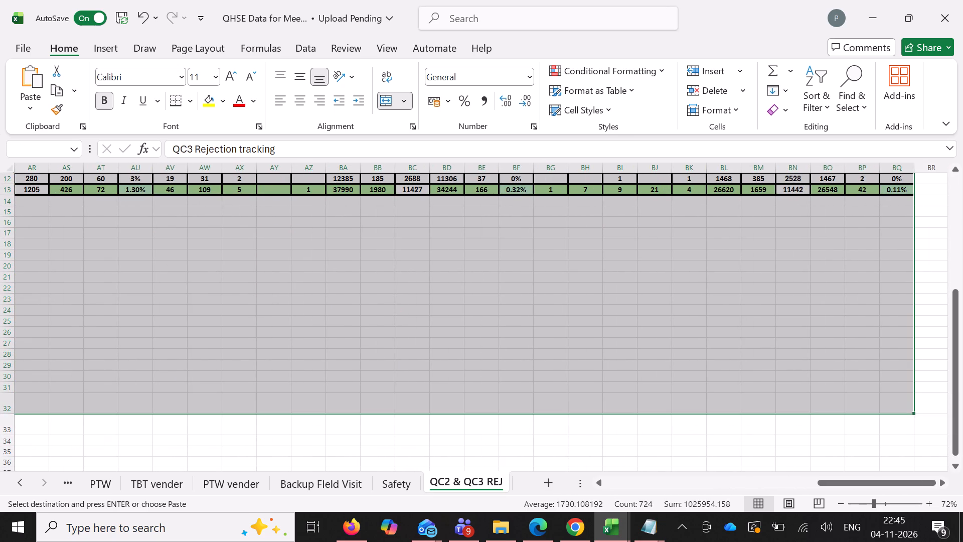
drag(864, 482, 600, 493)
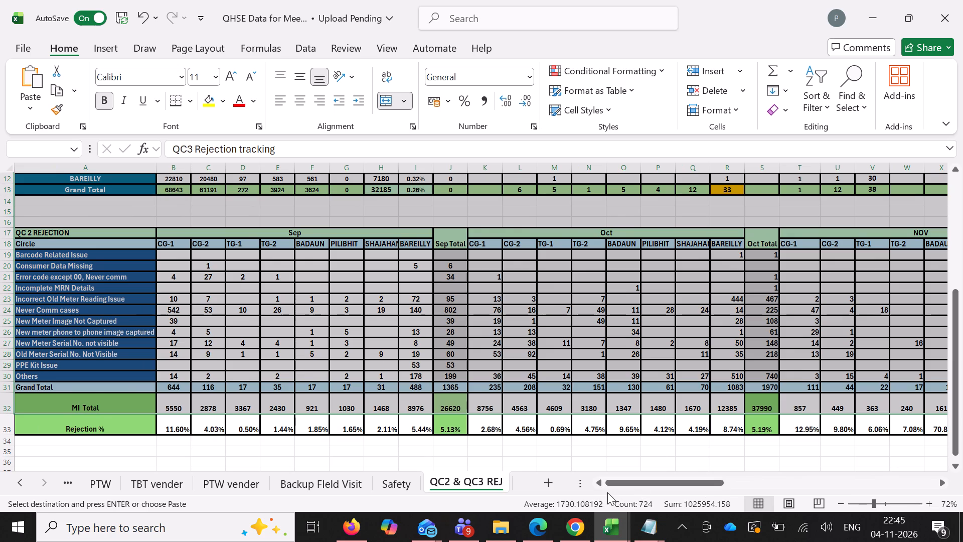
key(shift+Down)
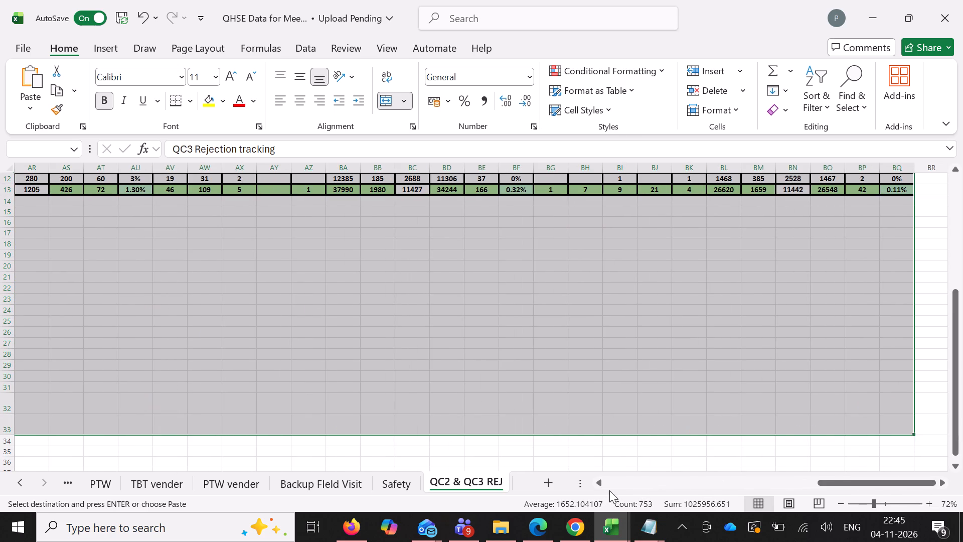
drag(877, 482, 593, 451)
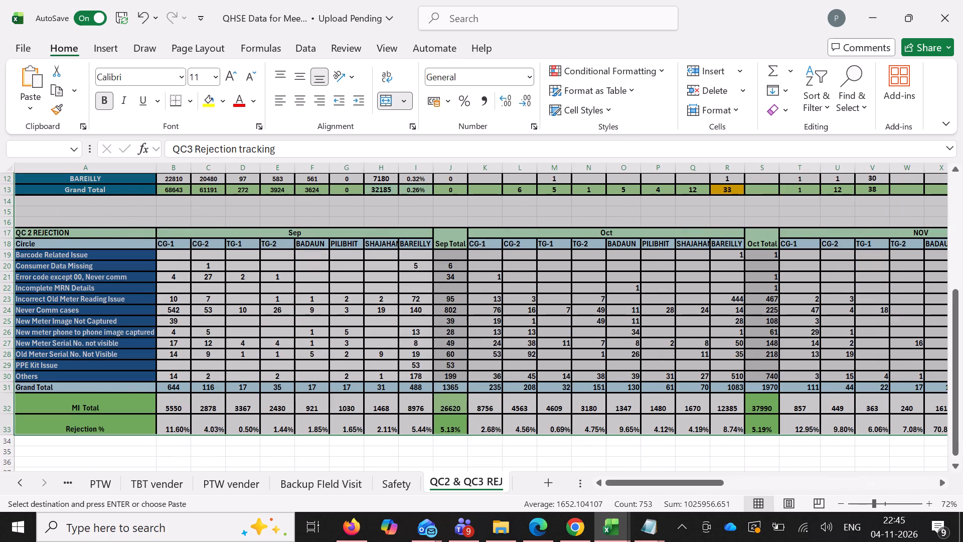
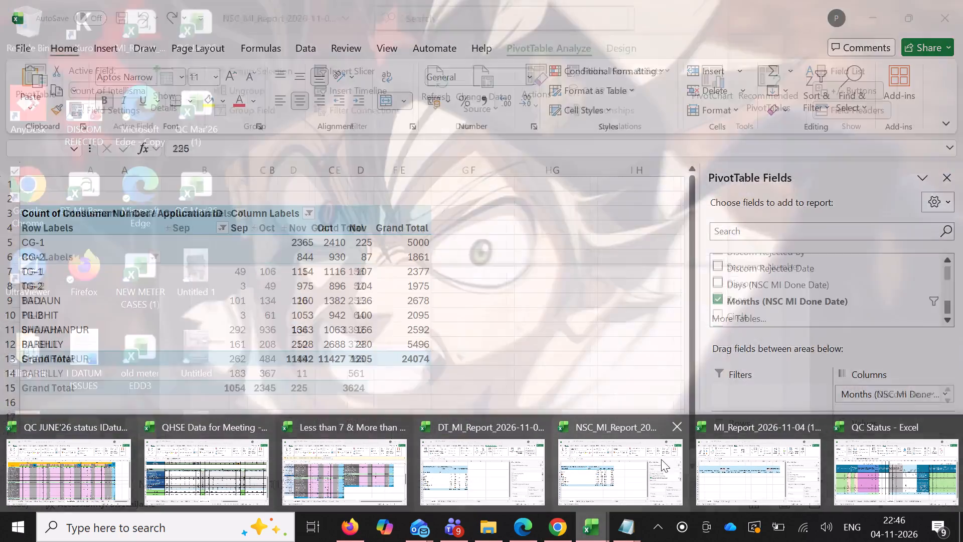
Switch to the QC Status workbook, select empty cell GDC19 below the summary sheet's table, and save the workbook.
click(925, 454)
click(579, 445)
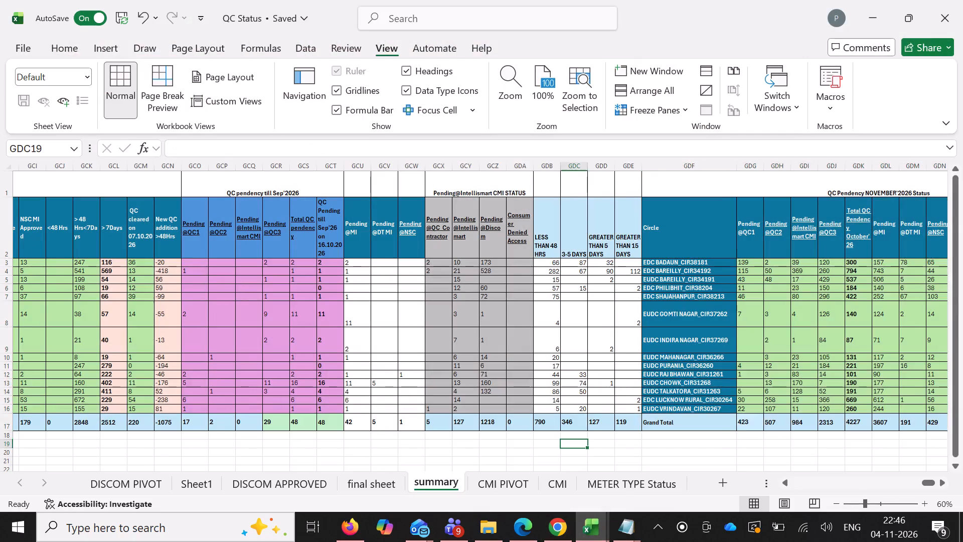
key(ctrl+s)
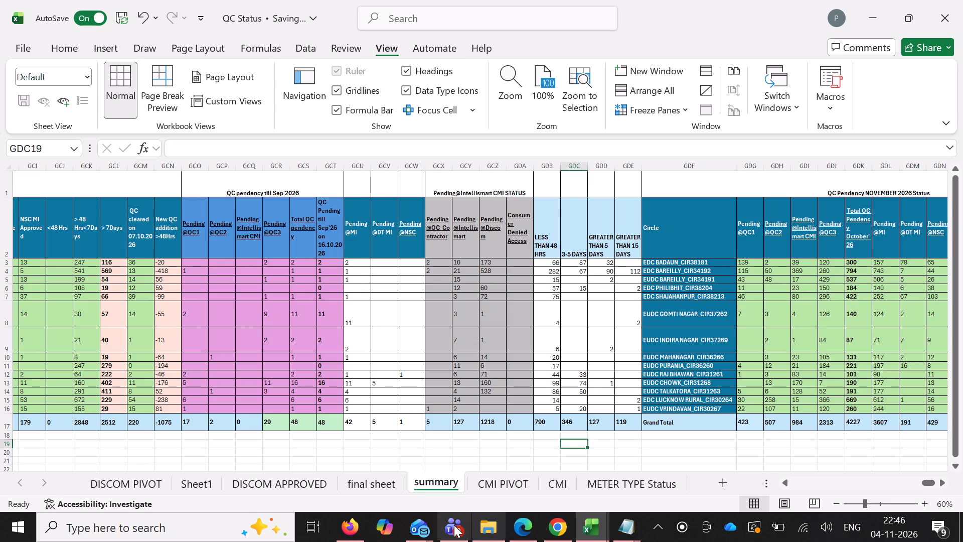
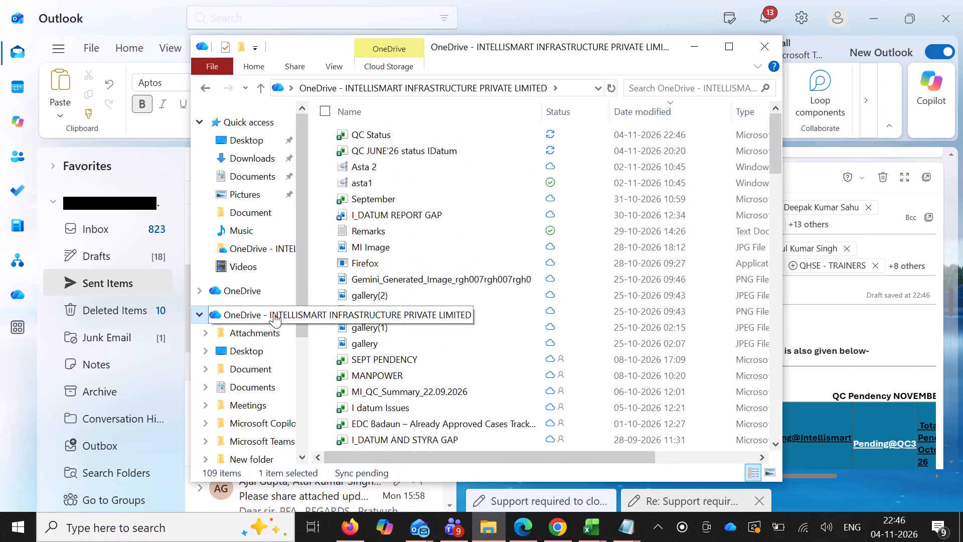
Select the QC Status workbook in the INTELLISMART INFRASTRUCTURE PRIVATE LIMITED OneDrive folder.
drag(438, 134, 781, 219)
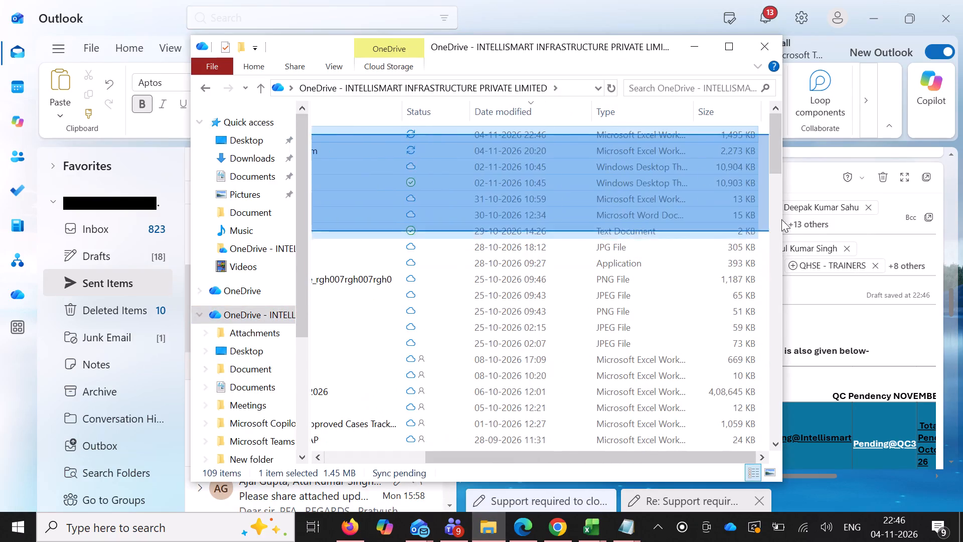
drag(781, 219, 612, 0)
drag(578, 454, 421, 411)
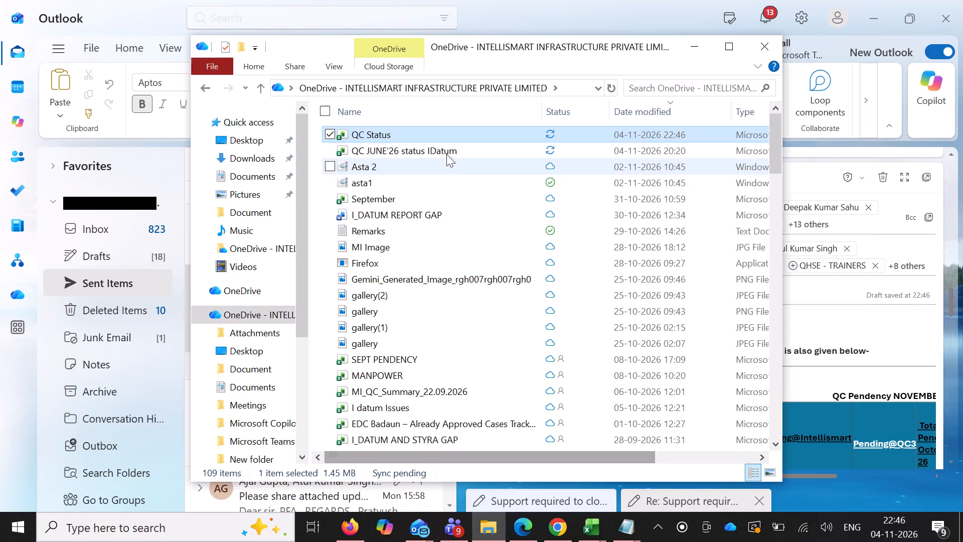